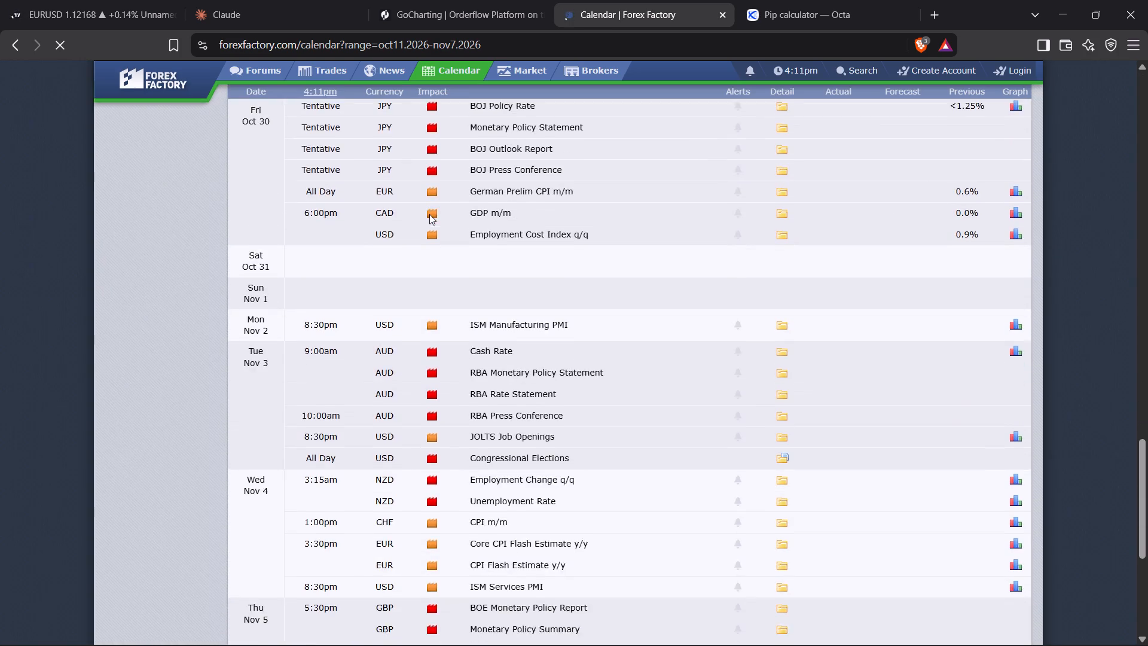
Review the economic calendar's scheduled events for late October and early November.
scroll(429, 214, up, 9)
scroll(410, 298, down, 1)
scroll(408, 282, up, 4)
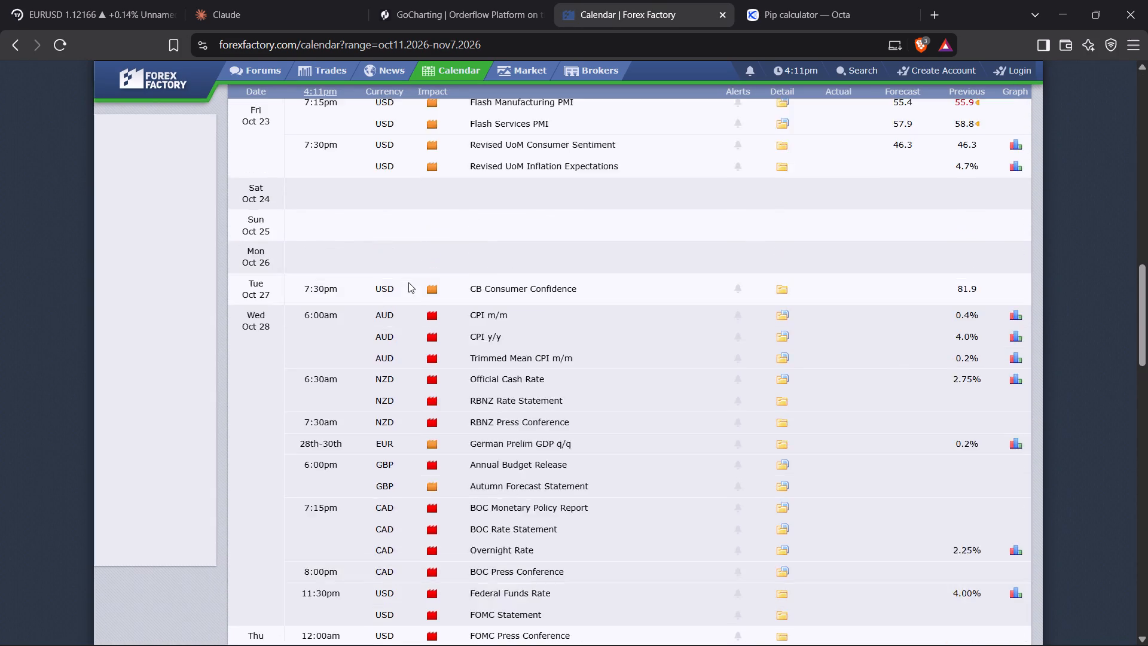
scroll(408, 282, up, 1)
scroll(408, 278, down, 3)
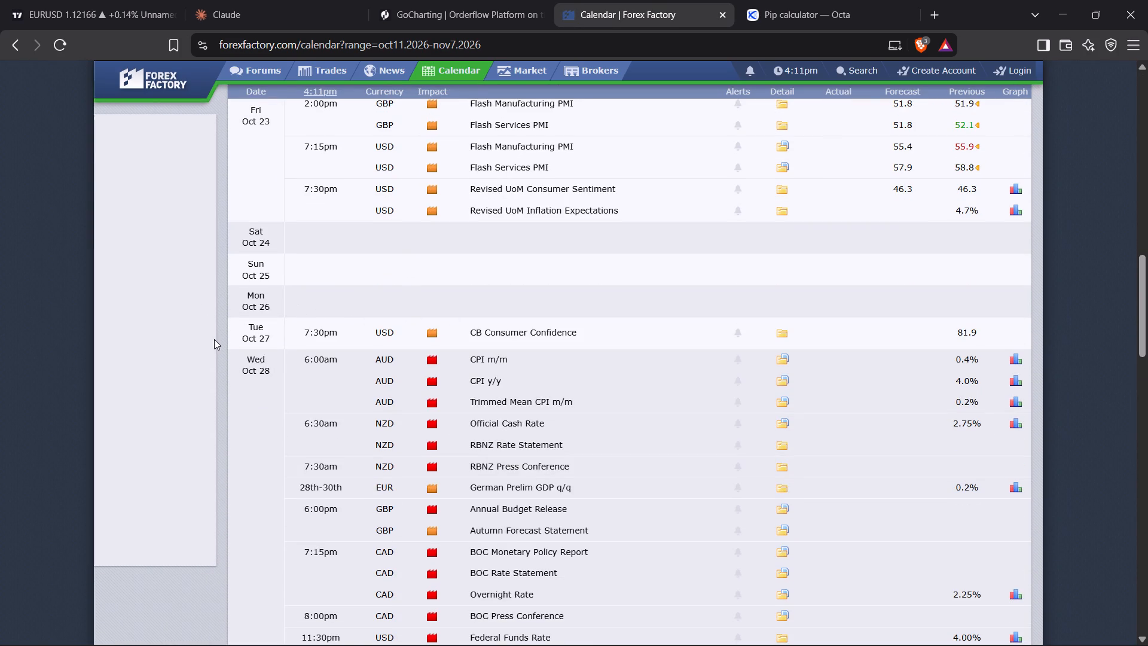
Switch to the TradingView EURUSD chart and allow its notifications until the site is closed.
click(69, 0)
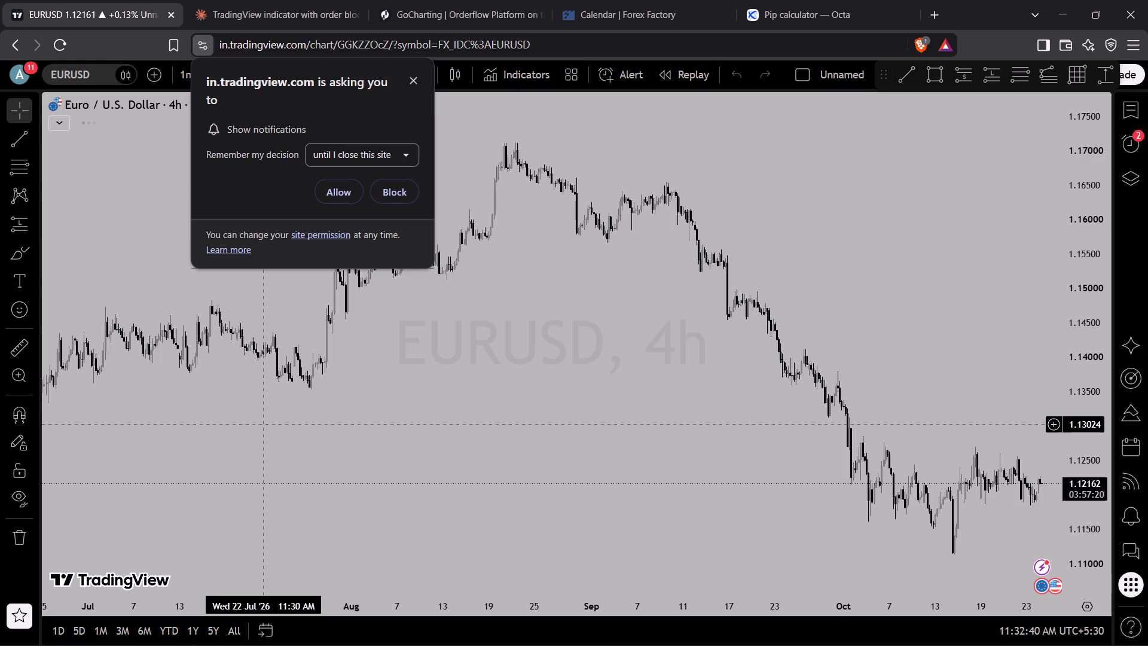
click(338, 184)
Look over the recent EURUSD price action on the 4h chart.
drag(514, 318, 281, 169)
scroll(488, 405, down, 5)
drag(625, 426, 360, 274)
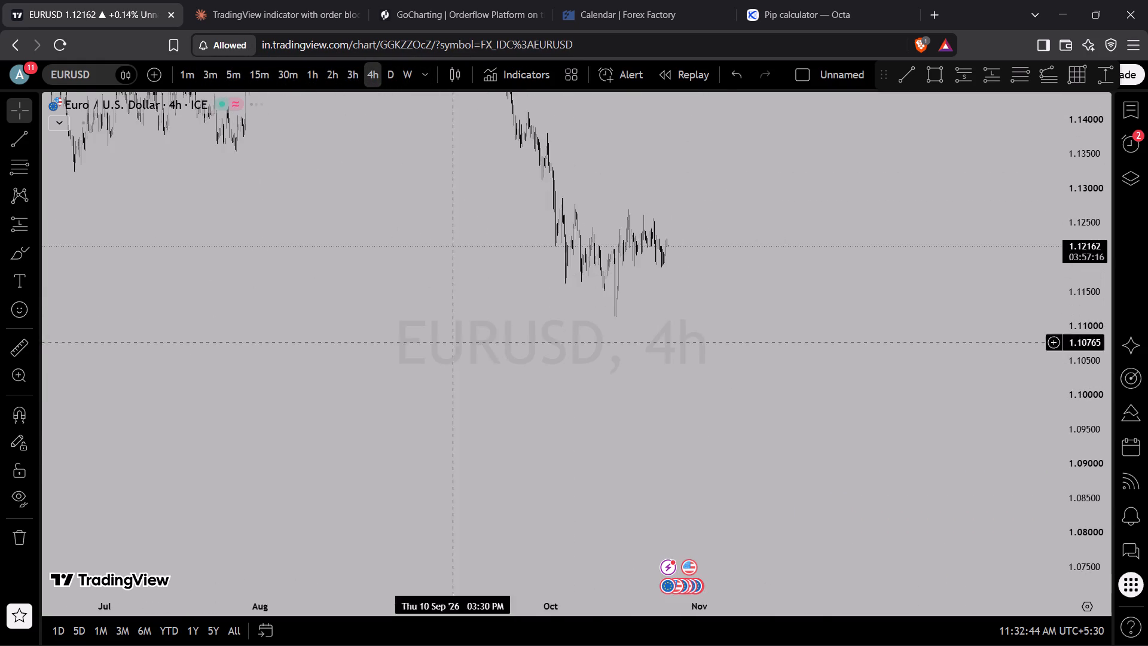
scroll(529, 428, up, 3)
drag(325, 354, 614, 377)
scroll(576, 384, up, 6)
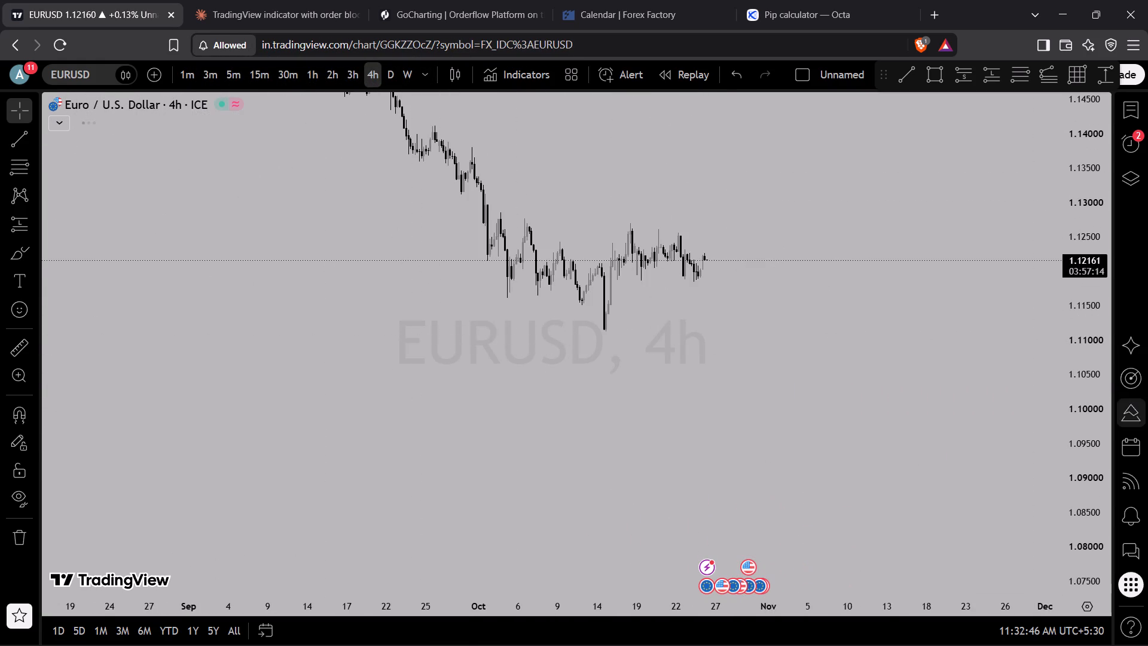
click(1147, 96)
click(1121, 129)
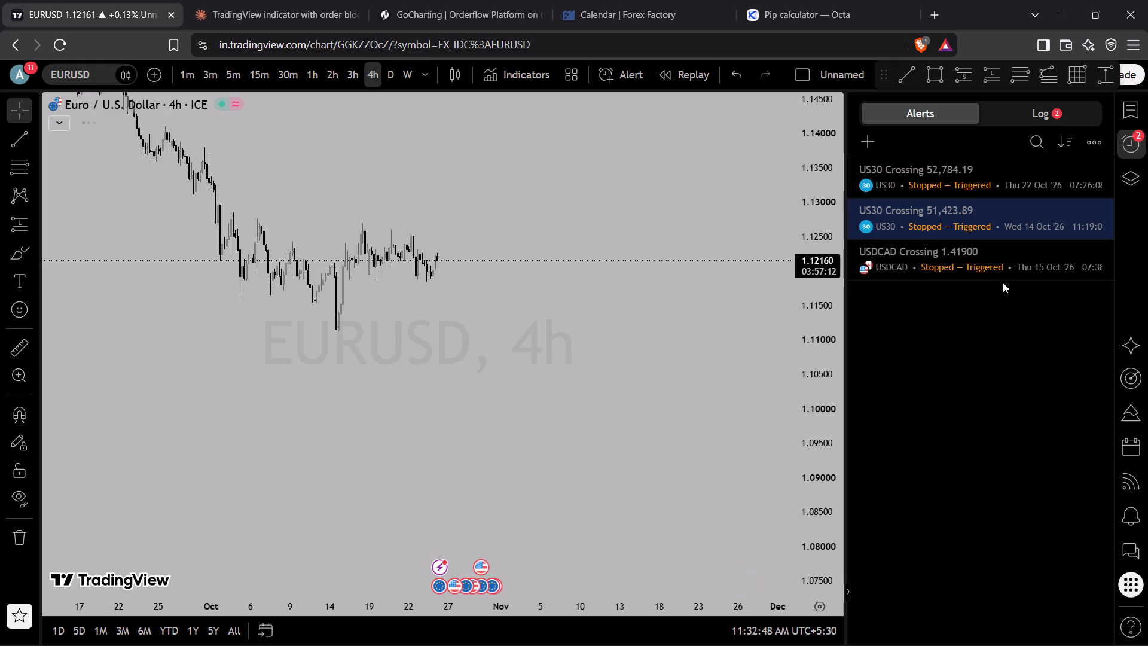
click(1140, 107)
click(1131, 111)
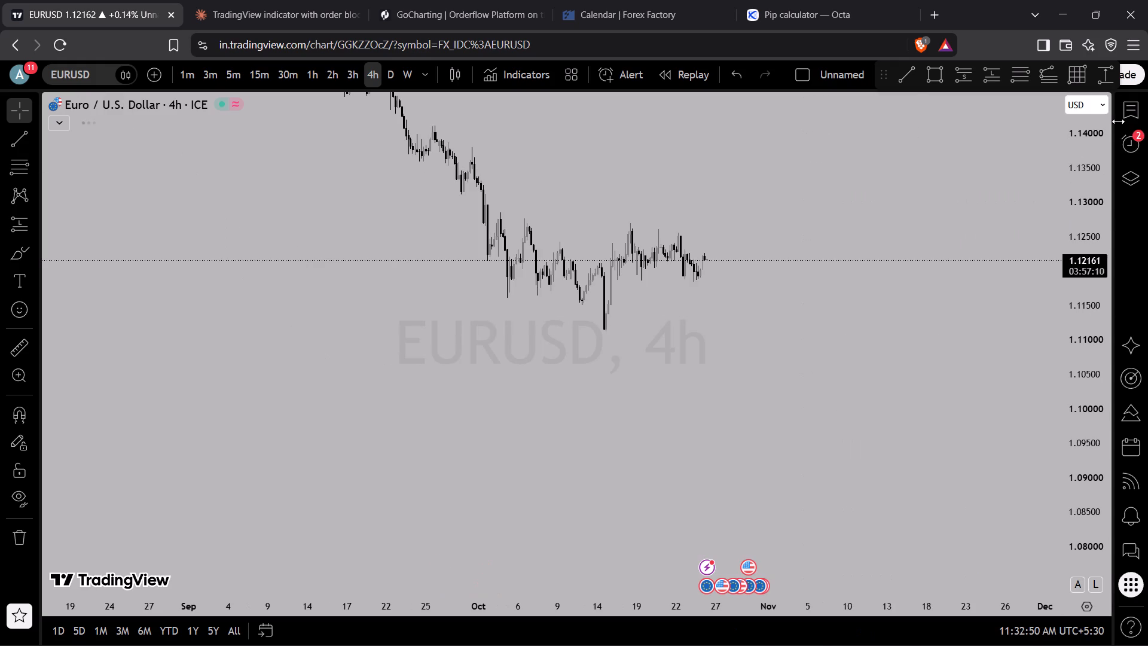
Load XAUUSD from the watchlist into the chart and hide the watchlist.
click(1133, 114)
click(984, 310)
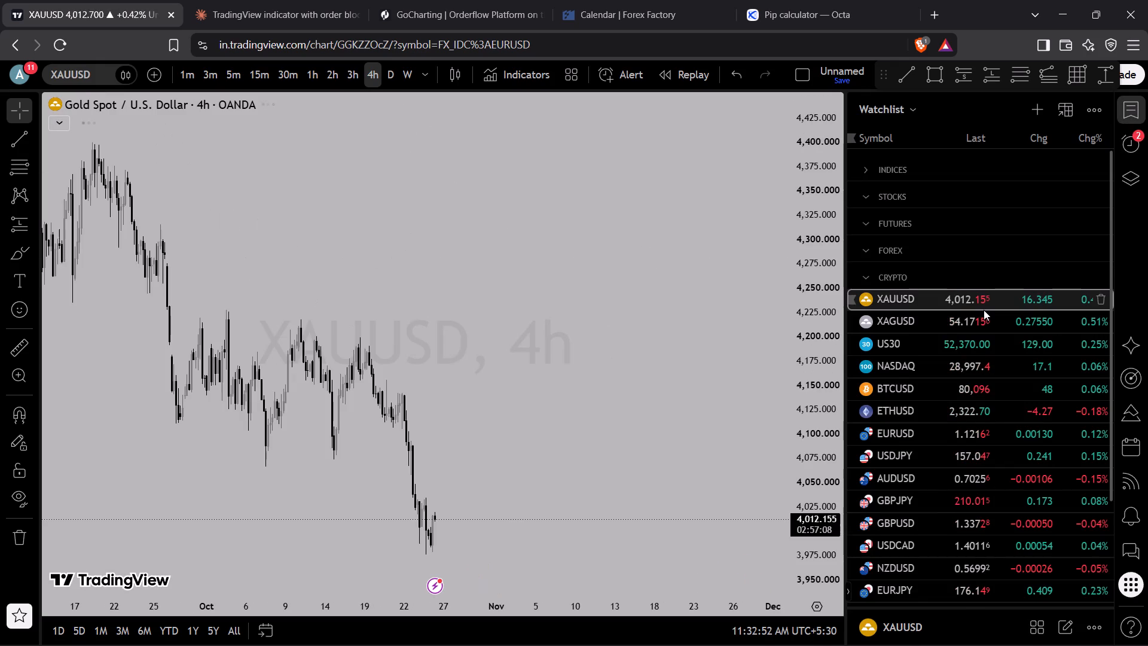
click(1141, 99)
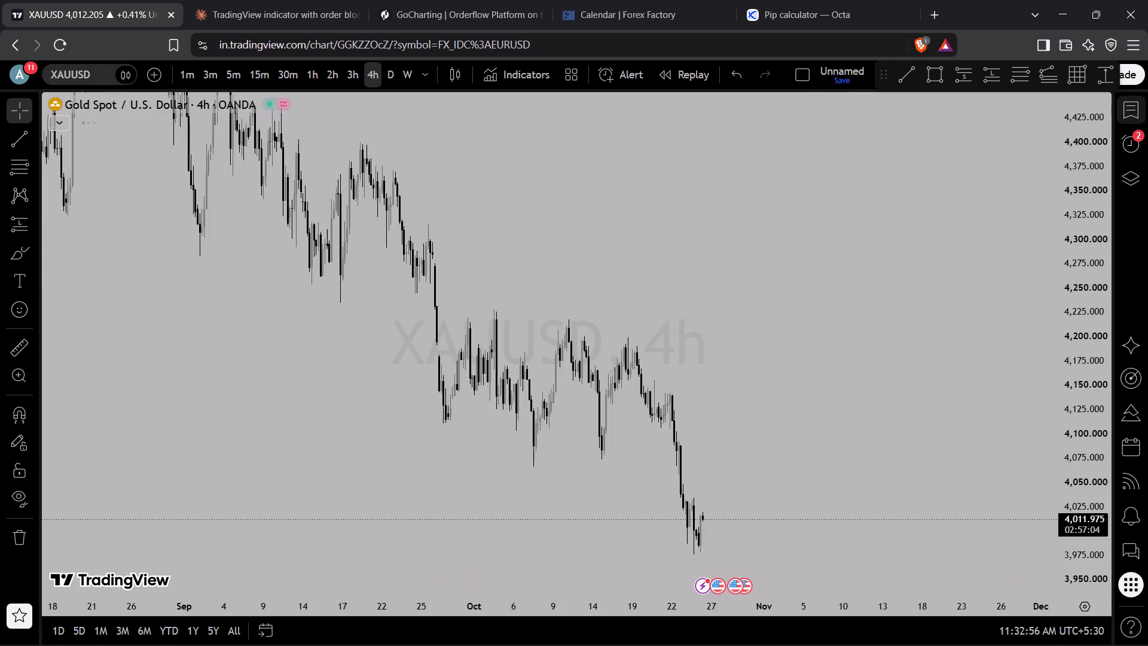
Examine the XAUUSD 4h price action and existing drawings from July through late October.
scroll(345, 330, up, 4)
drag(408, 465, 625, 32)
scroll(474, 243, down, 4)
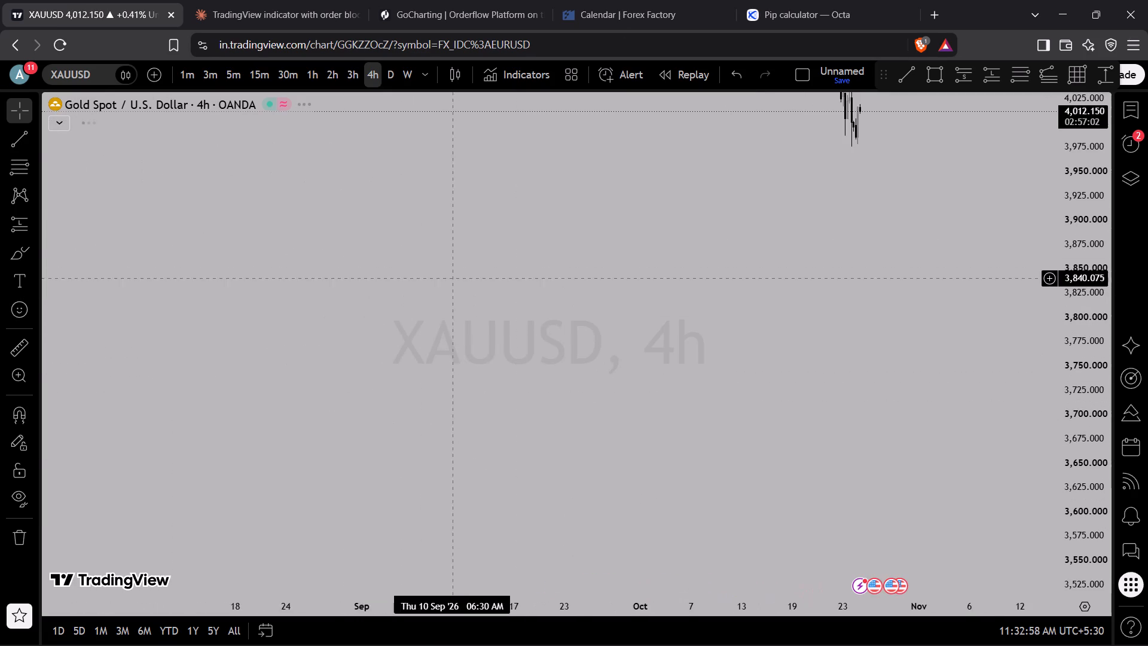
drag(590, 235, 549, 446)
scroll(613, 370, up, 3)
scroll(552, 279, up, 4)
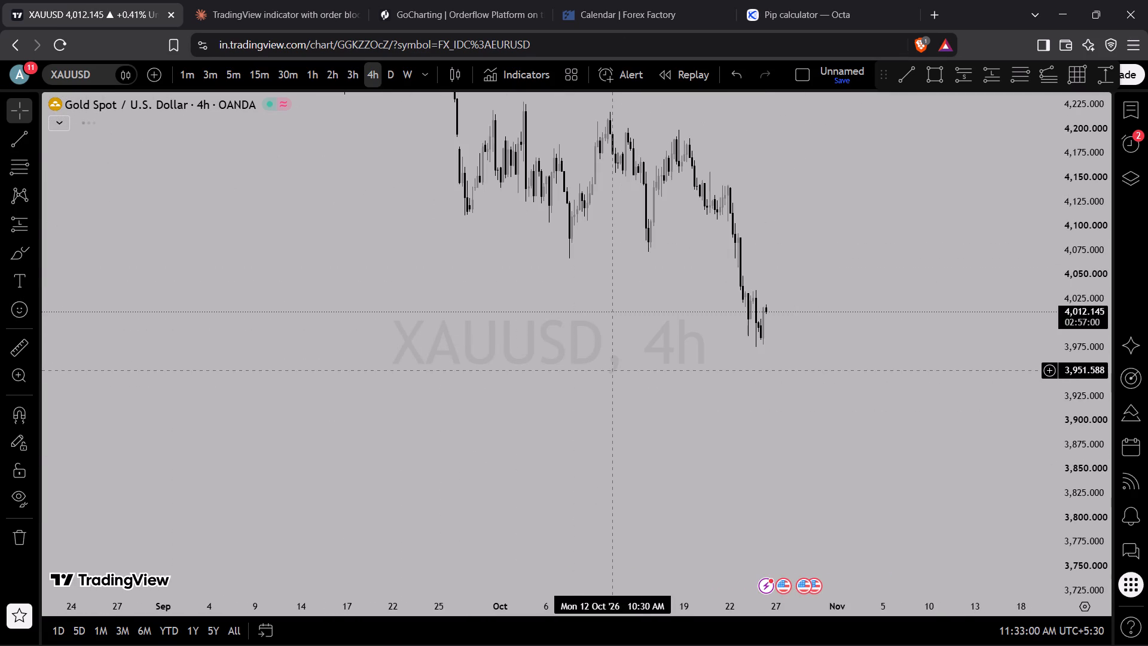
drag(422, 326, 516, 347)
scroll(491, 350, up, 7)
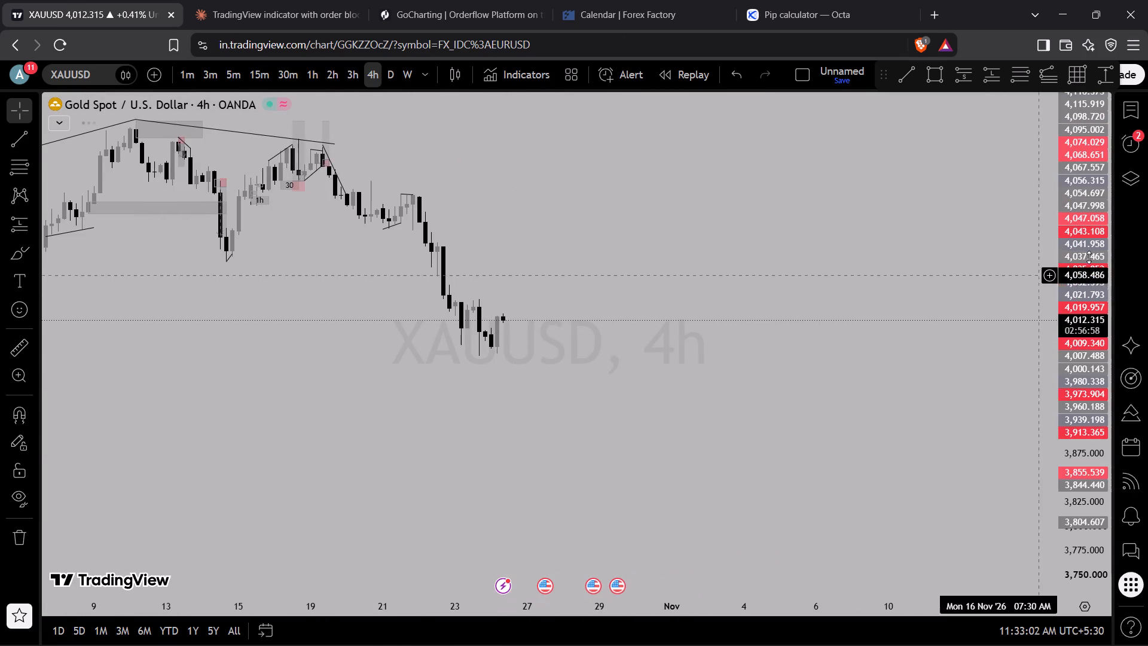
drag(1070, 238, 1071, 431)
scroll(657, 405, down, 12)
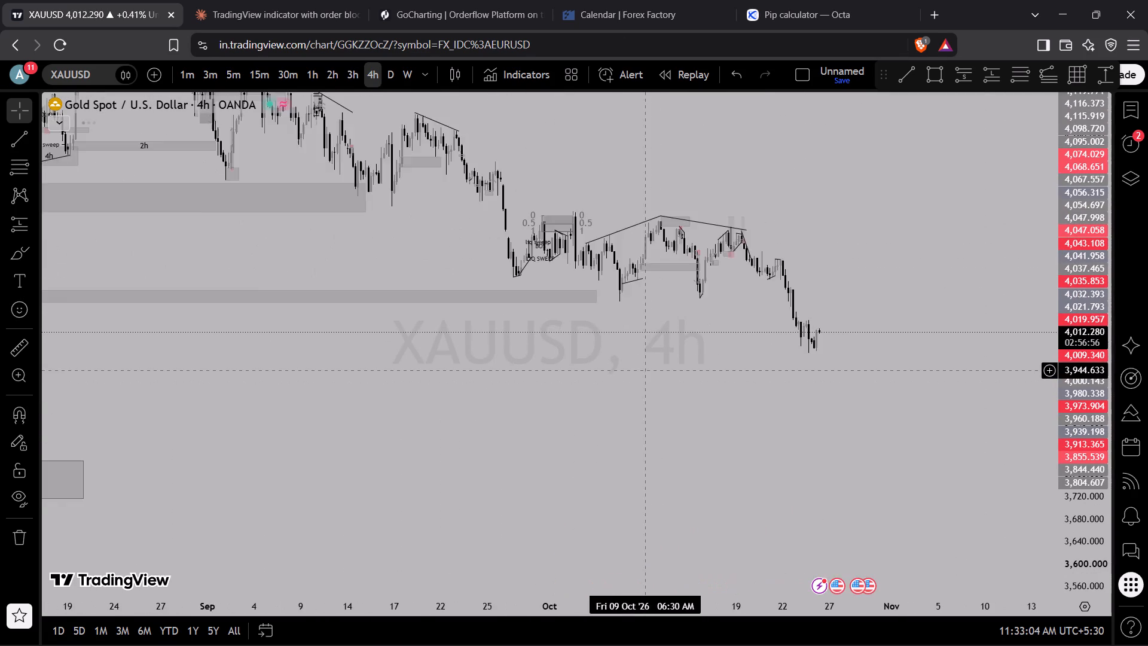
scroll(641, 368, down, 5)
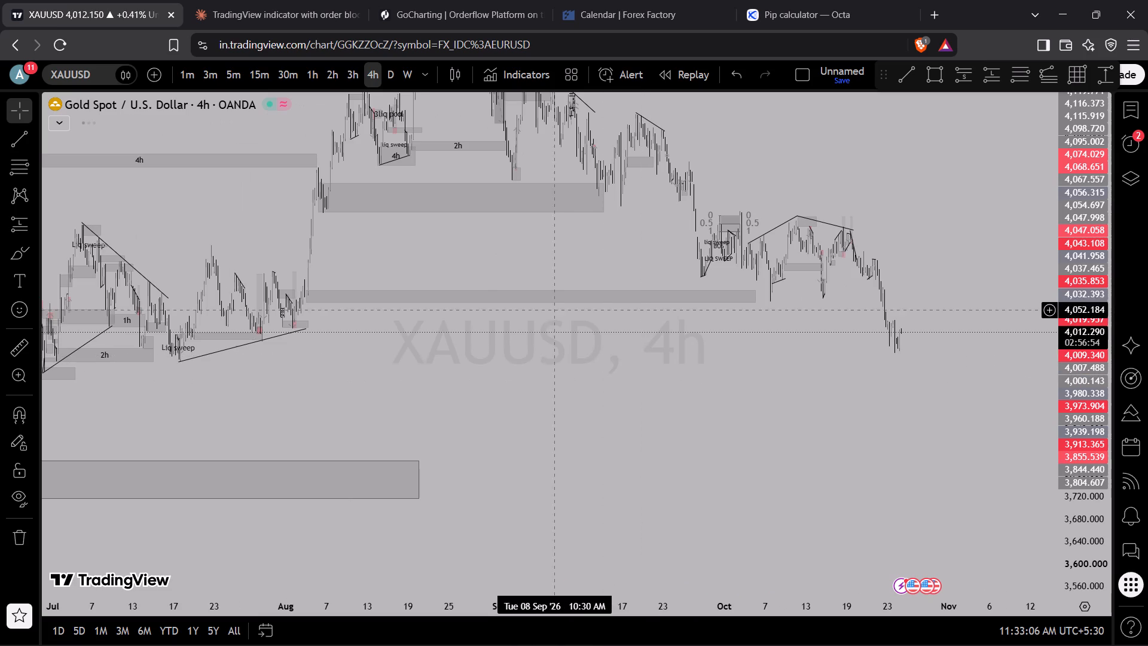
scroll(535, 319, down, 3)
scroll(617, 389, up, 3)
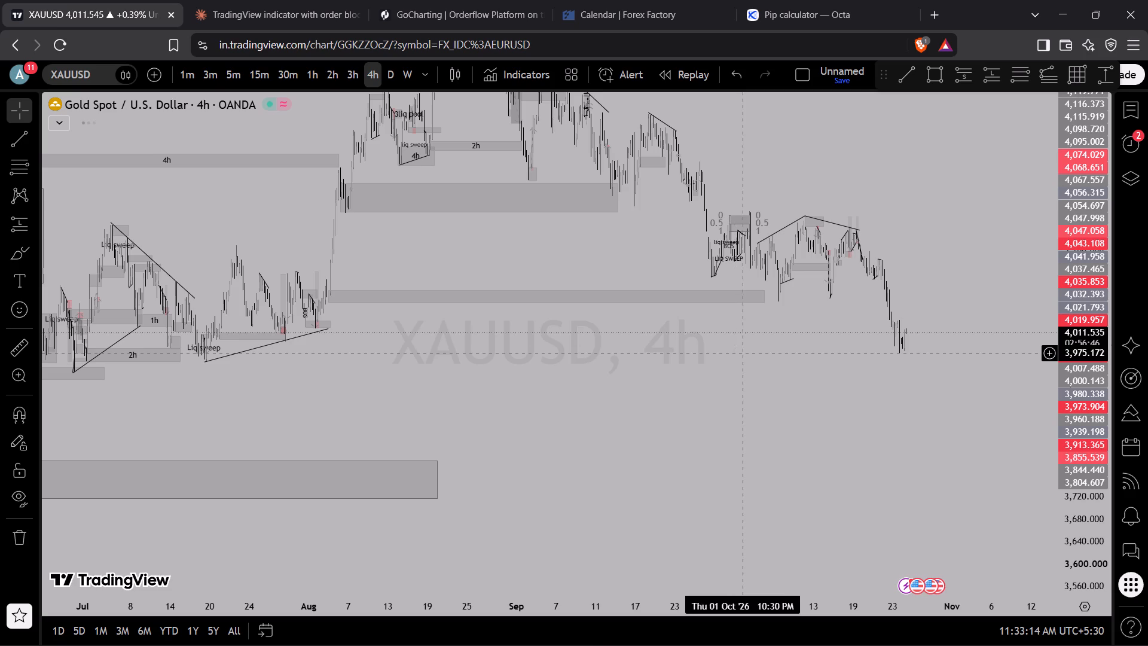
scroll(645, 499, up, 7)
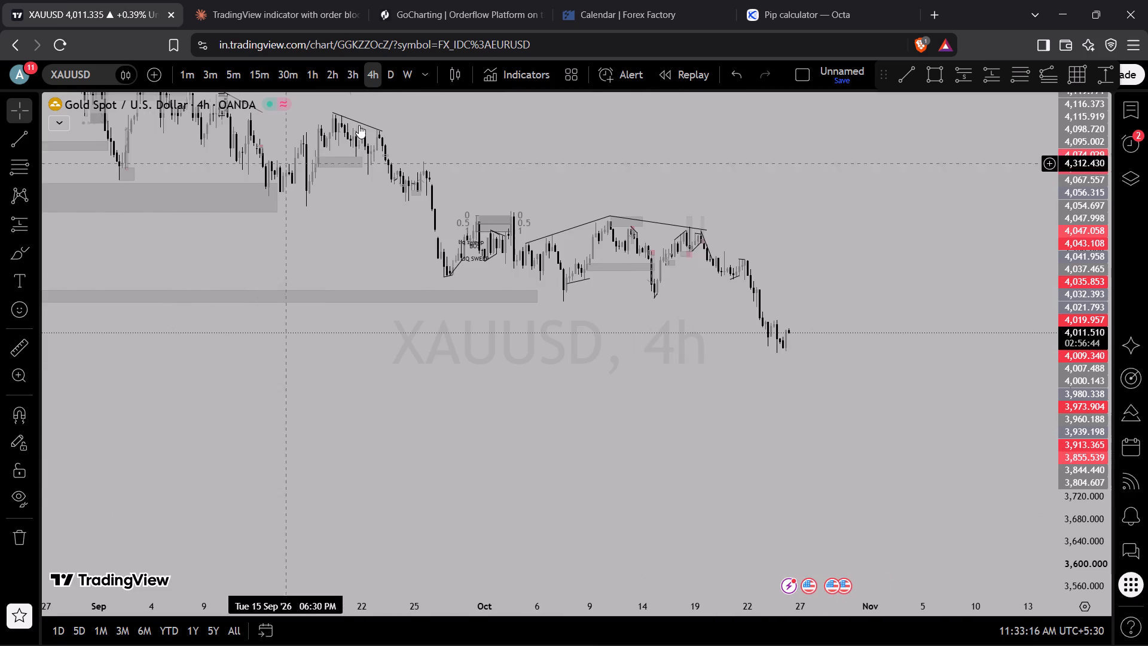
Examine XAUUSD and its marked zones on the daily timeframe.
click(390, 80)
scroll(338, 229, down, 2)
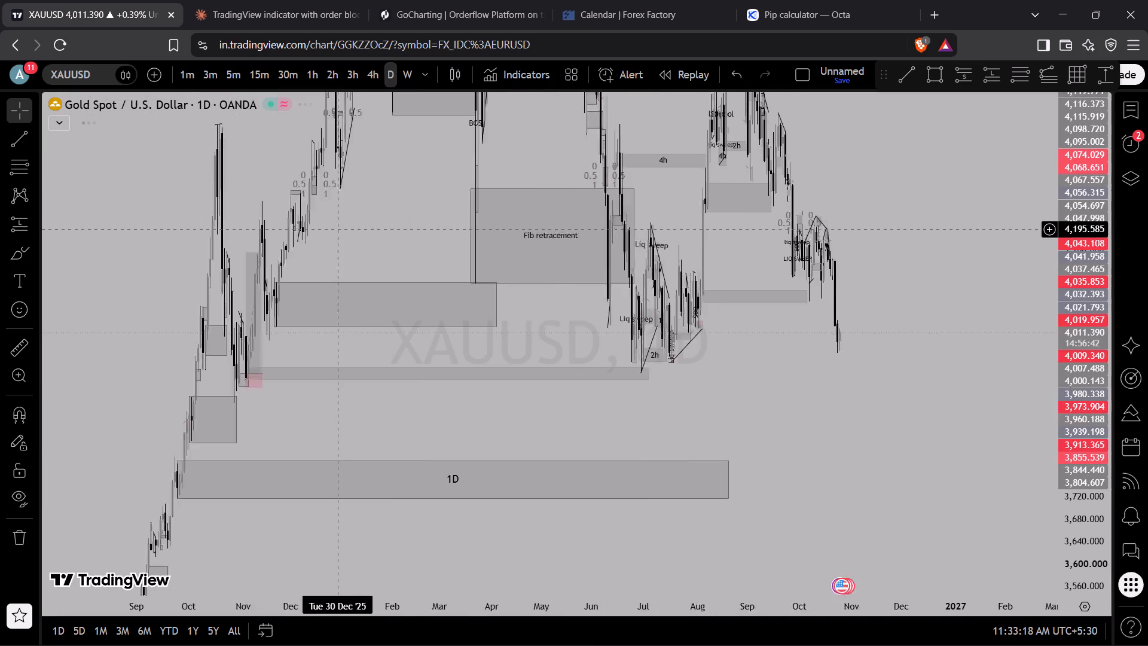
scroll(338, 229, down, 3)
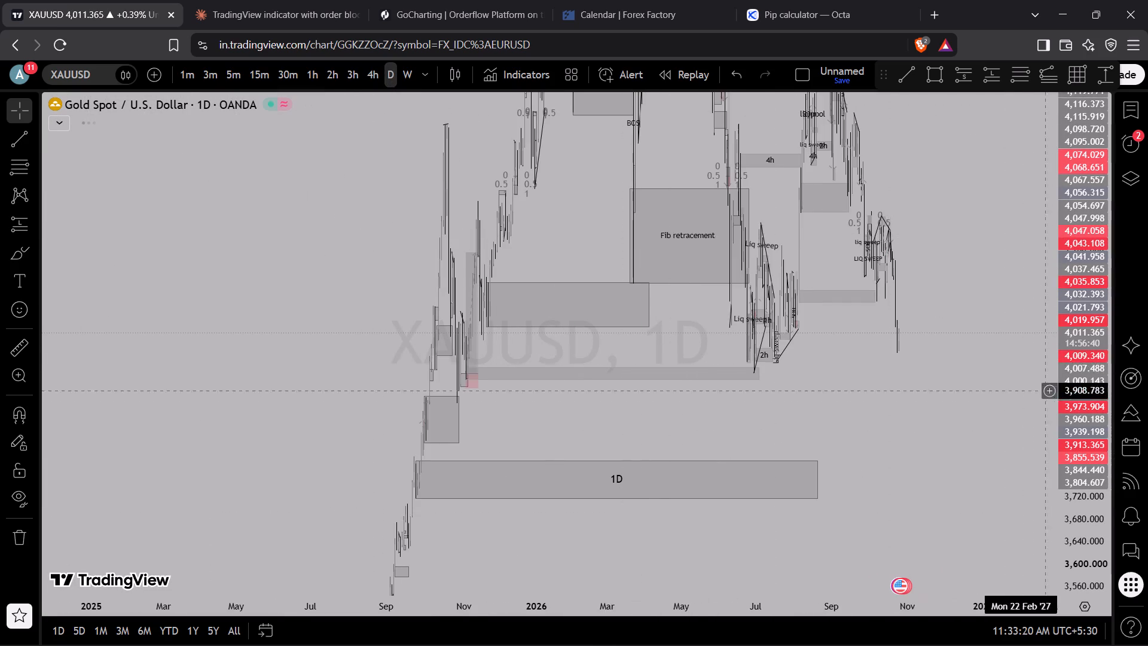
scroll(839, 347, up, 9)
scroll(620, 381, up, 3)
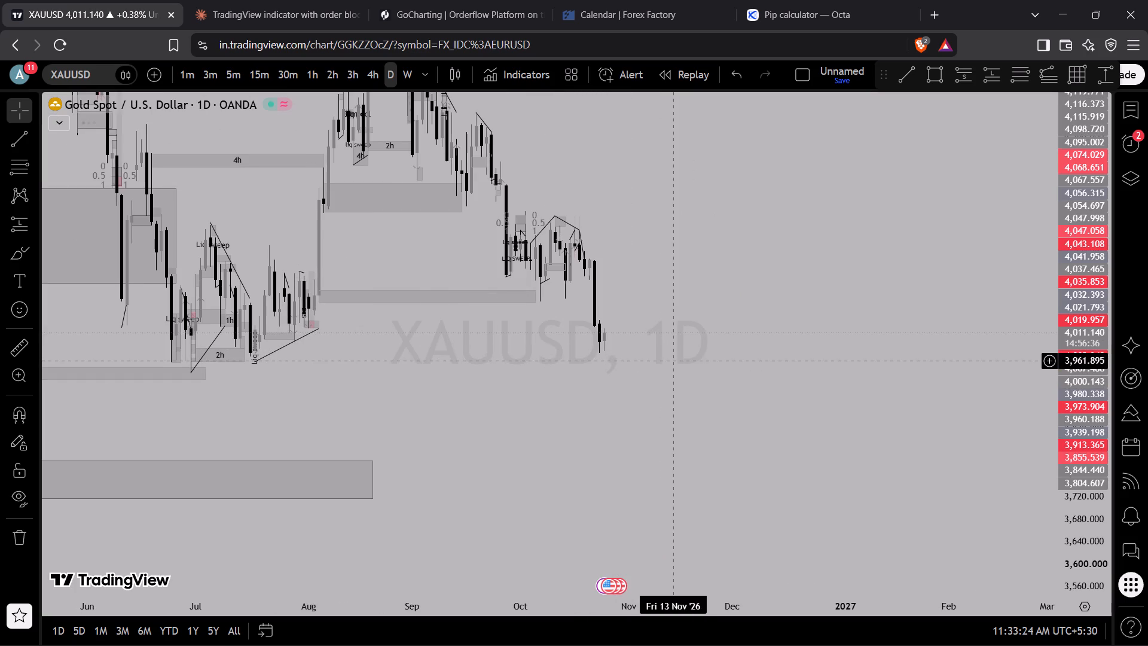
Examine XAUUSD on the 3h timeframe, from the broader decline down to the latest candles.
click(352, 72)
scroll(389, 211, down, 3)
scroll(392, 216, up, 1)
scroll(392, 216, down, 13)
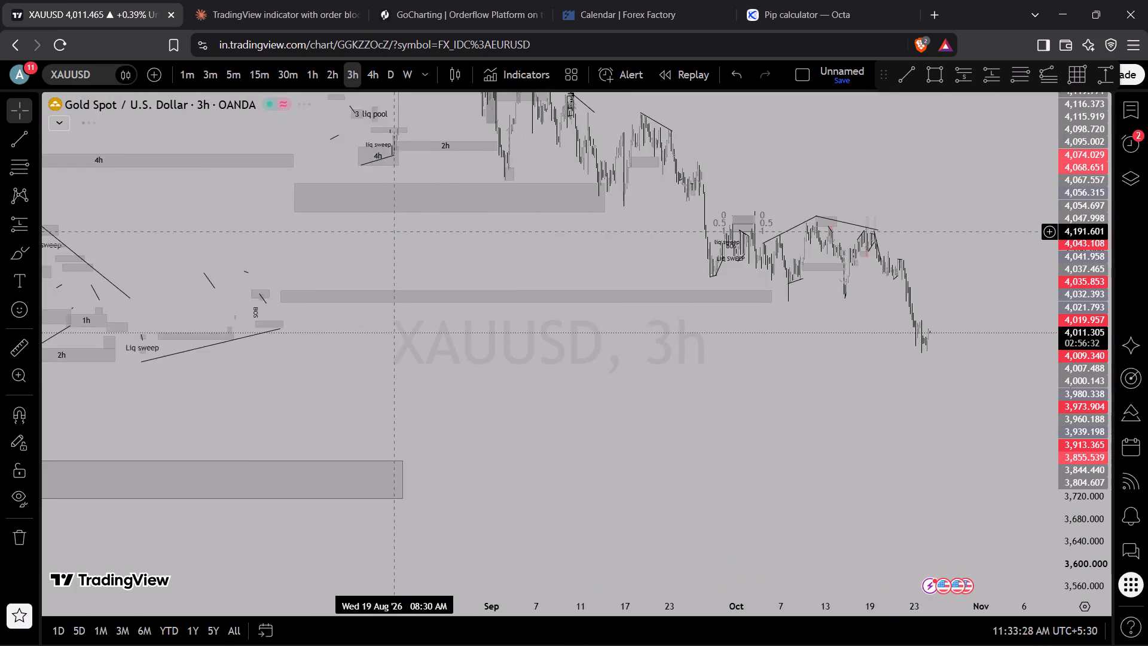
scroll(395, 231, down, 2)
scroll(734, 276, up, 12)
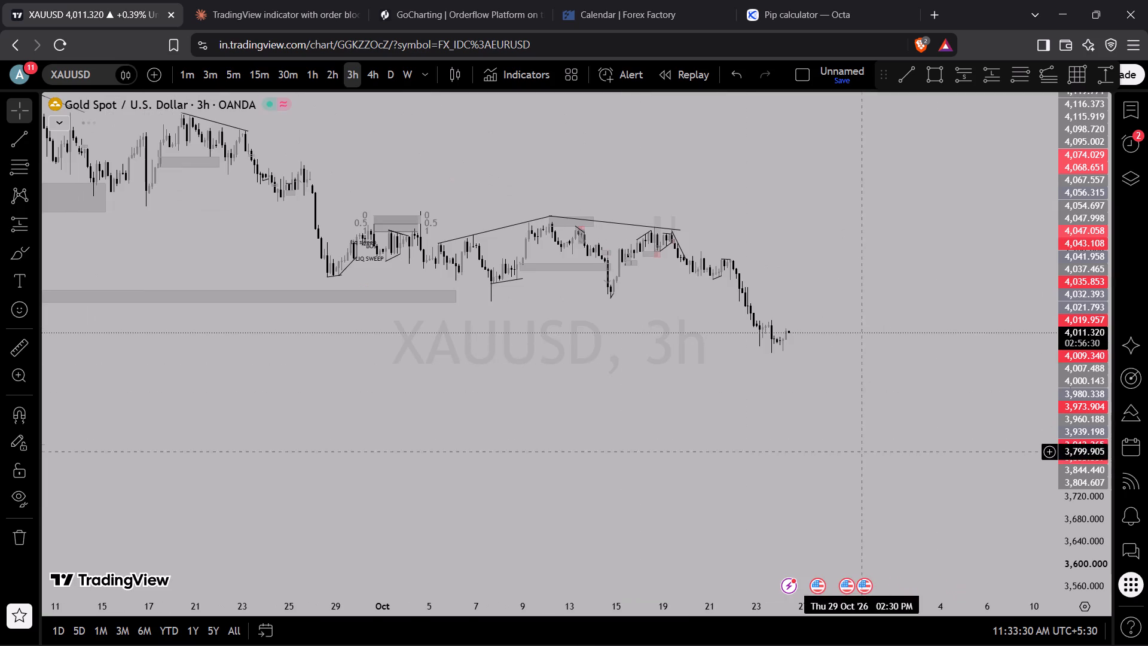
drag(1076, 519, 1022, 59)
scroll(714, 284, up, 9)
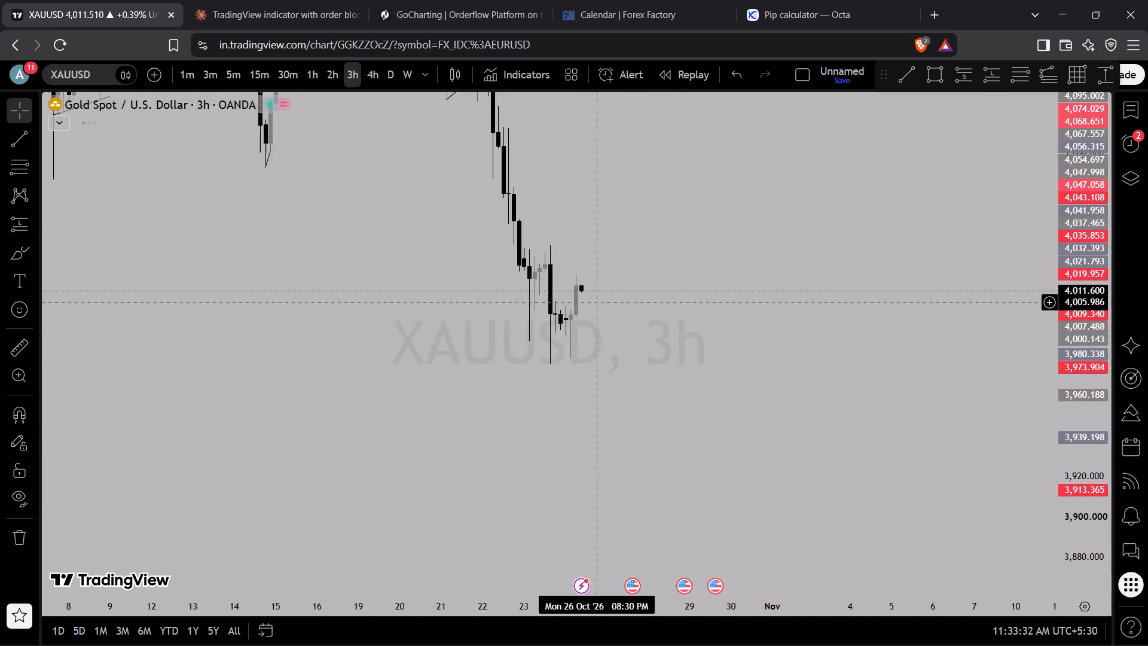
drag(597, 308, 634, 359)
Switch the XAUUSD chart to the 2h timeframe and inspect the candles of October 22 to 26.
click(334, 75)
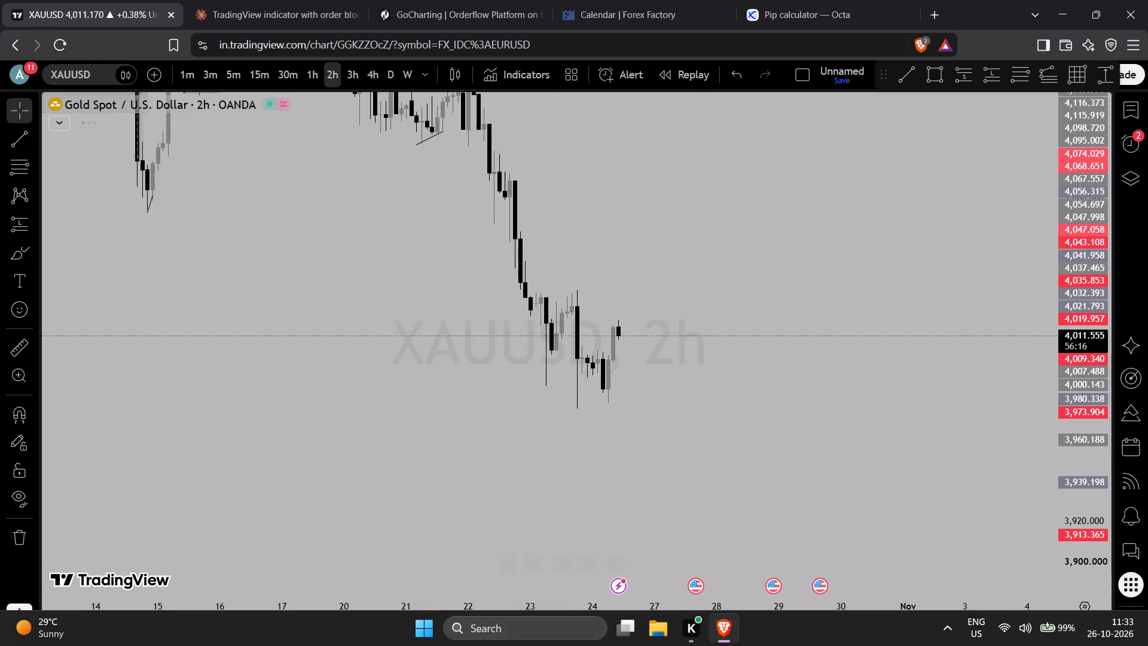
scroll(555, 370, up, 4)
drag(623, 450, 842, 408)
scroll(474, 428, up, 2)
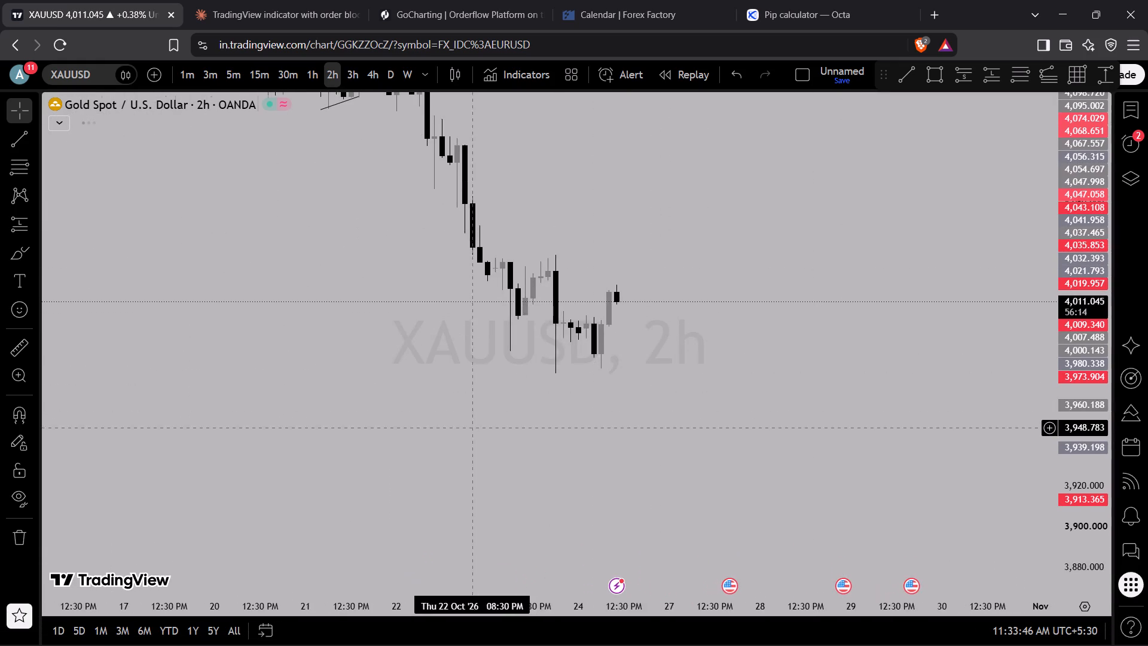
drag(430, 370, 616, 447)
drag(1089, 505, 1040, 252)
scroll(582, 391, up, 5)
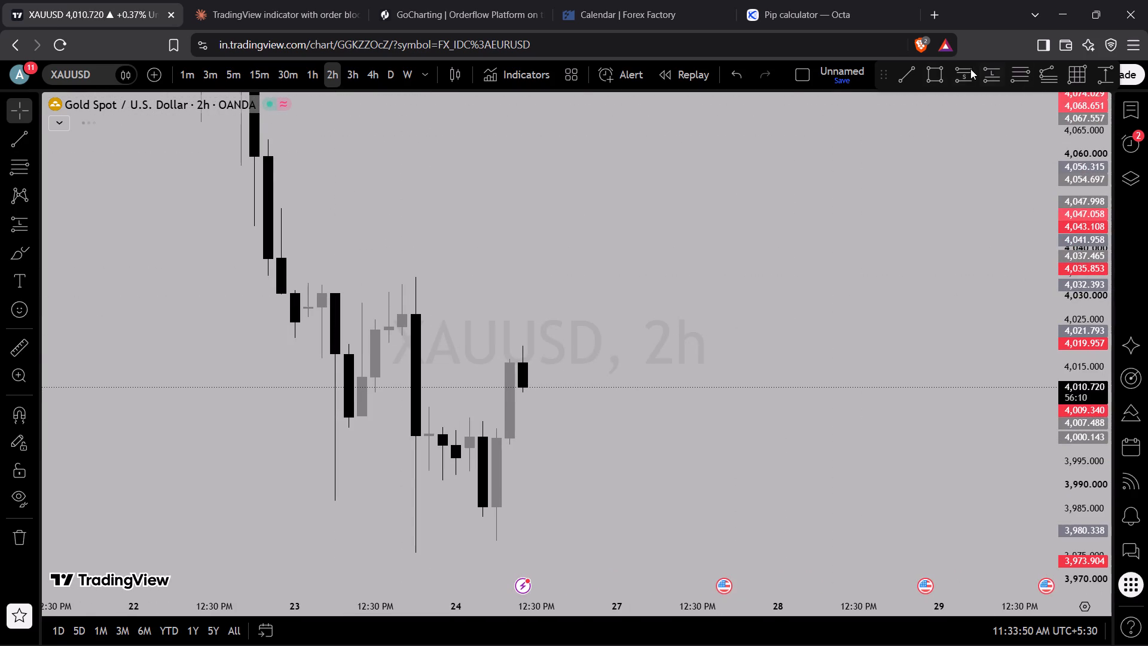
Draw a Fibonacci retracement from the October 23 swing high at about 4,034.7 down to the low at about 3,976.2.
click(1020, 73)
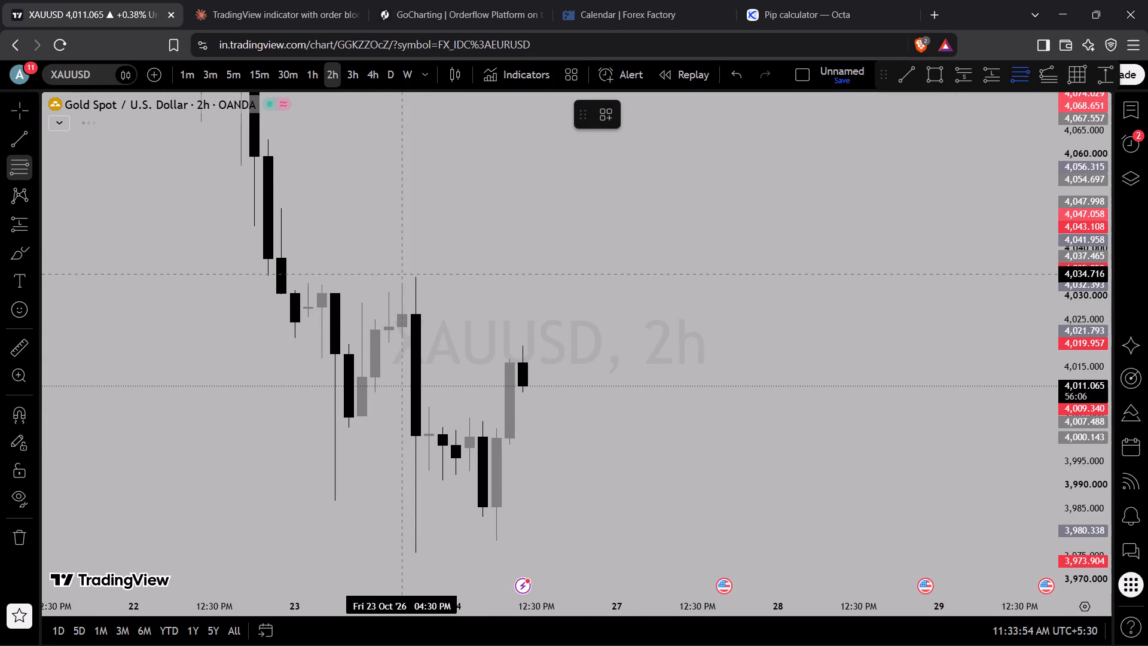
click(402, 274)
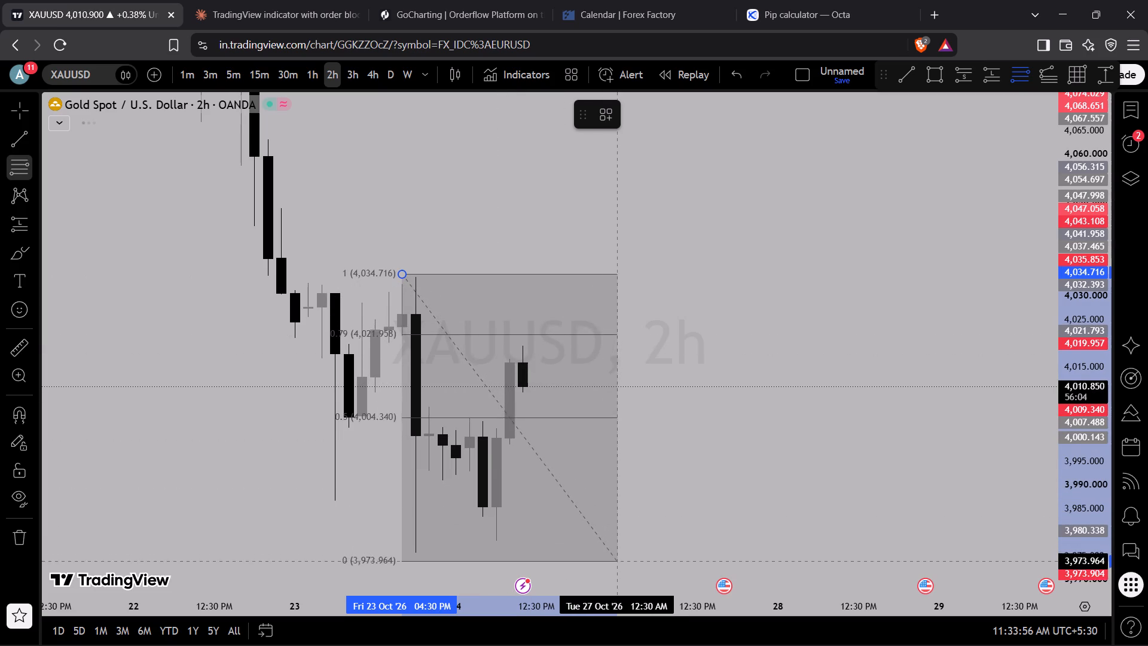
click(645, 550)
click(661, 499)
Fine-tune the Fibonacci retracement's upper anchor to 4,034.399 at the October 23, 04:30 PM candle.
drag(250, 415, 386, 476)
scroll(378, 439, up, 5)
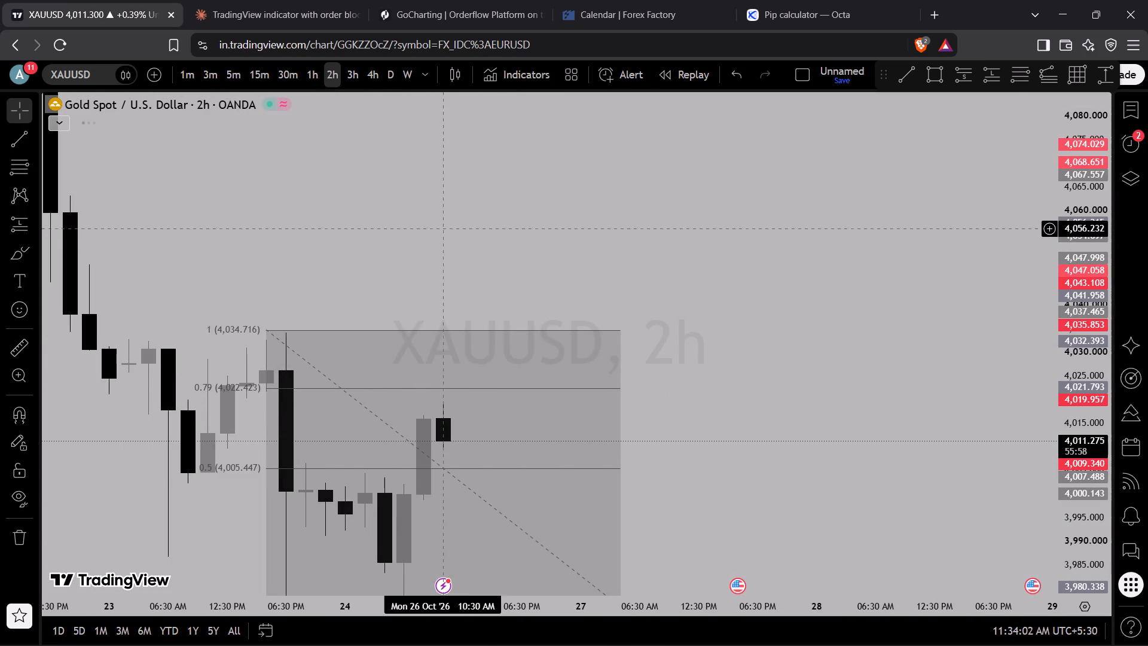
drag(266, 331, 251, 345)
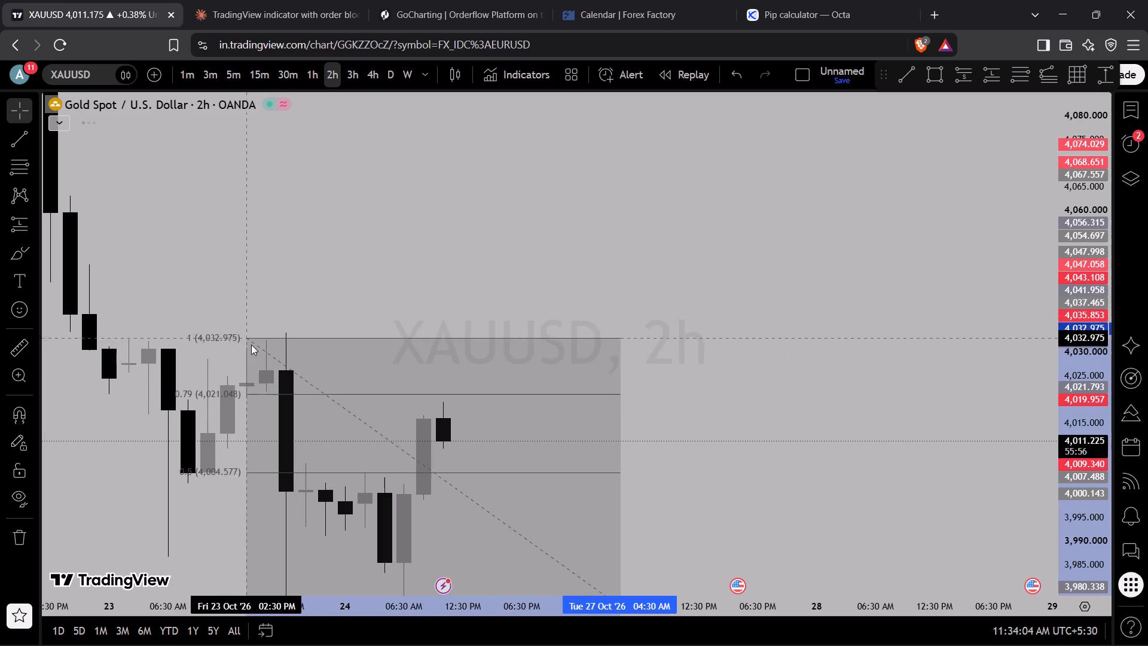
drag(251, 345, 252, 333)
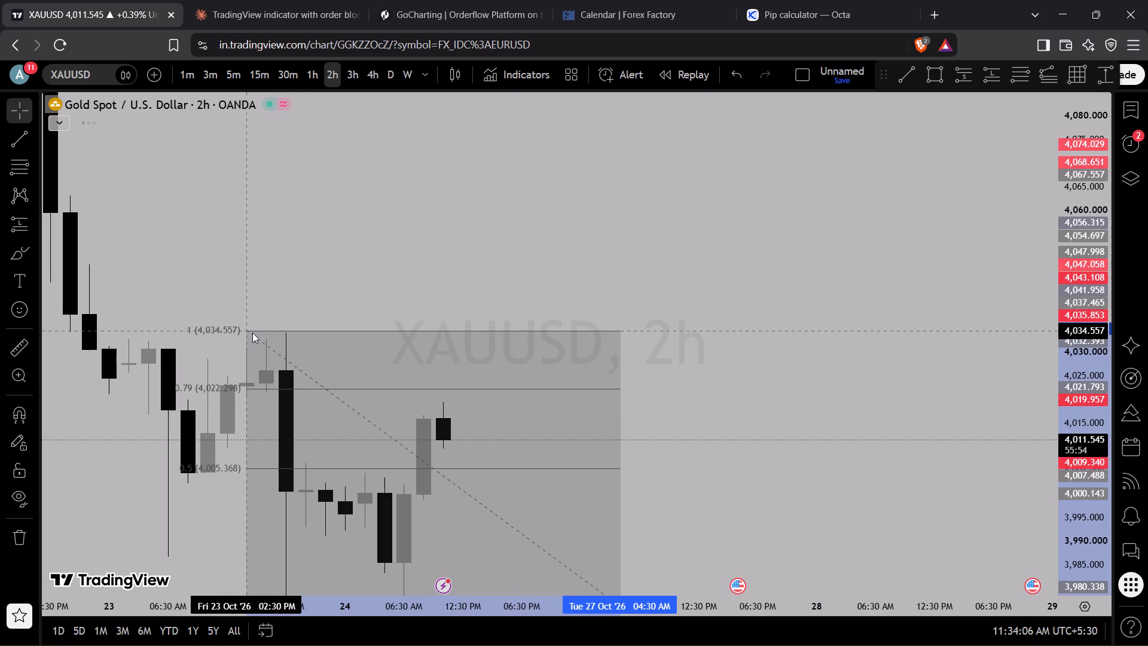
drag(252, 333, 252, 331)
drag(251, 328, 254, 328)
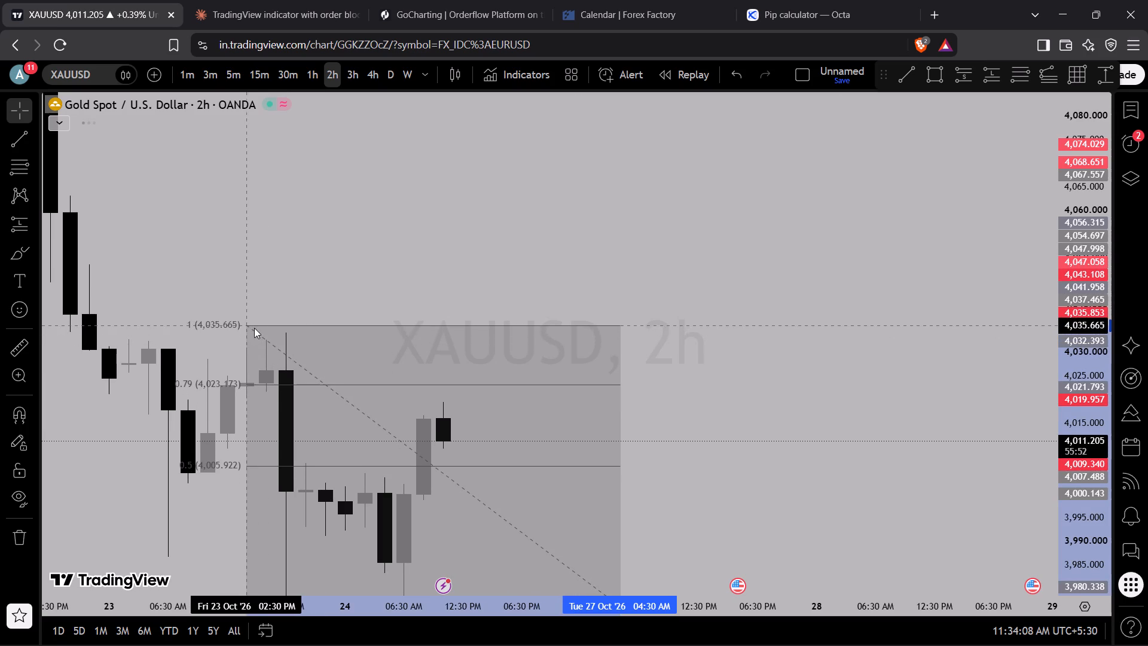
drag(254, 328, 257, 331)
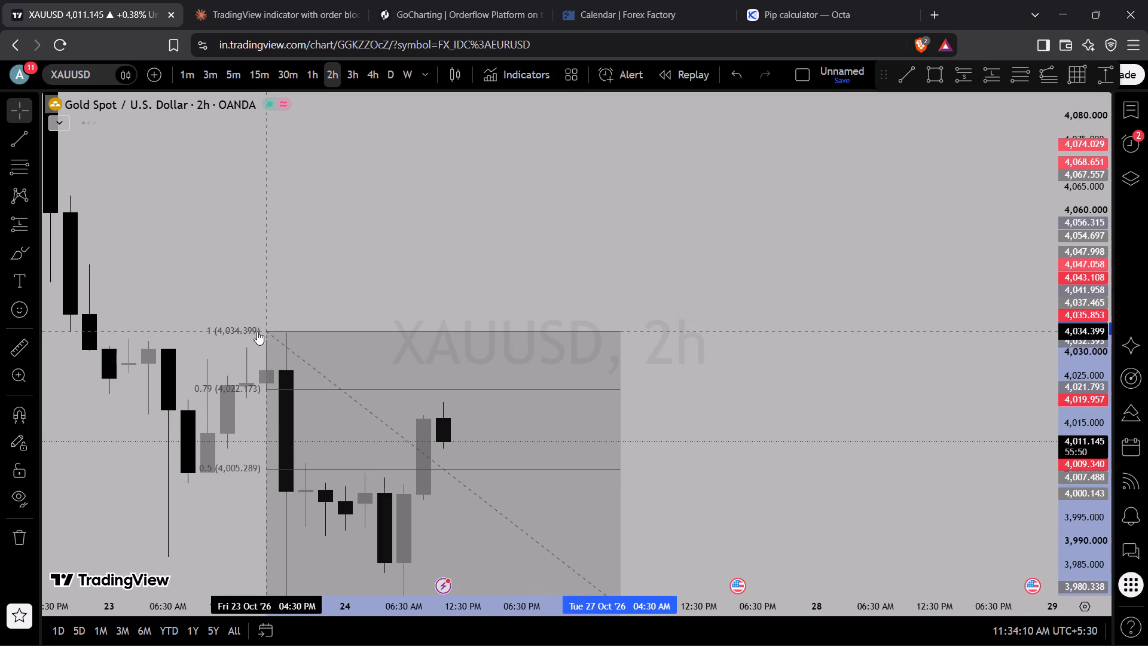
click(127, 328)
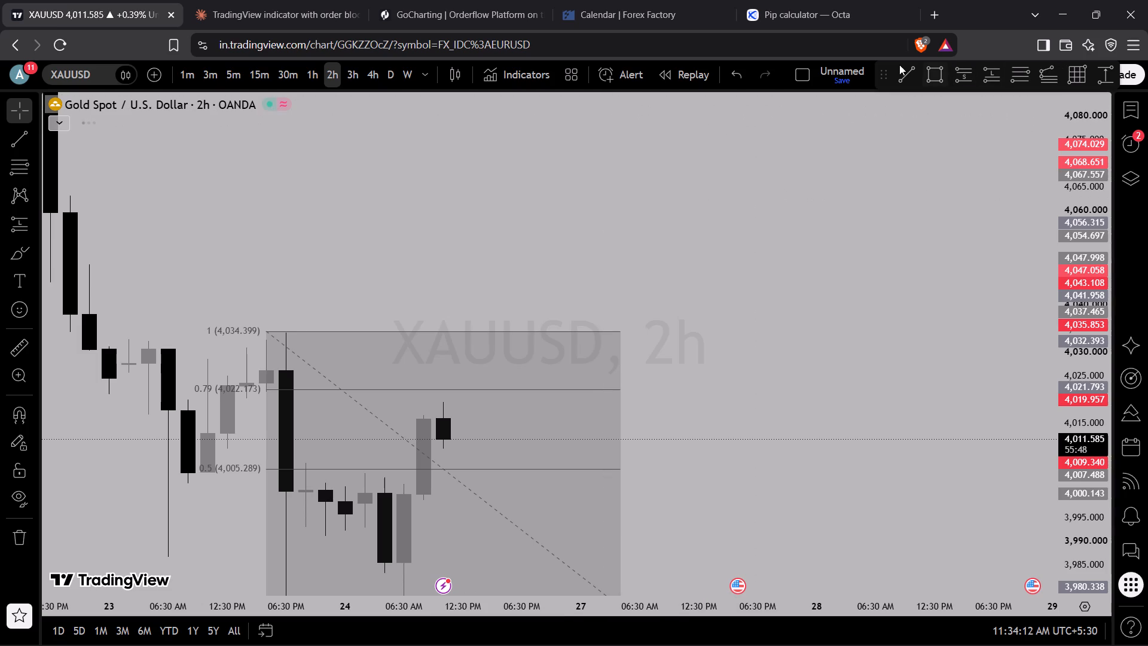
Draw a rectangle zone between the Fibonacci 1 and 0.79 levels, about 4,034.6 to 4,022.2, from October 23, 04:30 PM to October 27, 04:30 AM.
click(952, 75)
click(947, 76)
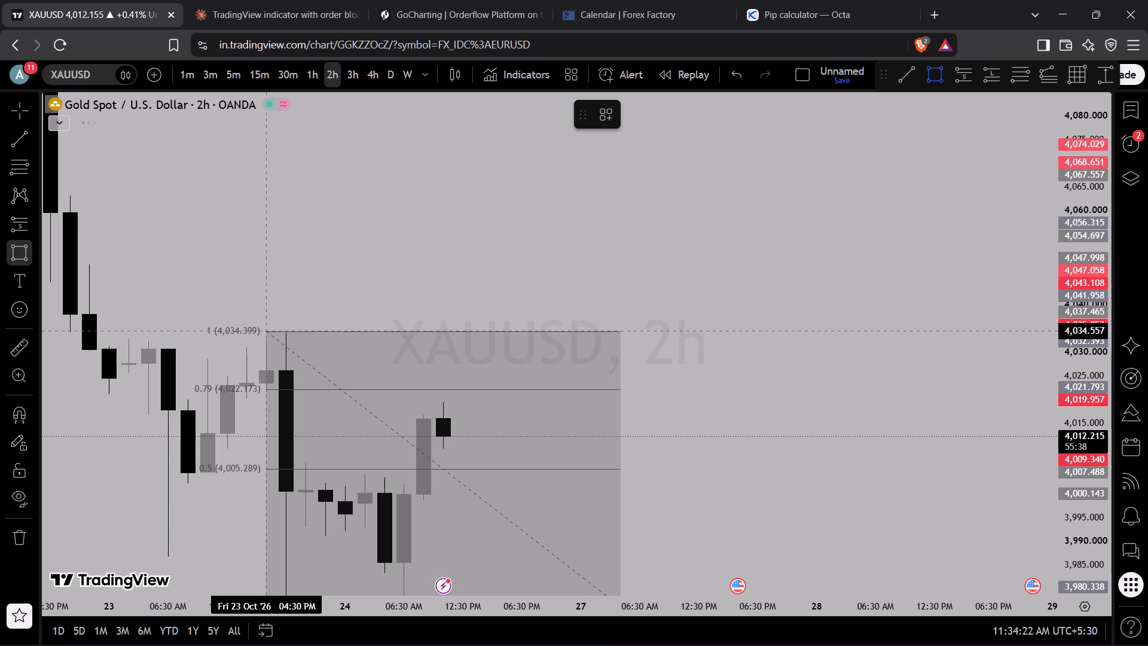
click(265, 331)
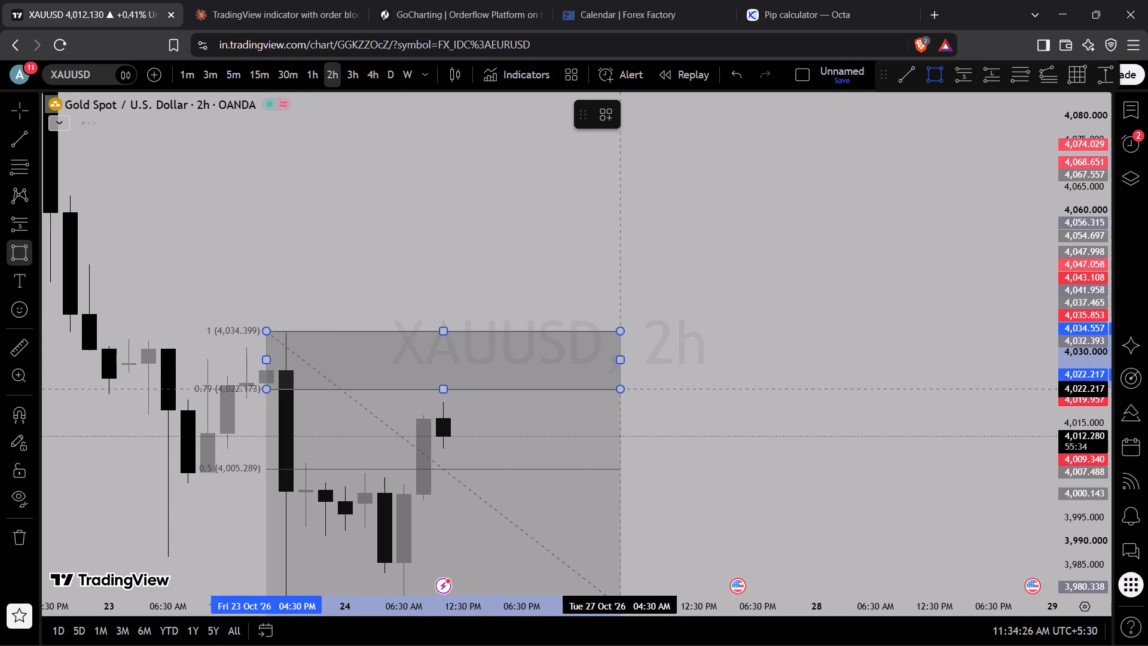
click(621, 389)
click(712, 359)
Delete the Fibonacci retracement from the chart, keeping the rectangle zone.
double_click(588, 471)
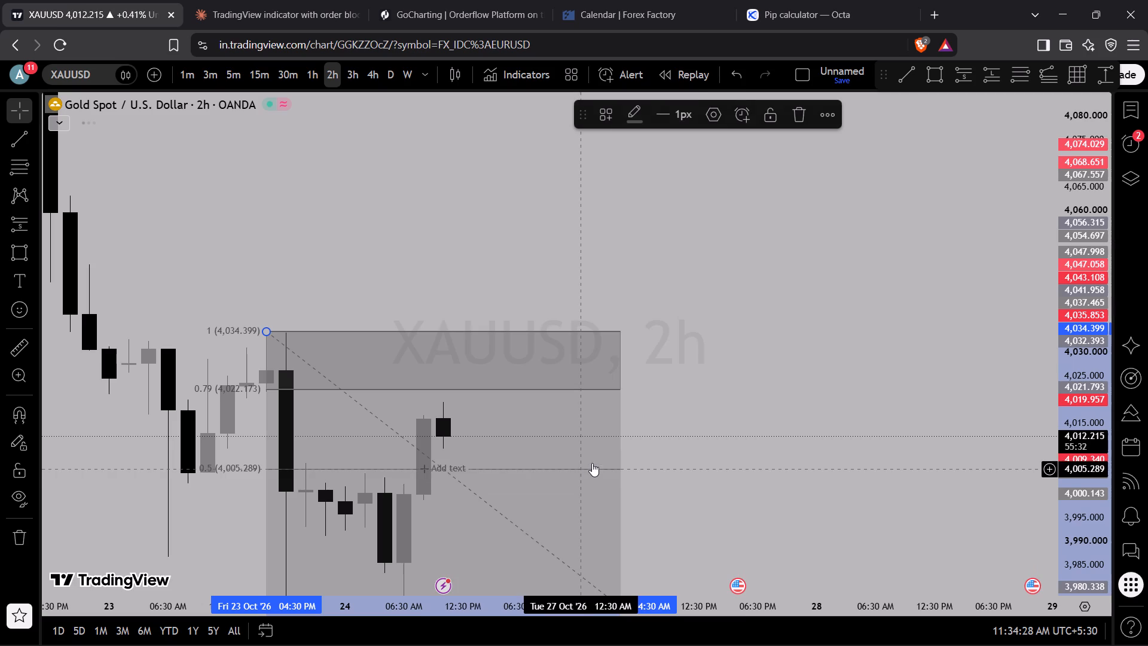
click(719, 106)
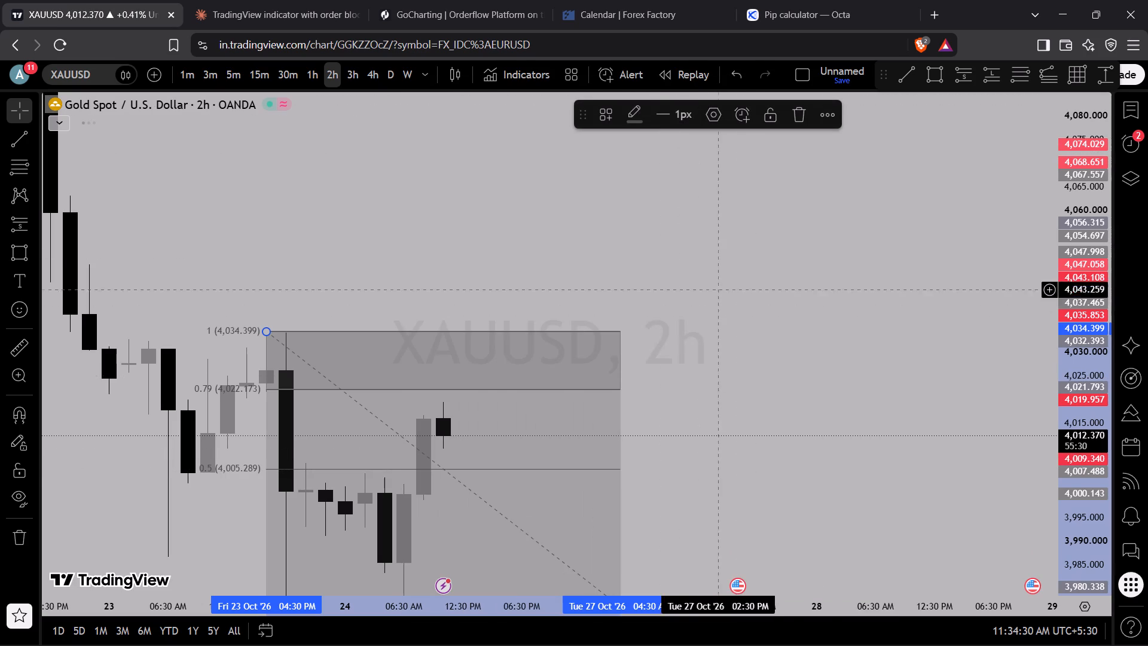
click(789, 119)
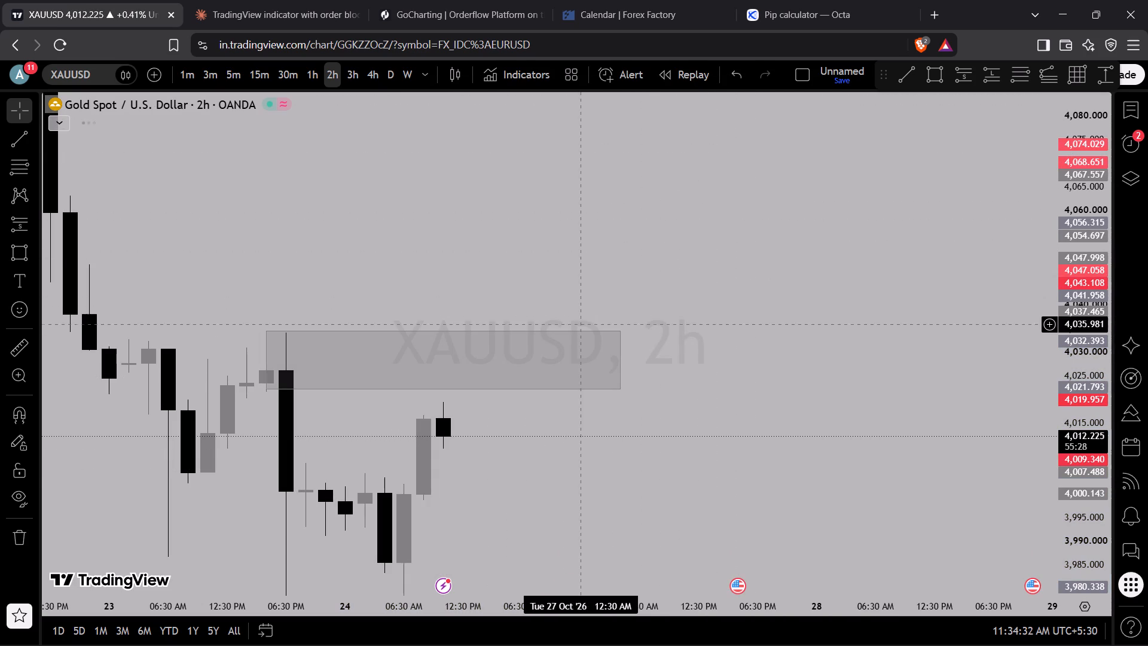
Examine the marked zone against the preceding decline and the latest 2h candles.
scroll(916, 590, up, 1)
drag(768, 351, 961, 151)
scroll(810, 275, down, 4)
scroll(737, 267, down, 2)
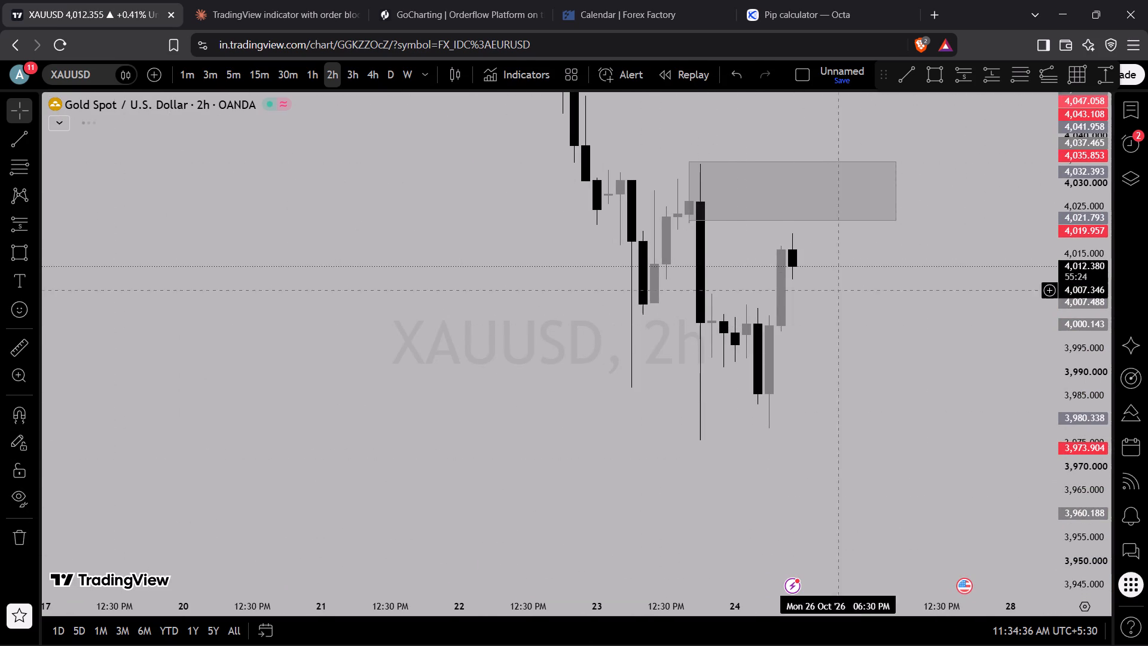
click(847, 301)
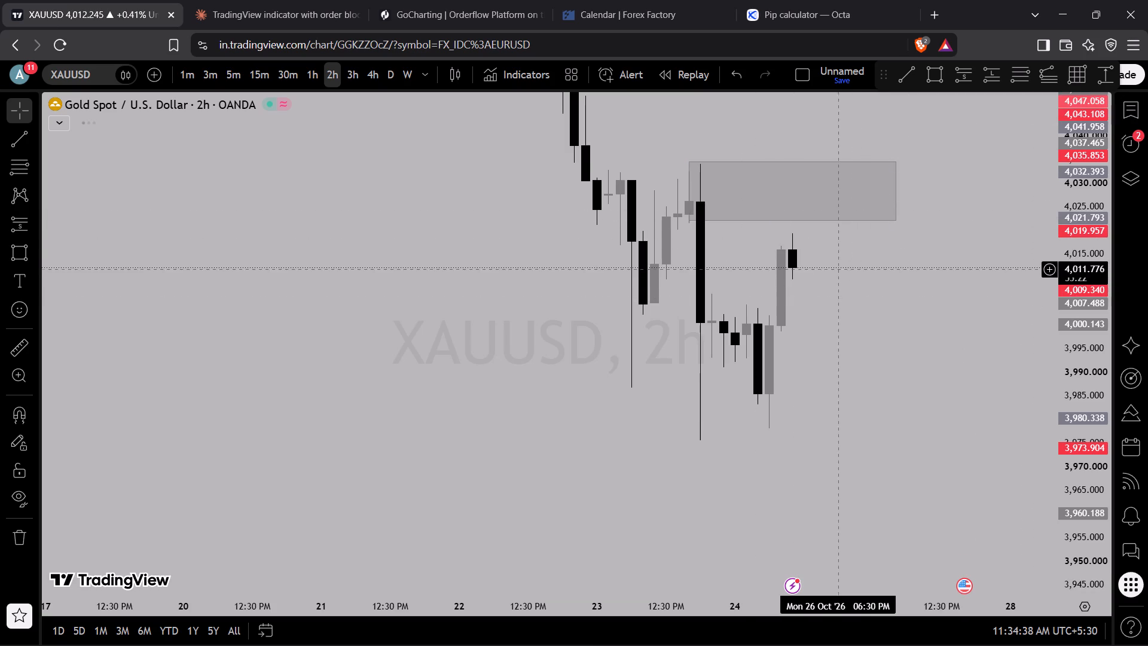
scroll(722, 239, up, 3)
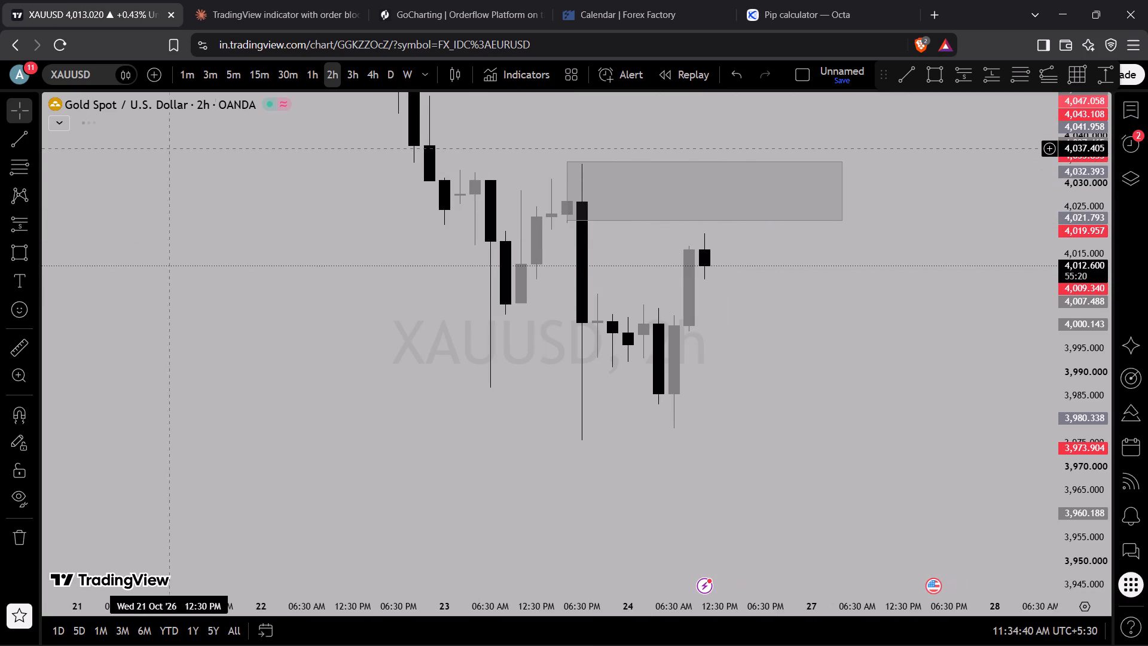
Expand the chart's indicator legend to reveal the LuxAlgo - Smart Money Concepts entry.
click(65, 119)
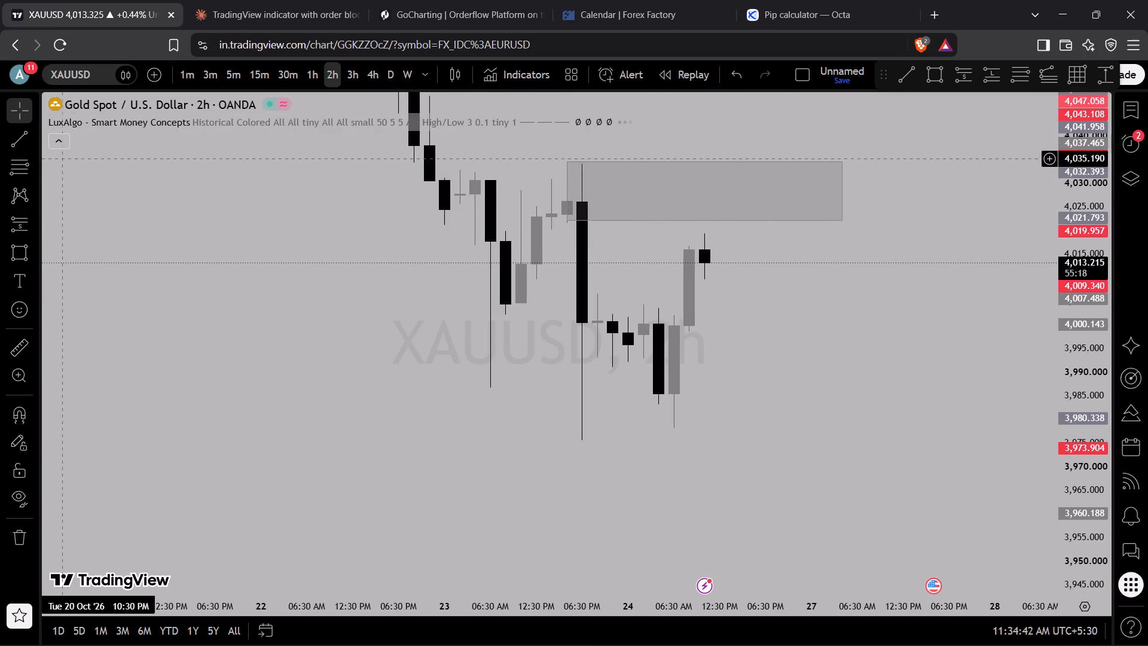
Collapse the chart's indicator legend to hide the LuxAlgo - Smart Money Concepts entry.
click(61, 145)
Compare the marked rectangle zone with the candles on the 1h timeframe, and return the XAUUSD chart to 2h.
scroll(505, 416, down, 8)
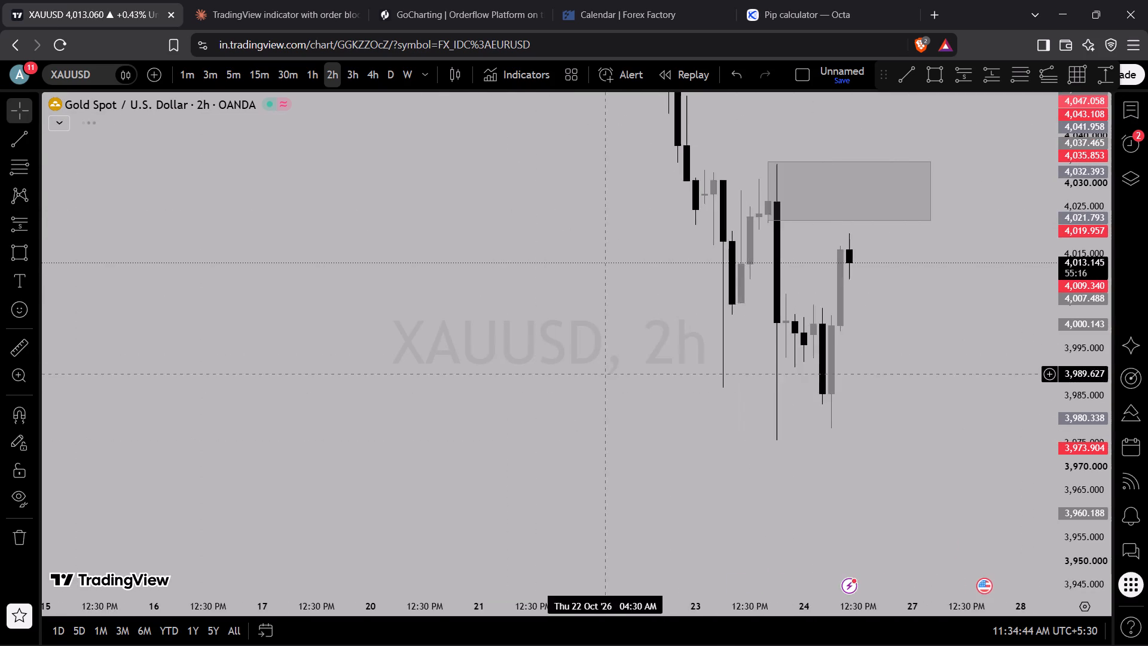
click(320, 80)
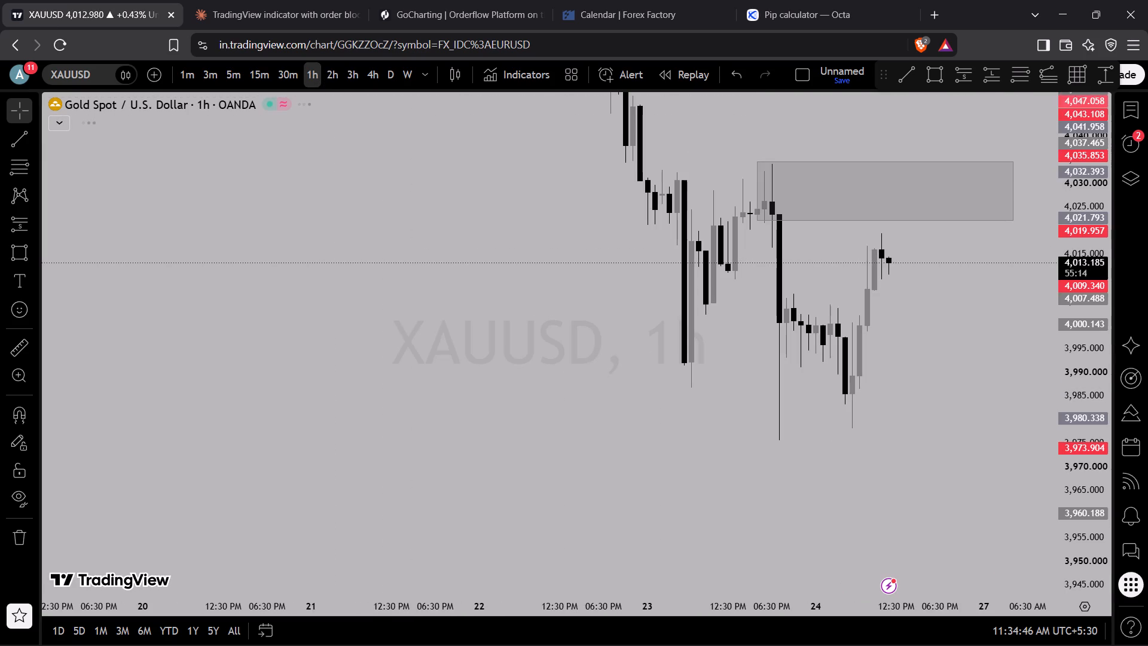
drag(491, 333, 411, 338)
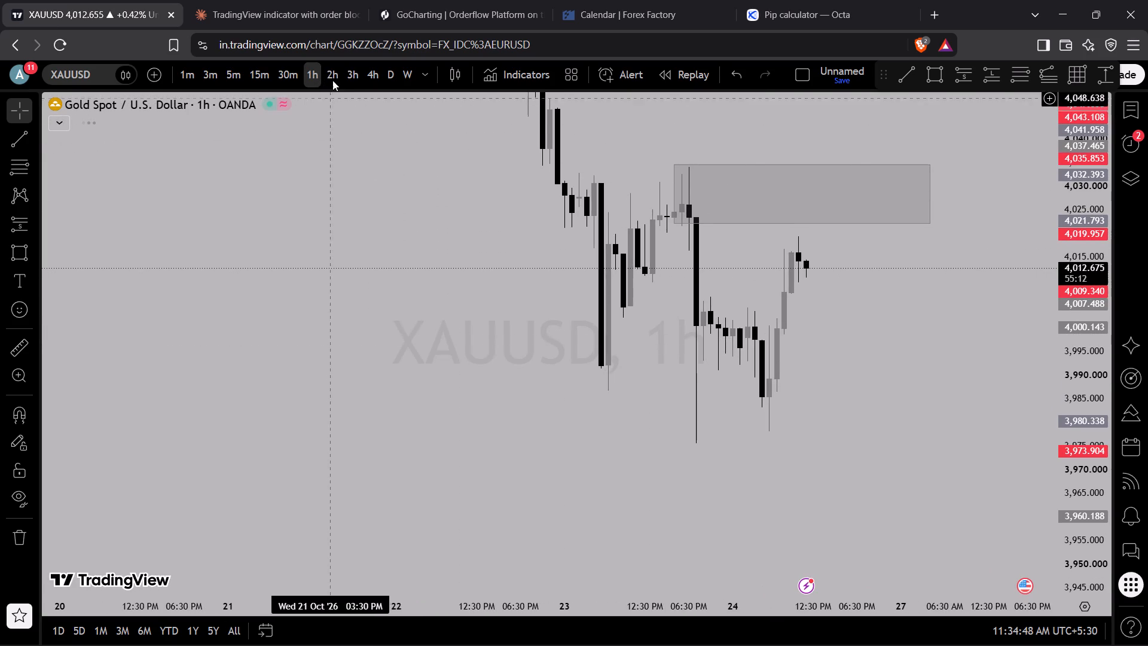
click(332, 79)
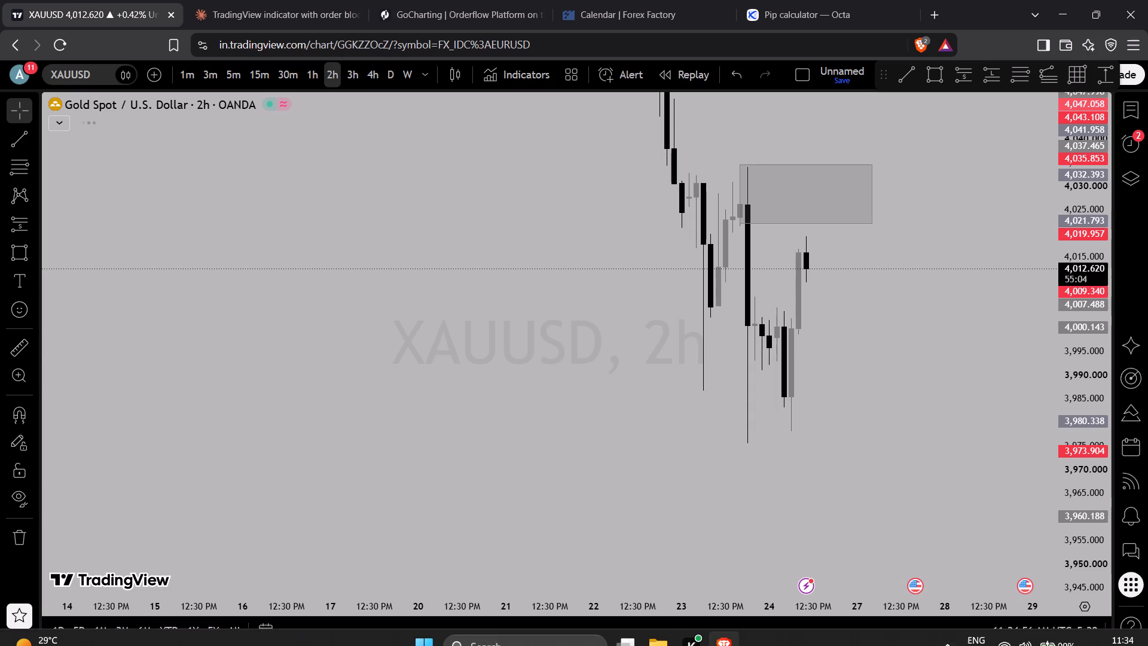
Switch the computer's Wi-Fi connection to the Redmi network and return to the chart.
click(1031, 634)
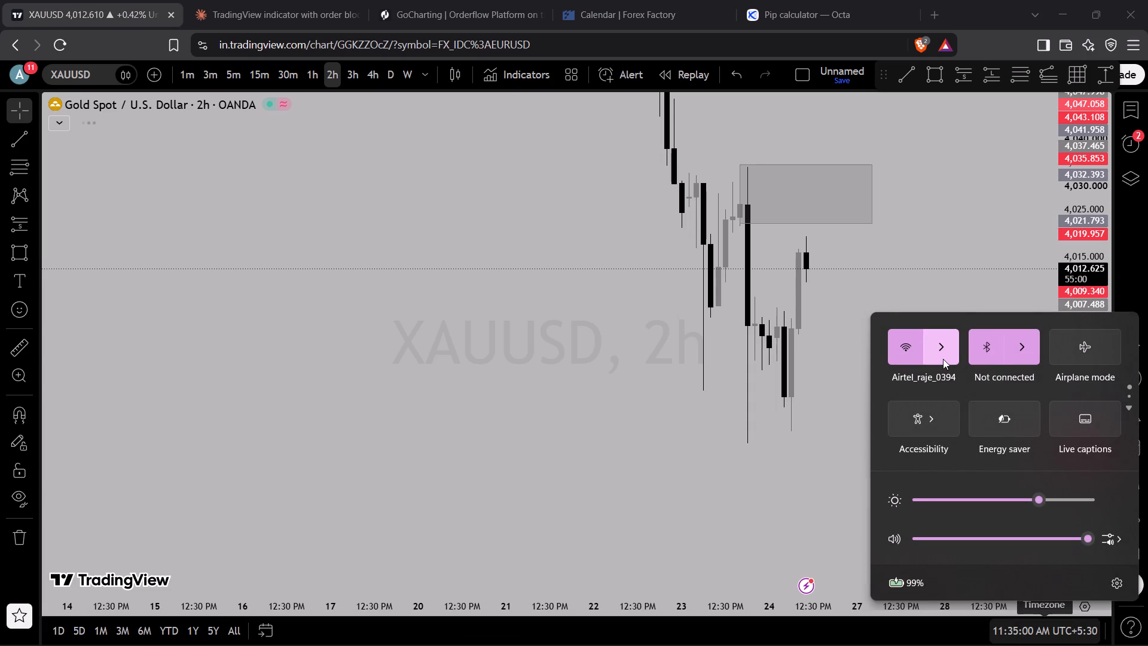
click(943, 359)
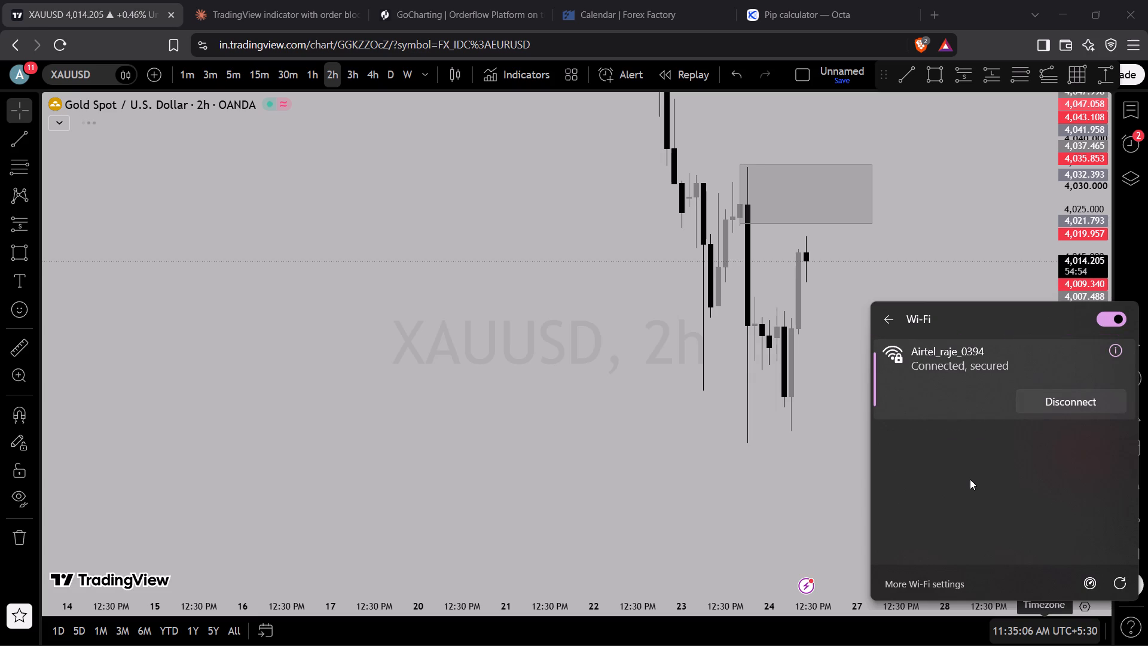
click(958, 447)
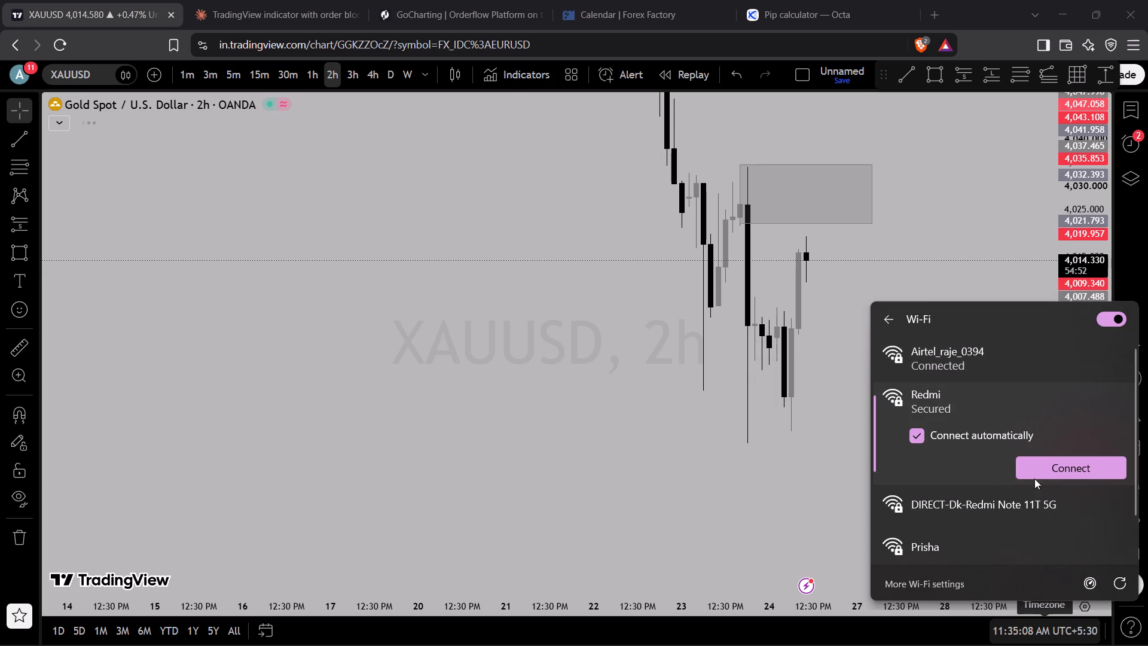
click(1040, 479)
click(667, 490)
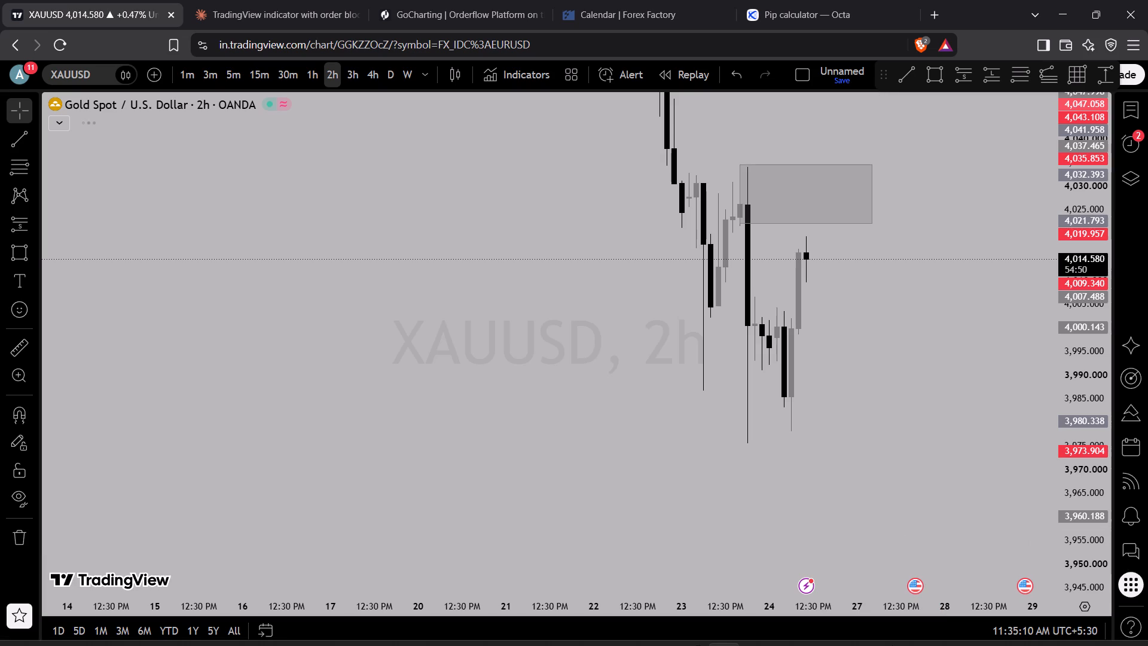
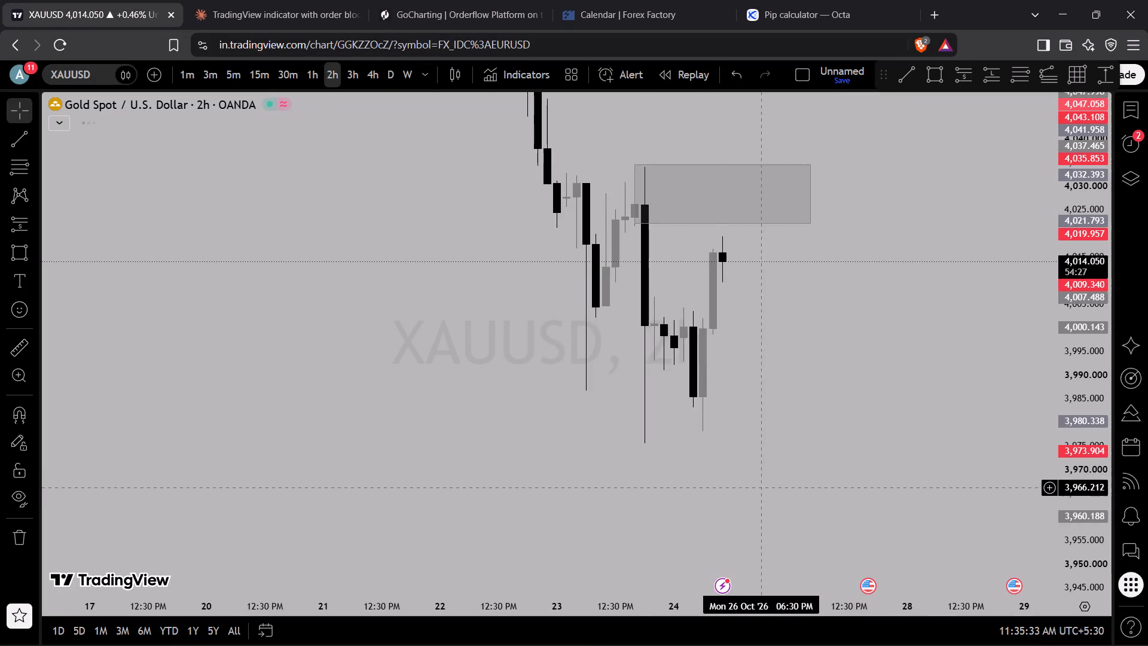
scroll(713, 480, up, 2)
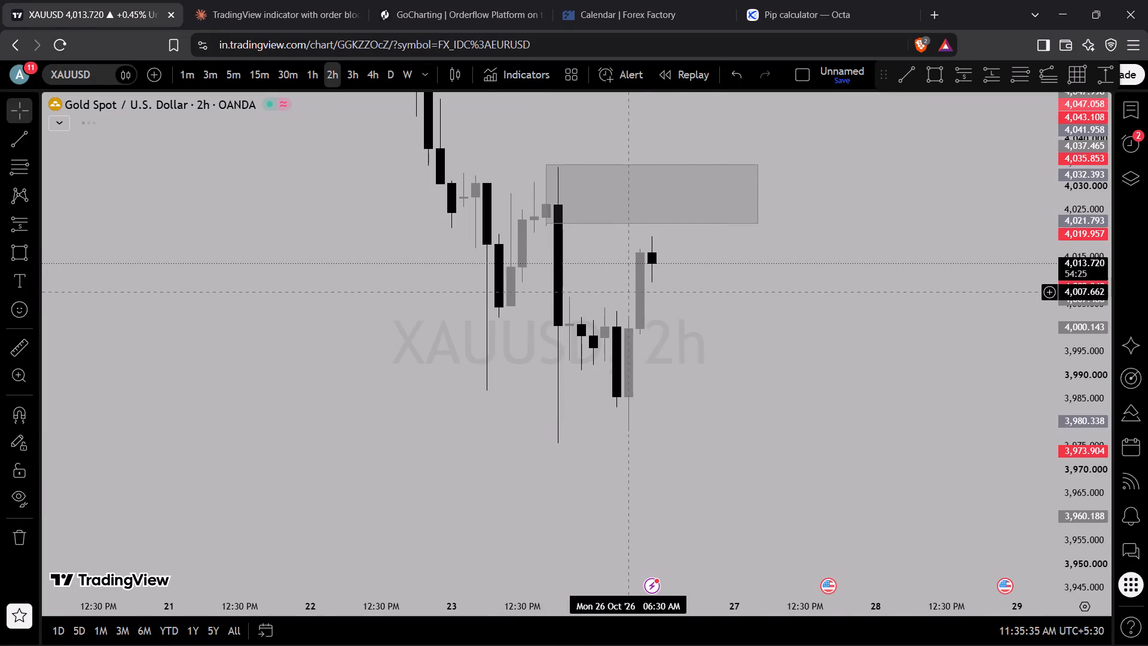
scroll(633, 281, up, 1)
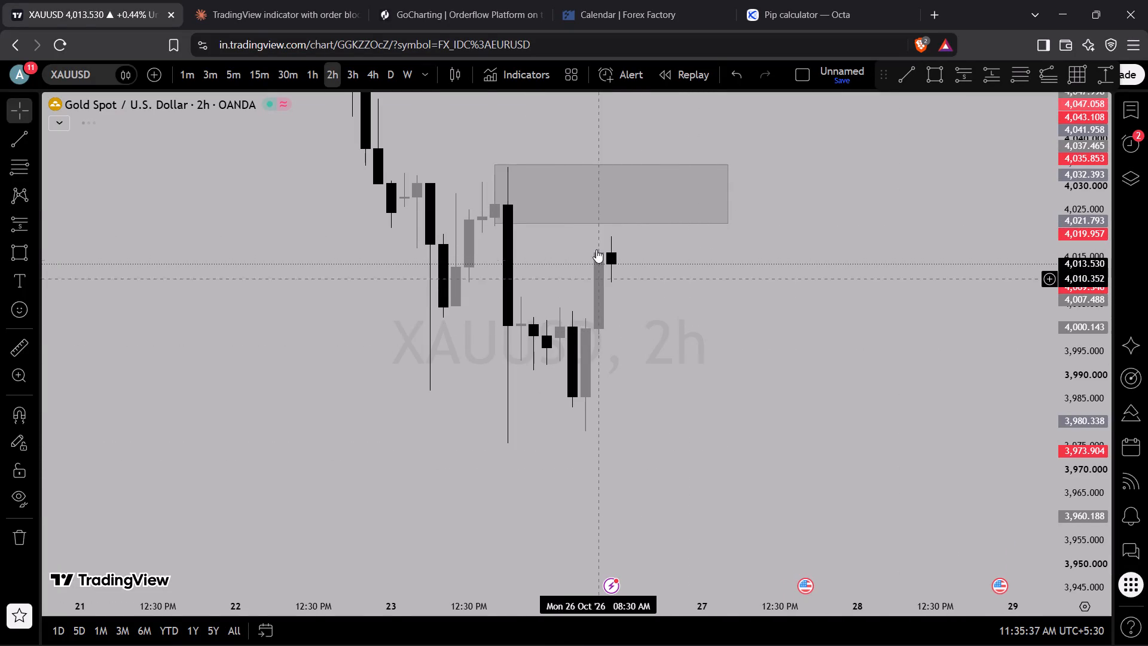
Examine the marked zone and the preceding decline on the 1h chart.
click(311, 69)
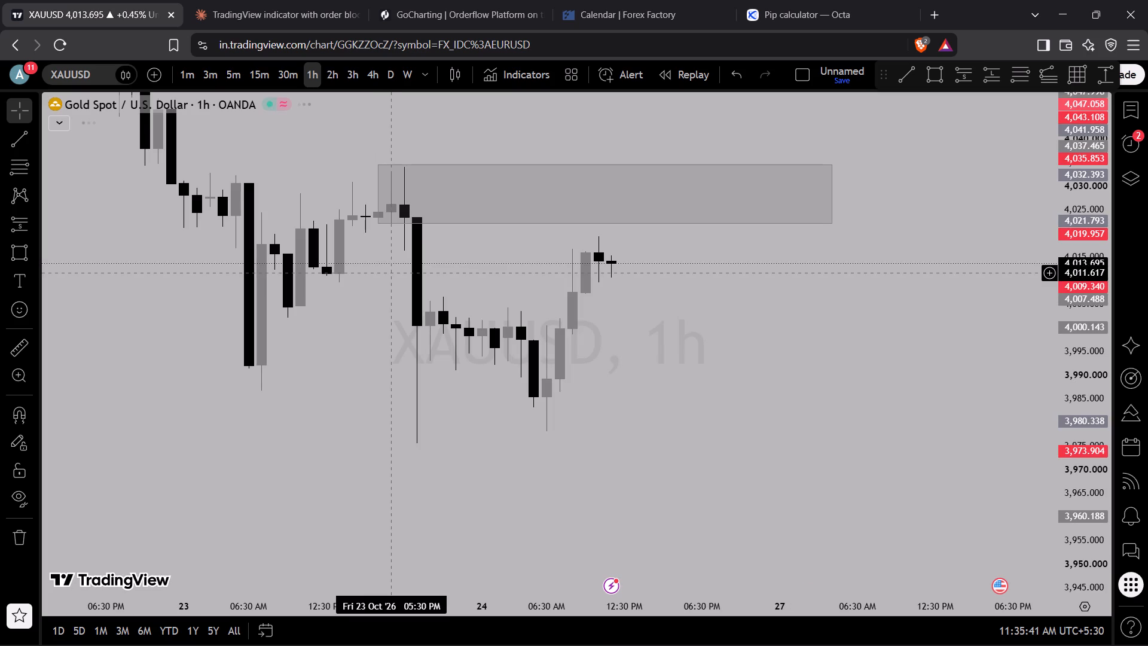
scroll(395, 273, down, 1)
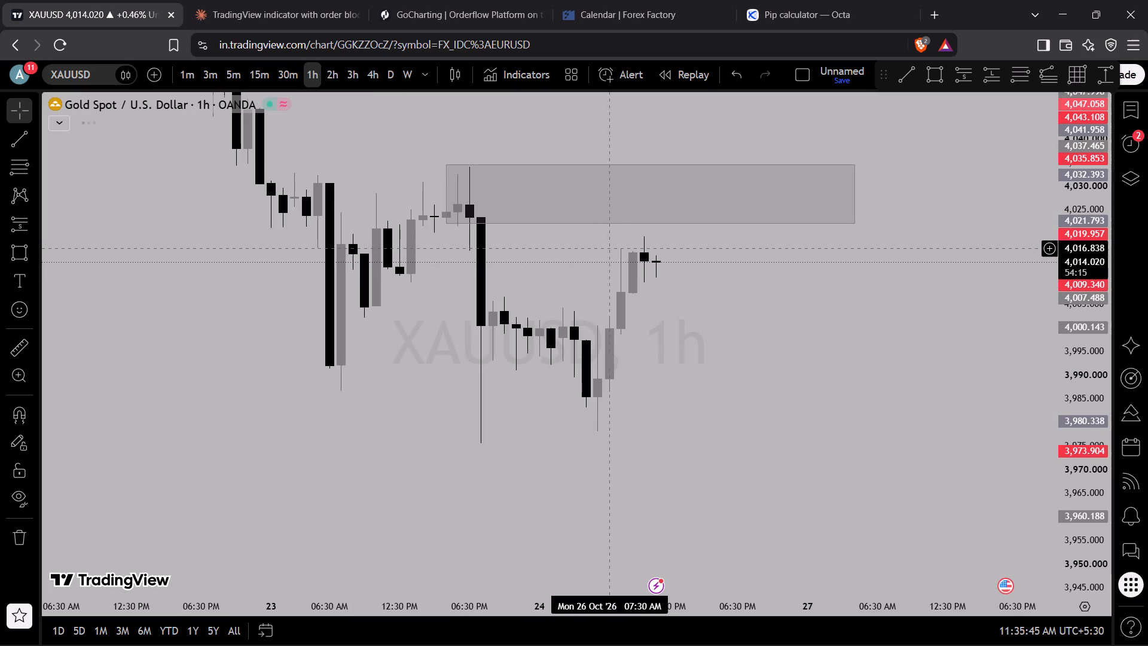
scroll(489, 340, down, 4)
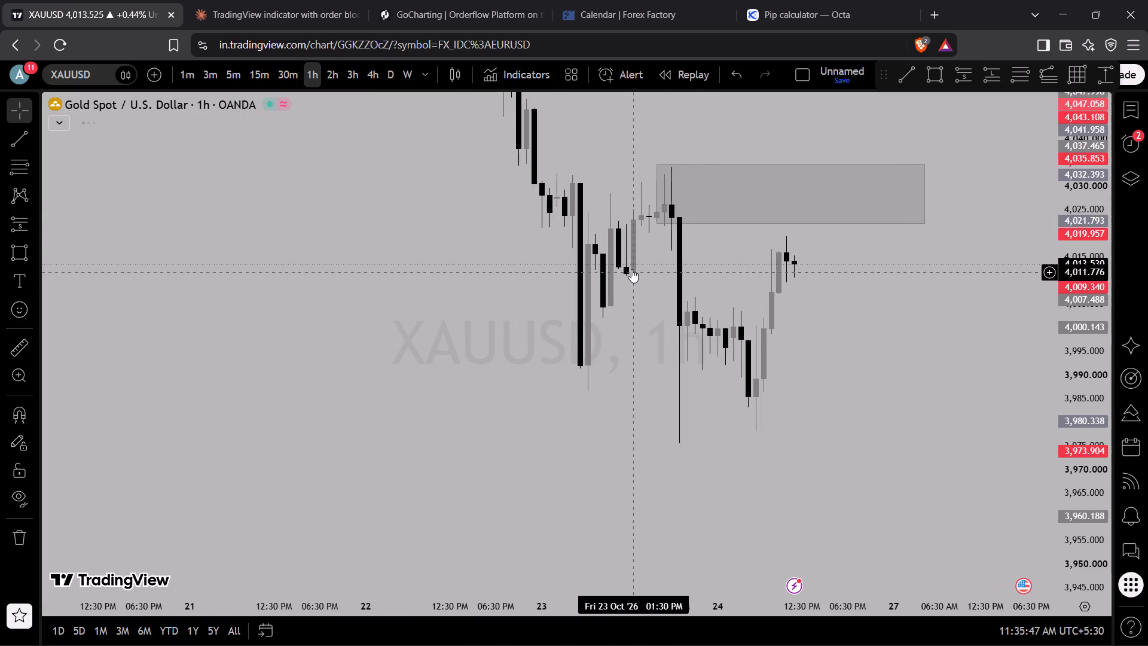
scroll(559, 96, down, 5)
drag(933, 234, 826, 325)
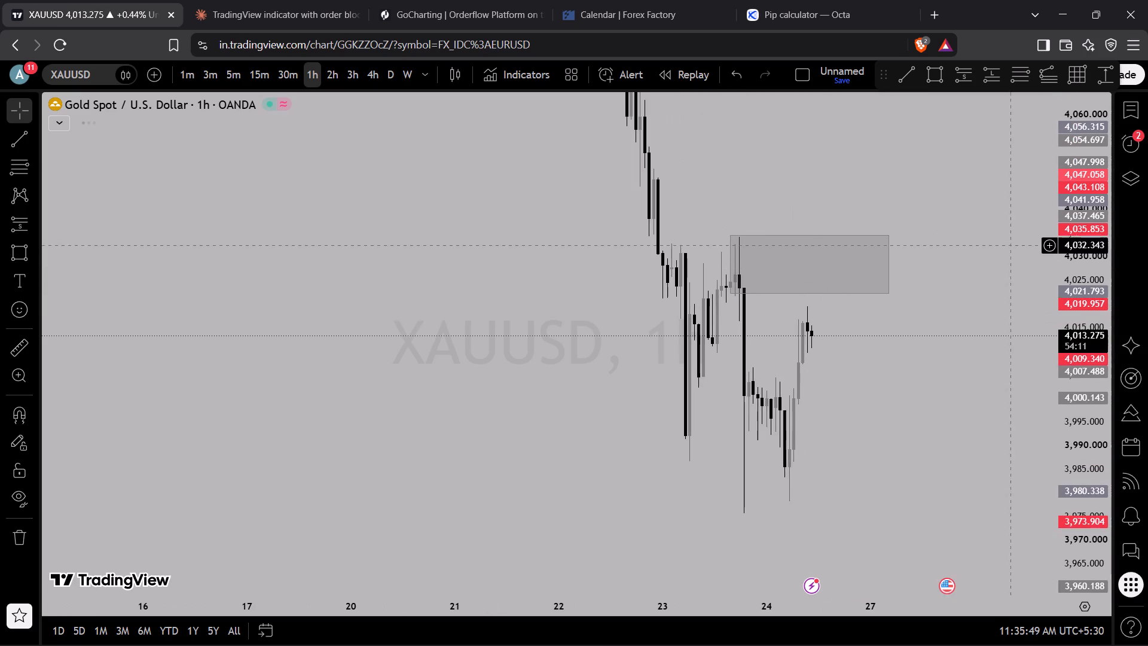
drag(1086, 187, 1058, 418)
scroll(631, 382, down, 2)
drag(639, 319, 626, 407)
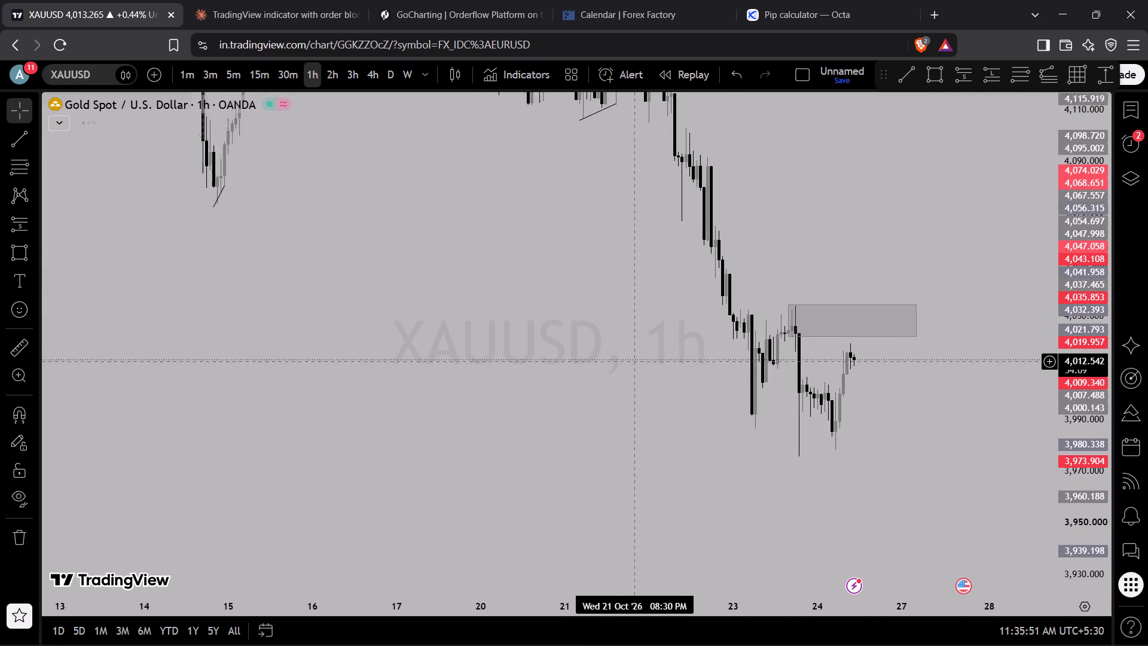
drag(626, 407, 624, 409)
Examine the marked zone within the wider October price structure on the 2h chart.
click(323, 74)
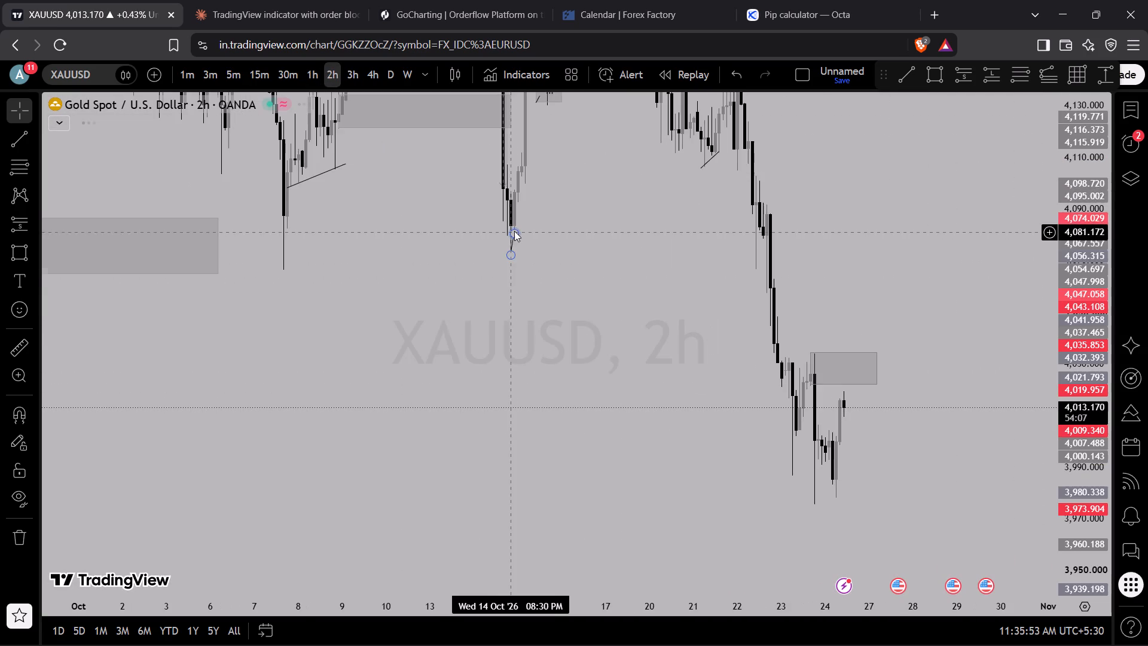
drag(624, 278, 649, 307)
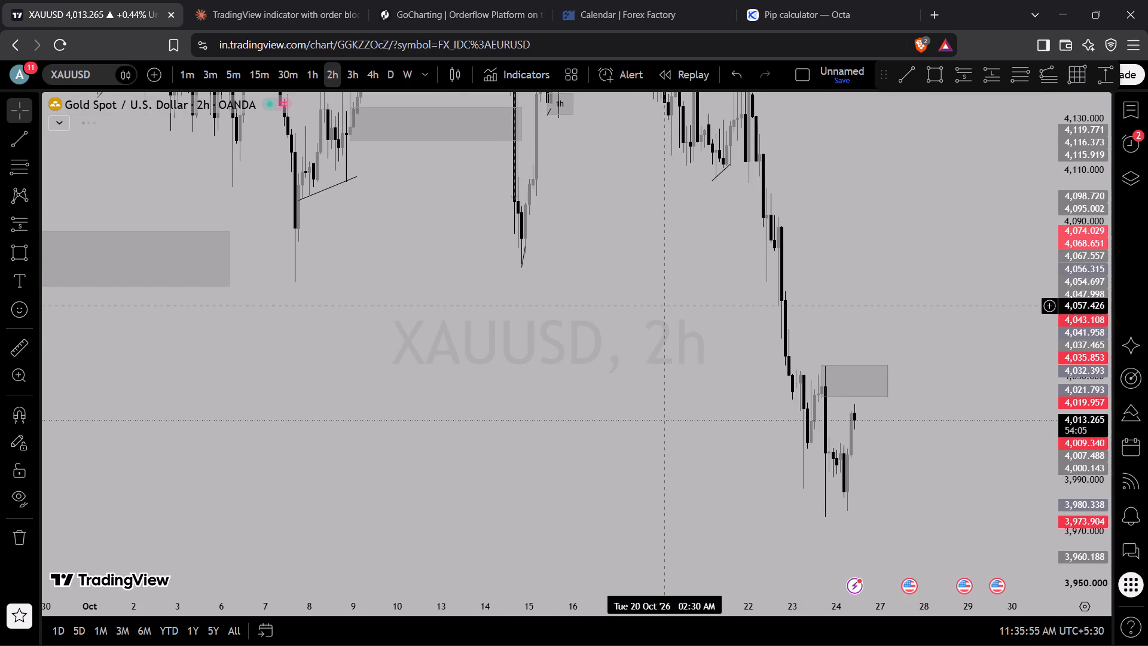
drag(662, 306, 716, 455)
scroll(783, 328, up, 4)
scroll(343, 376, up, 3)
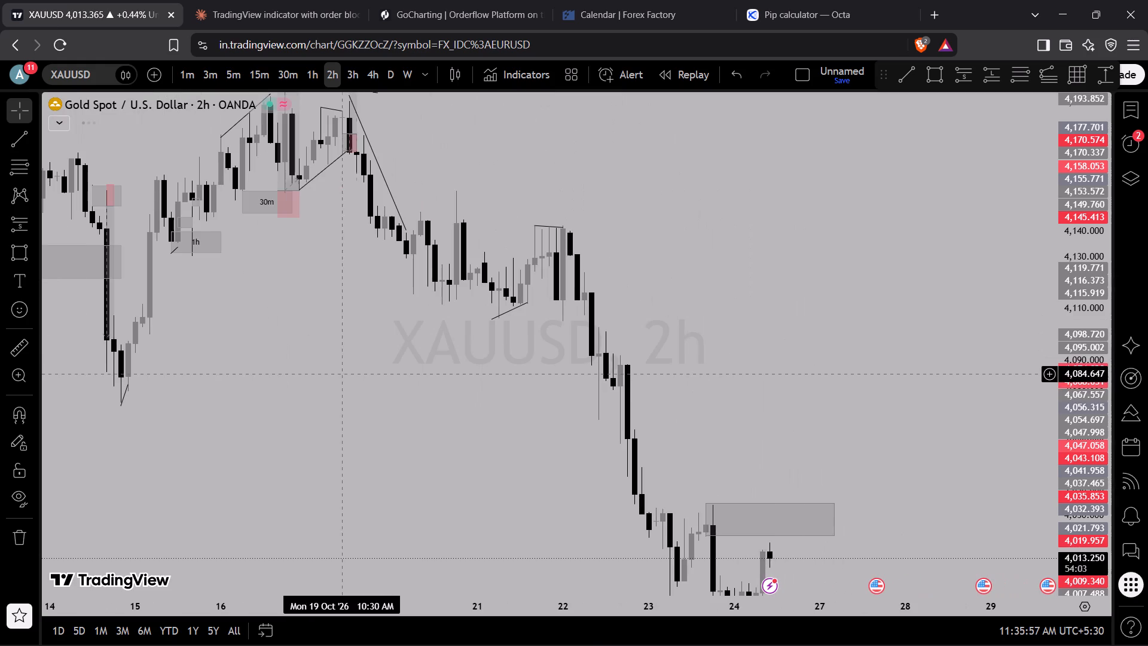
drag(420, 431, 437, 371)
scroll(613, 373, up, 3)
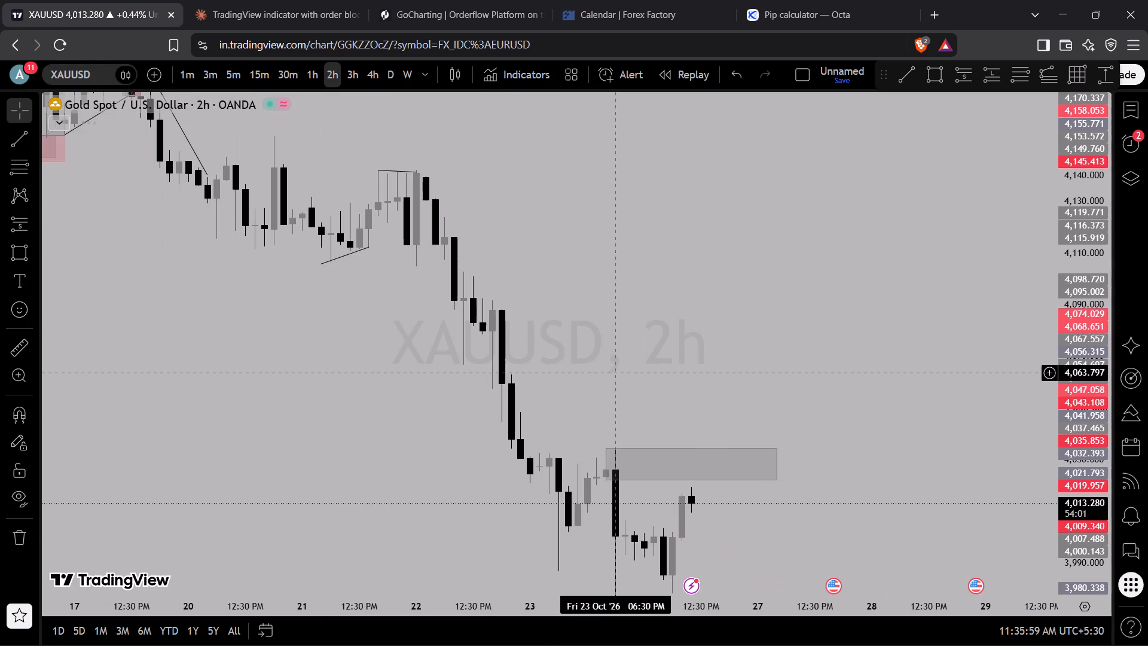
drag(1073, 211, 1098, 464)
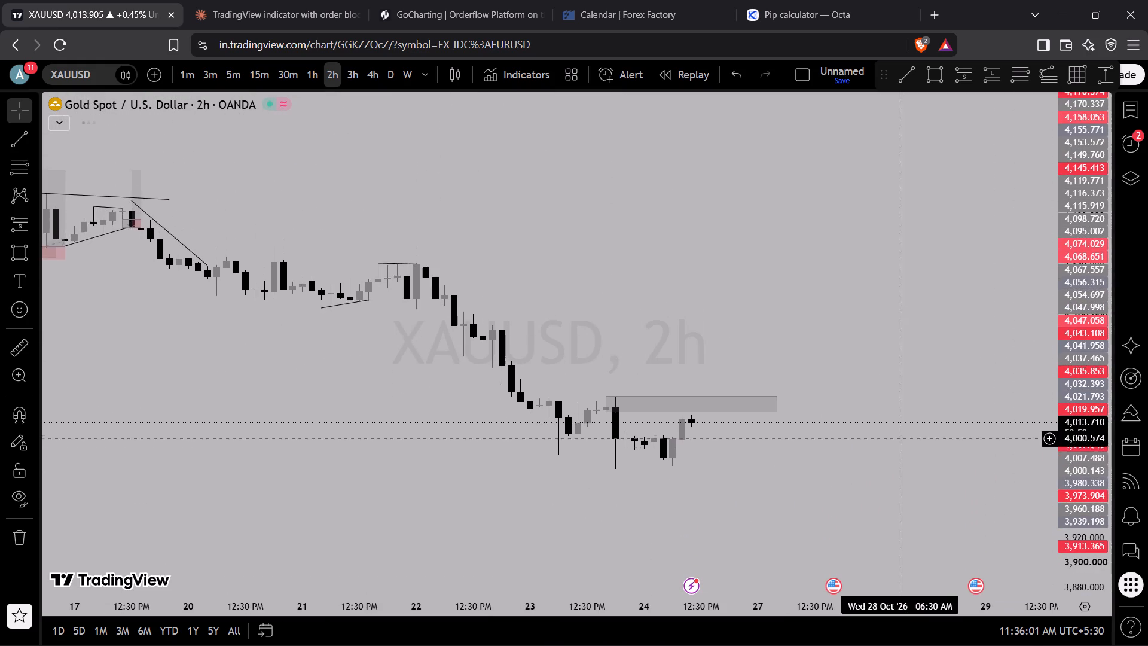
scroll(823, 452, down, 8)
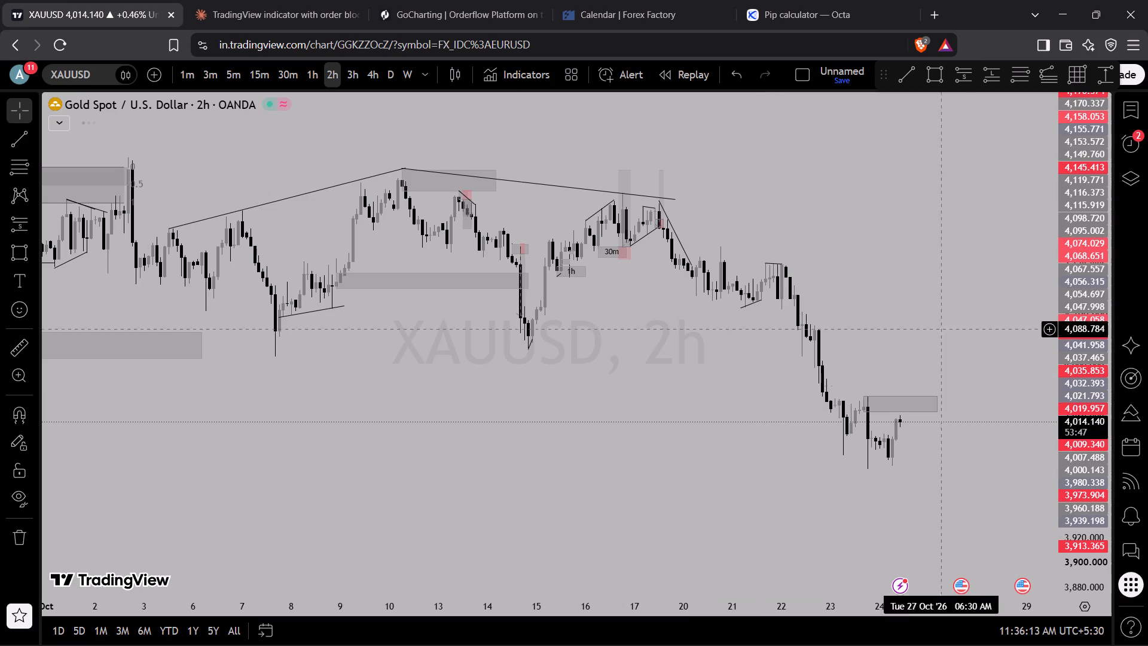
drag(1070, 500, 1097, 299)
scroll(1033, 374, up, 2)
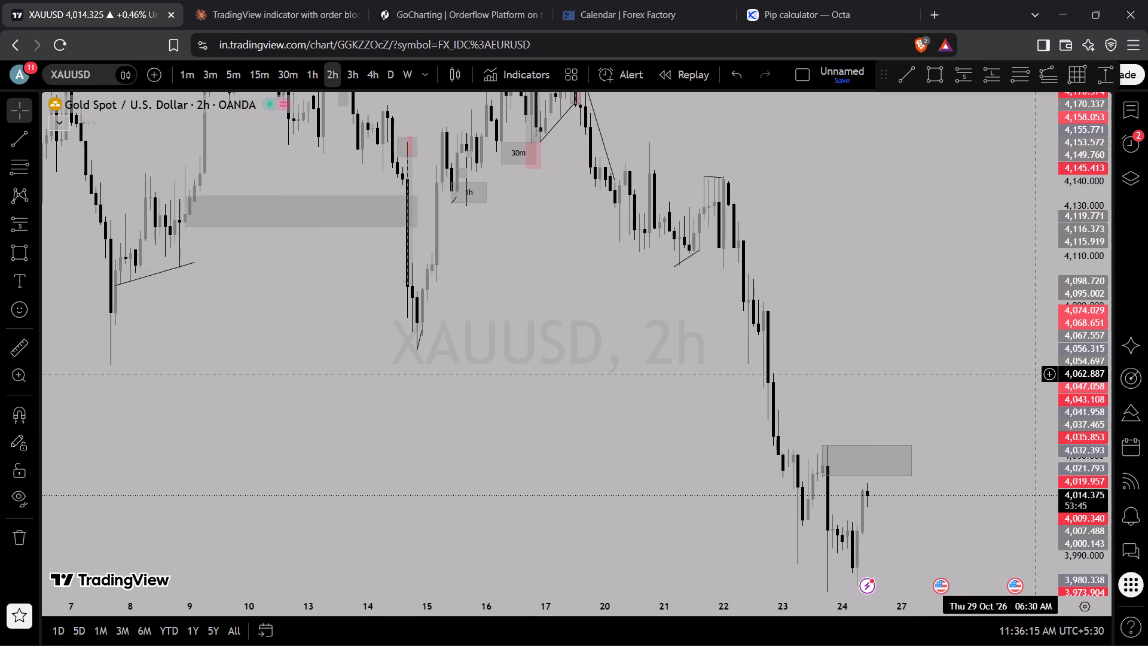
drag(1001, 366, 1004, 431)
scroll(874, 391, up, 3)
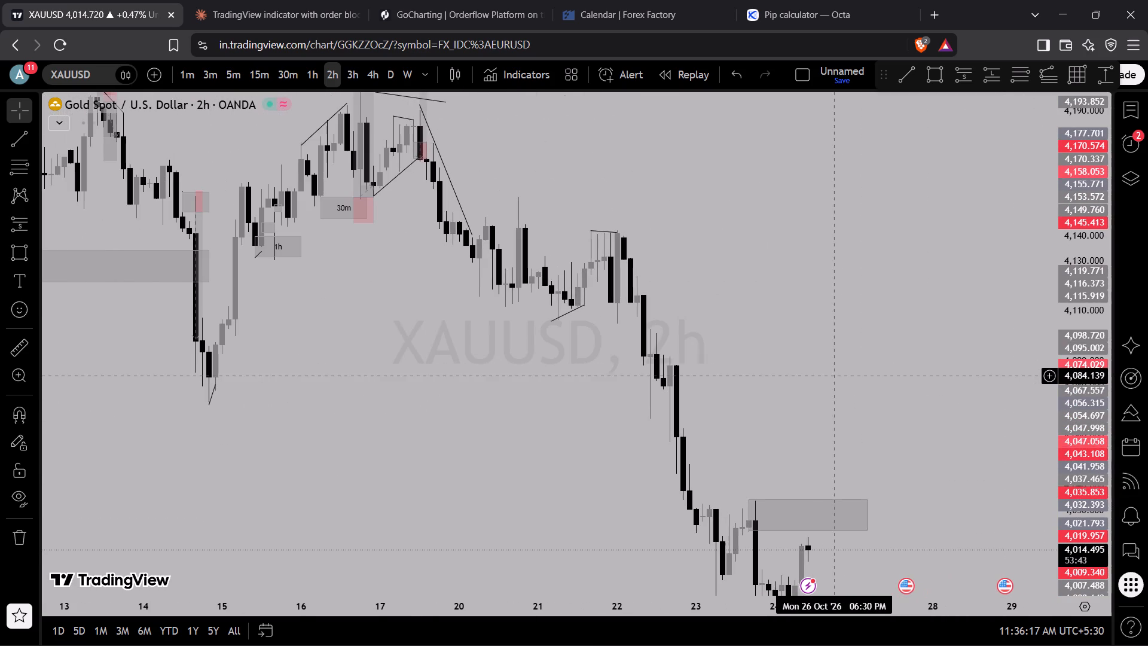
Examine the October decline and the candles around the marked zone on the 1h chart.
click(310, 81)
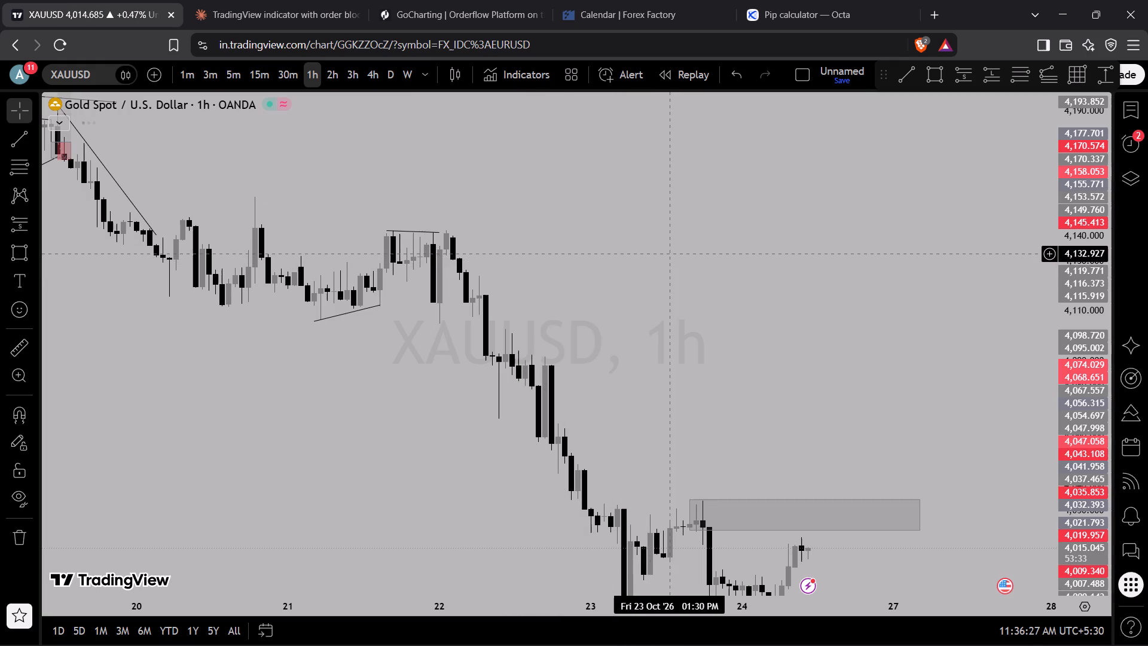
click(599, 255)
scroll(535, 459, down, 4)
drag(851, 403, 820, 359)
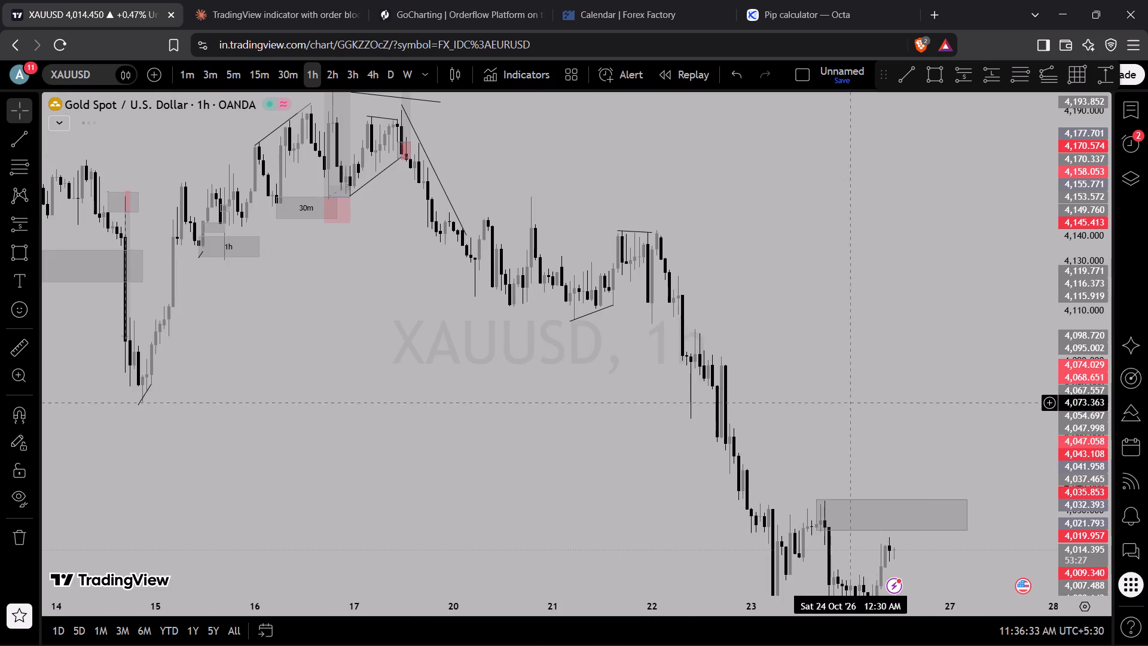
drag(820, 359, 741, 255)
drag(557, 516, 483, 348)
drag(321, 401, 746, 443)
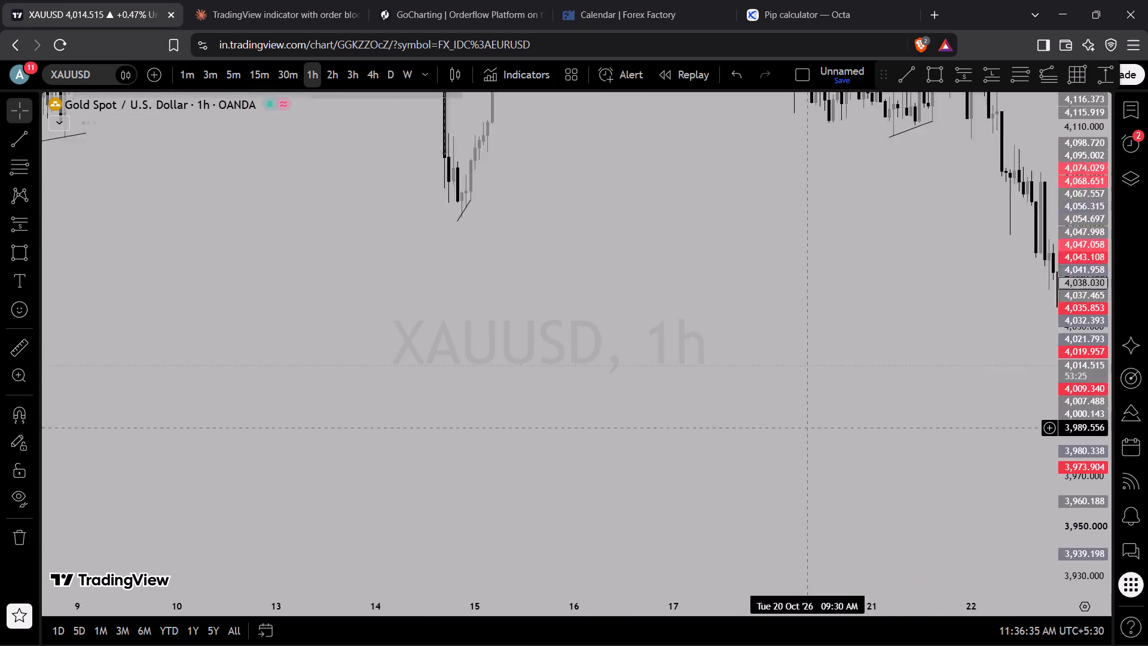
drag(746, 443, 475, 378)
scroll(574, 355, up, 4)
drag(685, 349, 512, 419)
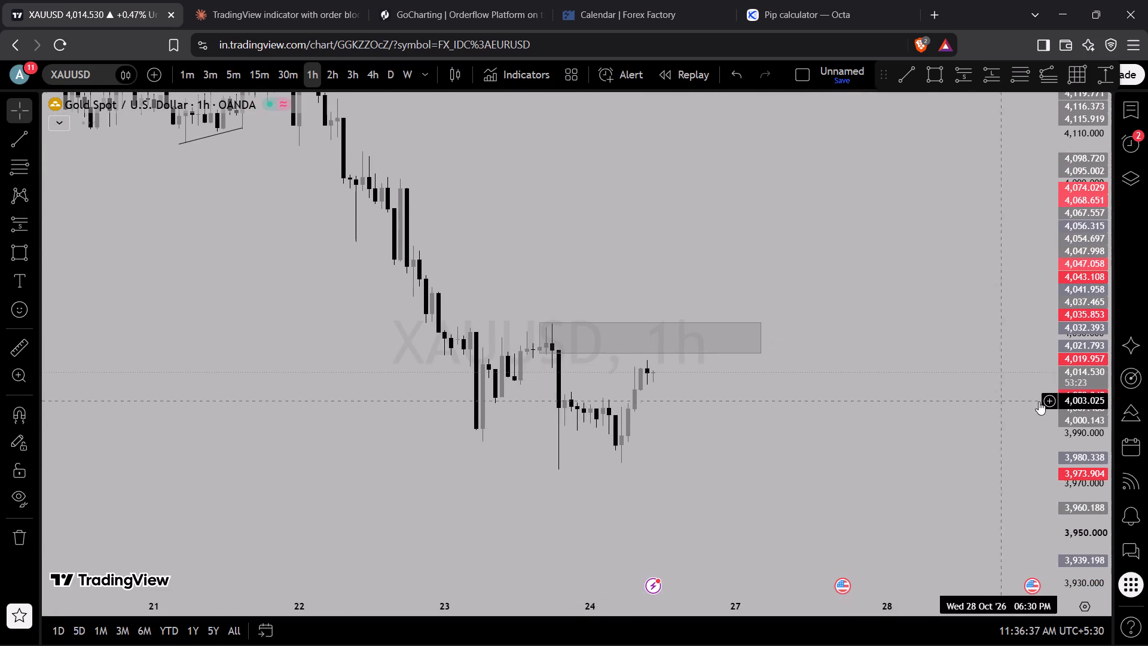
drag(1077, 460, 1056, 271)
scroll(596, 408, up, 5)
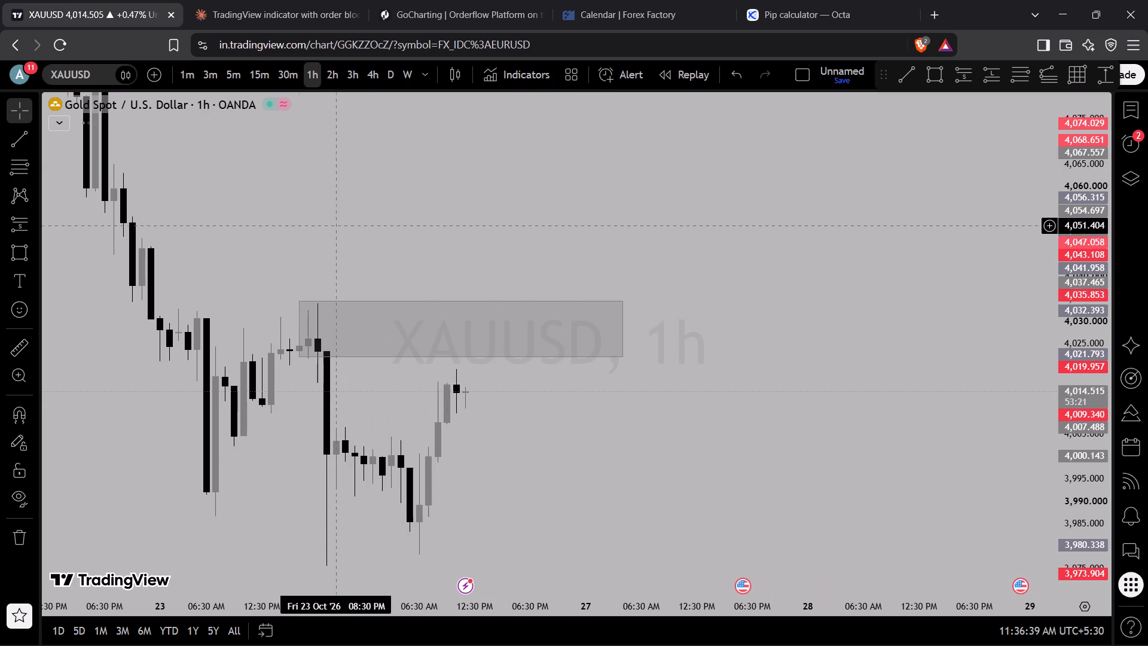
Compare the candles at the start of the rectangle zone between the 2h and 1h charts.
click(331, 86)
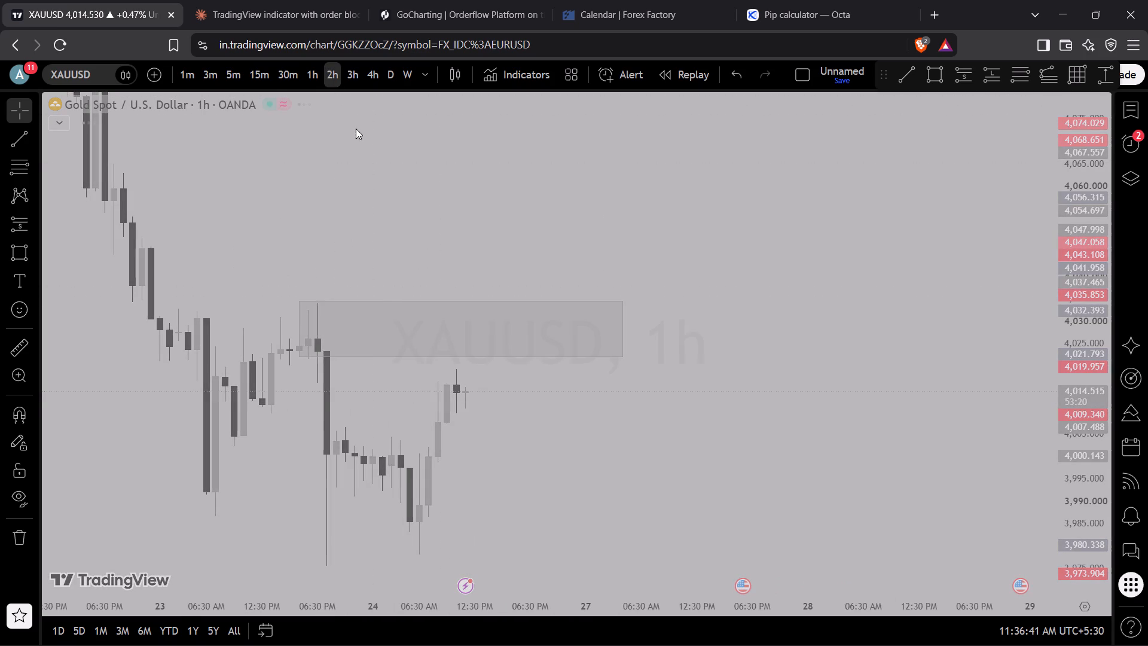
scroll(484, 380, up, 2)
drag(368, 439, 786, 401)
scroll(560, 356, up, 4)
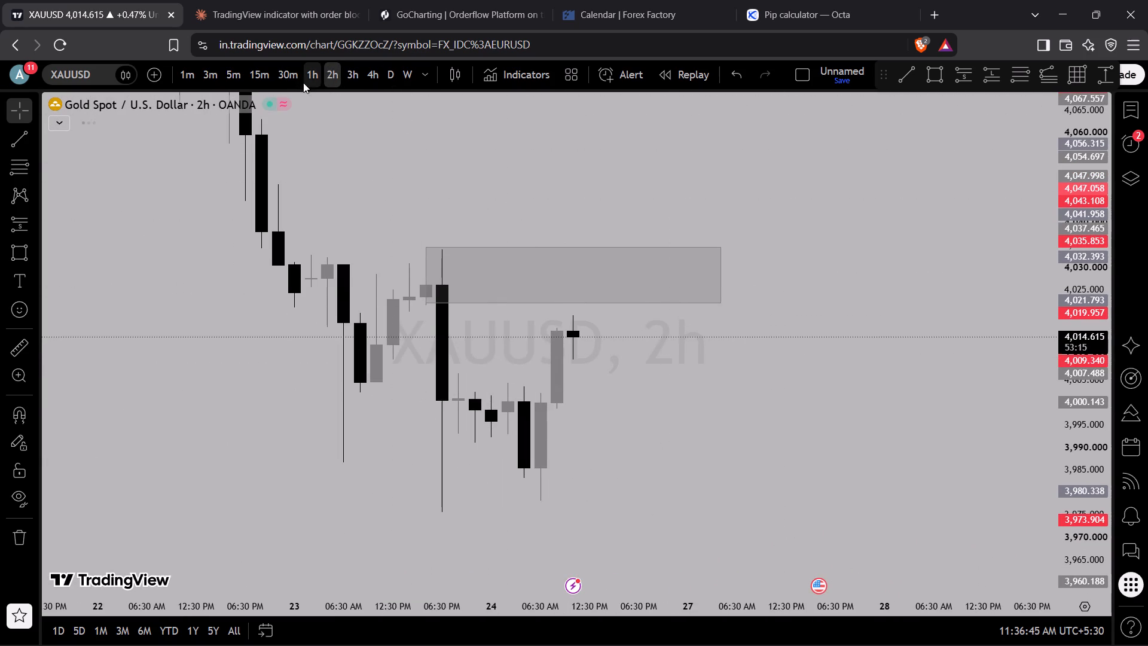
click(317, 77)
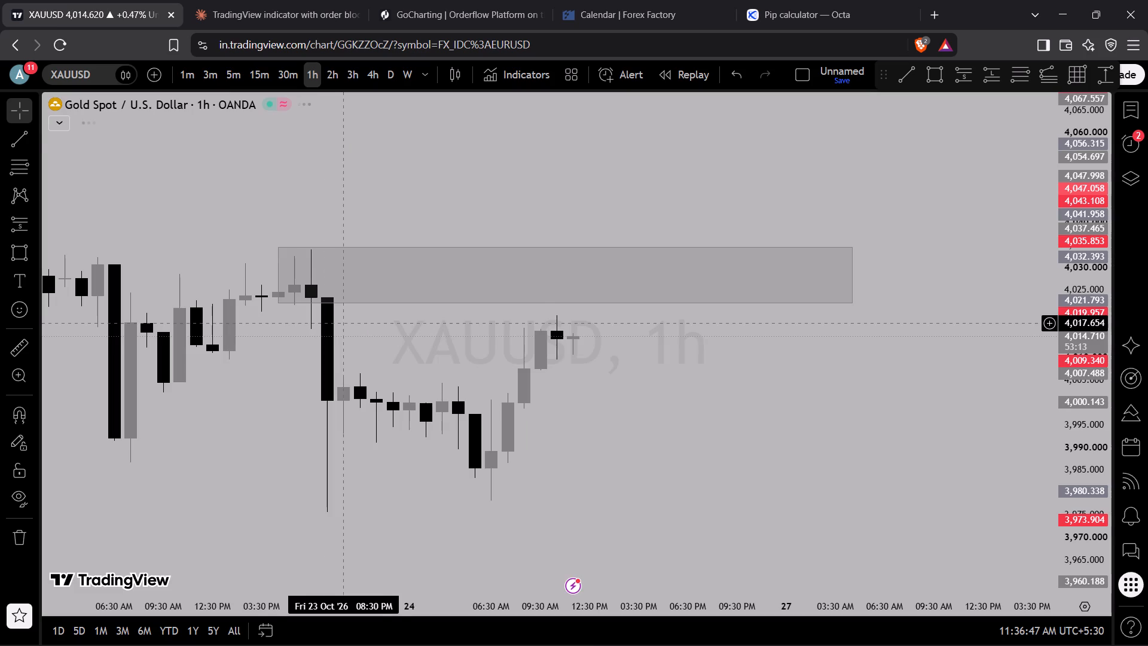
scroll(331, 322, down, 9)
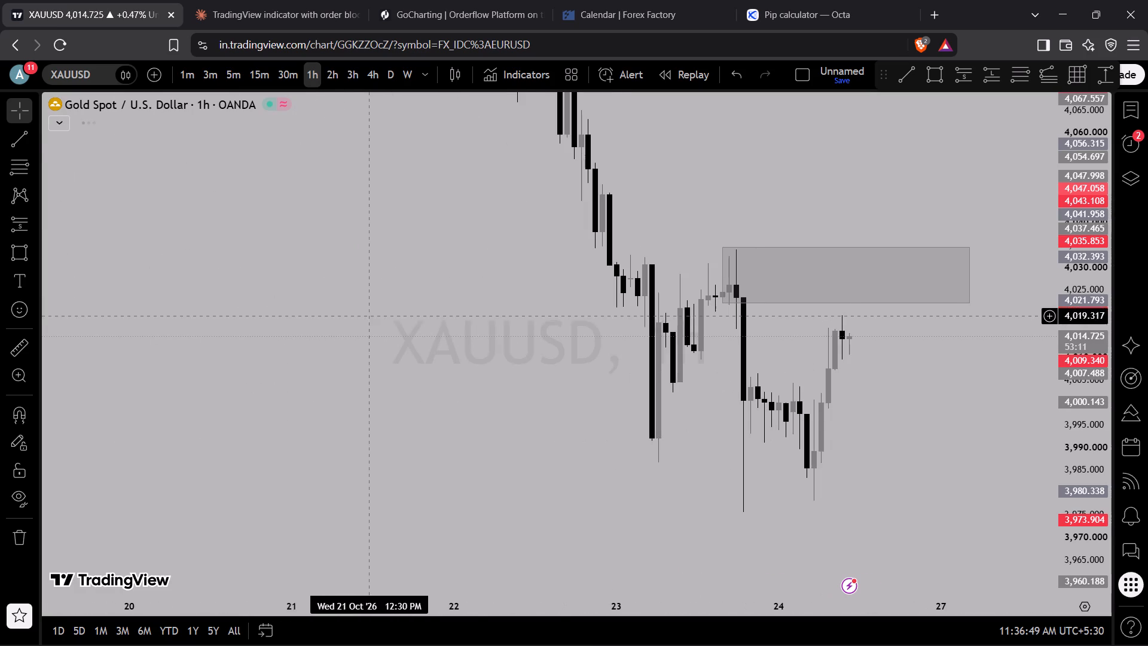
On the 2h chart, move the rectangle zone's starting edge to October 23, 06:30 PM.
click(329, 72)
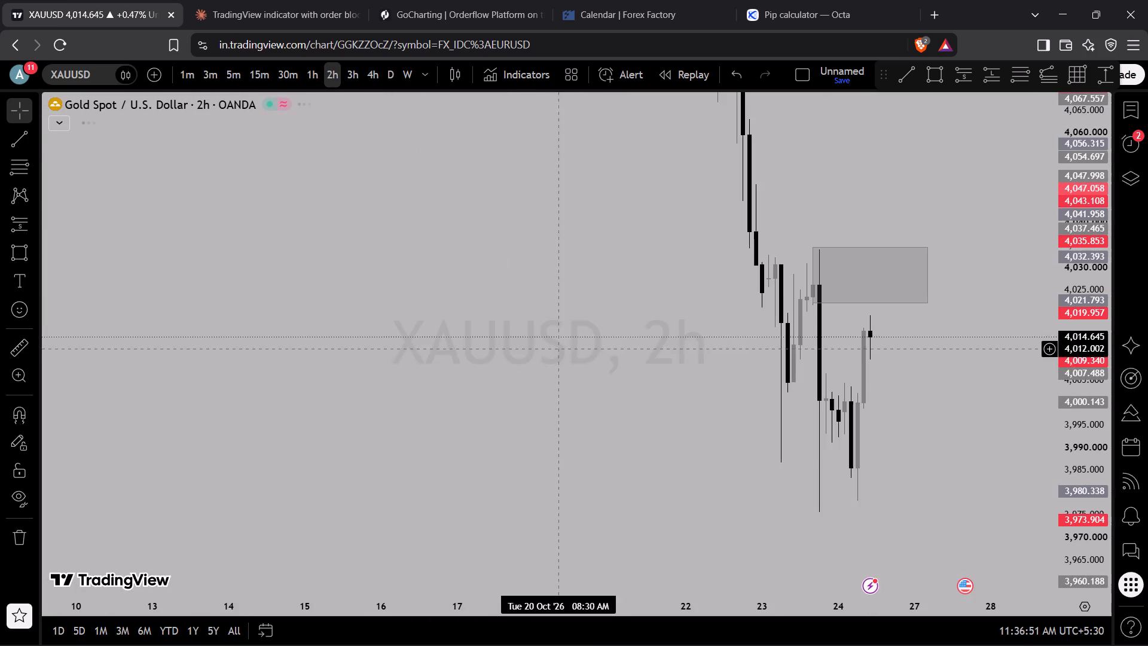
scroll(652, 371, up, 7)
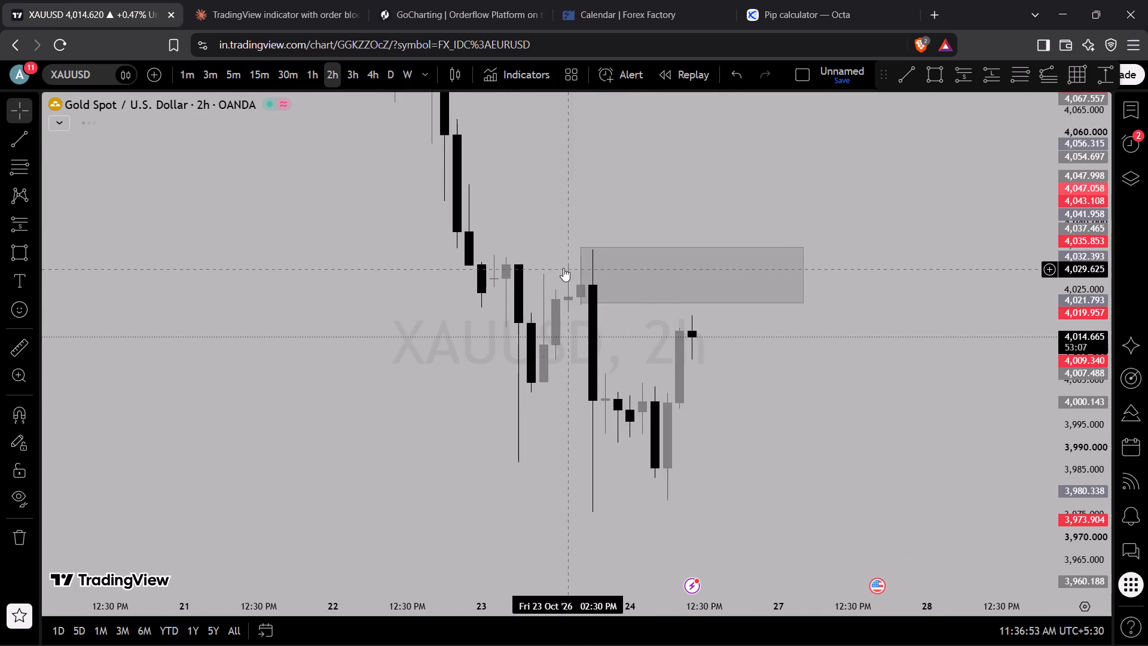
drag(579, 275, 597, 282)
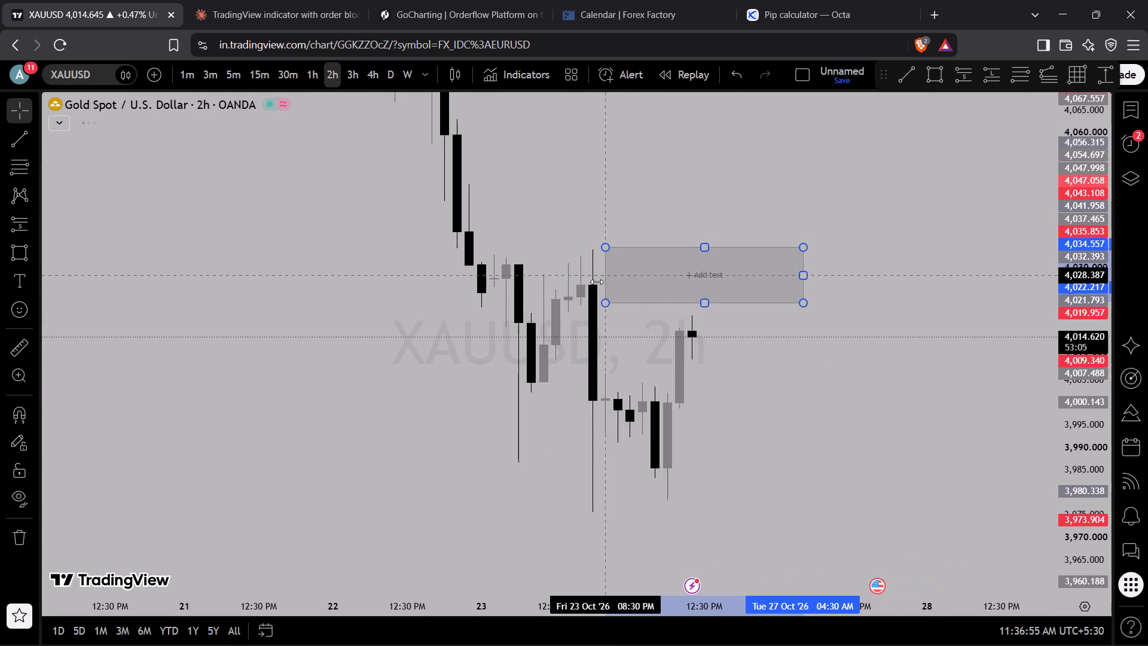
drag(597, 282, 588, 279)
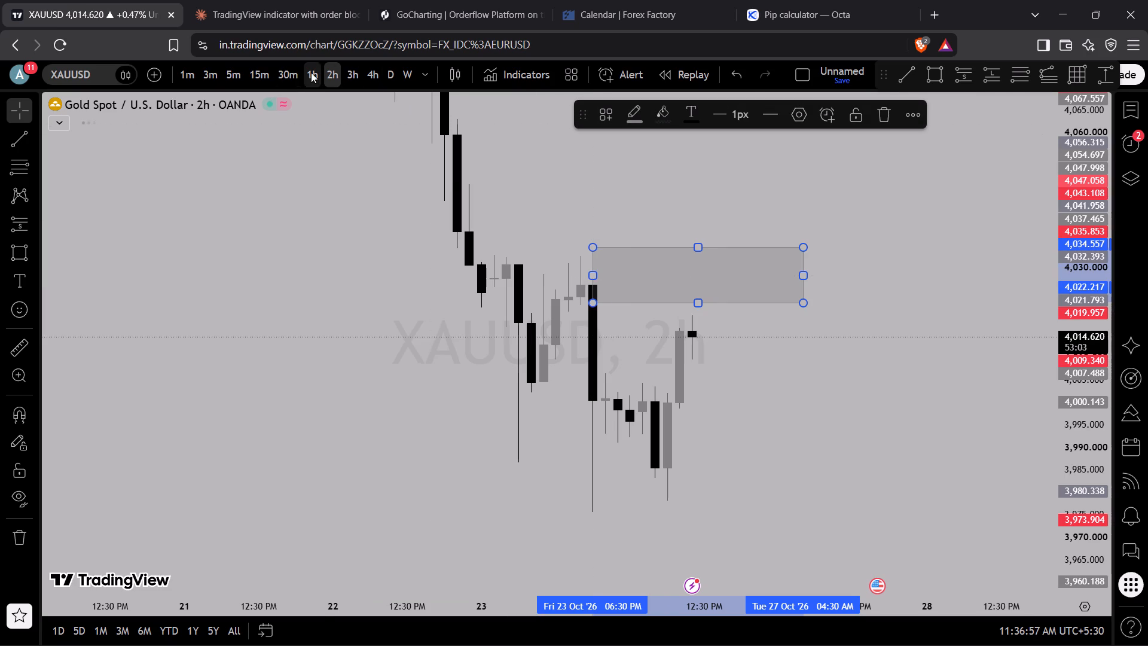
Check the rectangle zone's starting edge against the candles on the 1h chart.
click(311, 72)
click(491, 318)
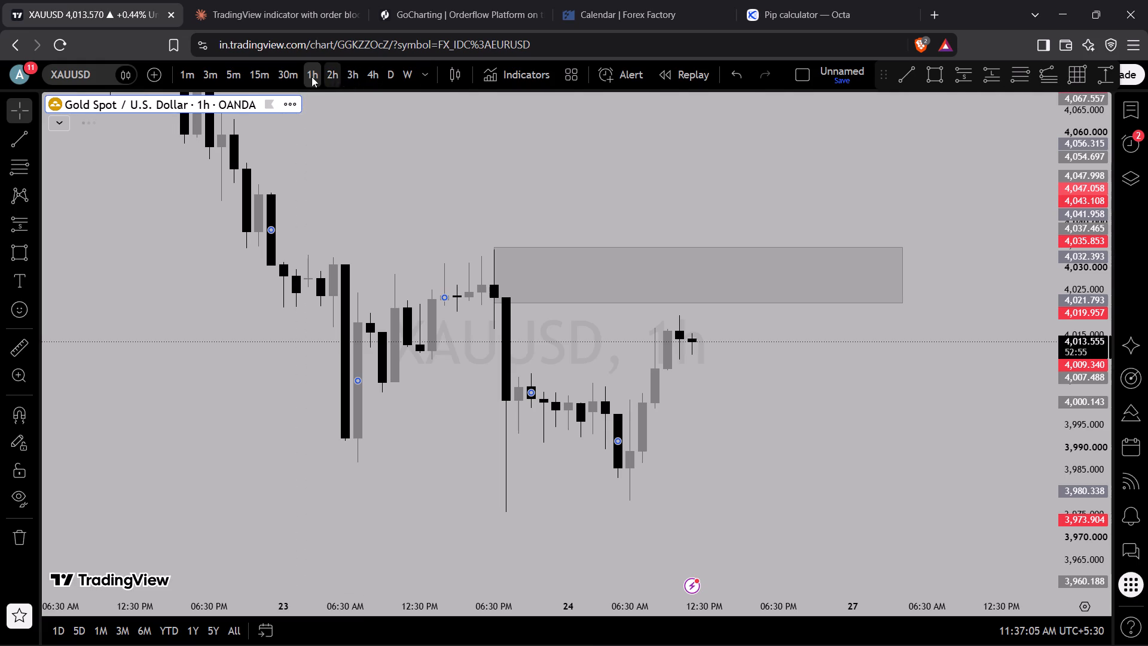
On the 15m chart, draw a trend line from the October 23, 07:45 PM low at about 3,975.9 to the October 26 morning low.
click(264, 80)
scroll(328, 134, down, 3)
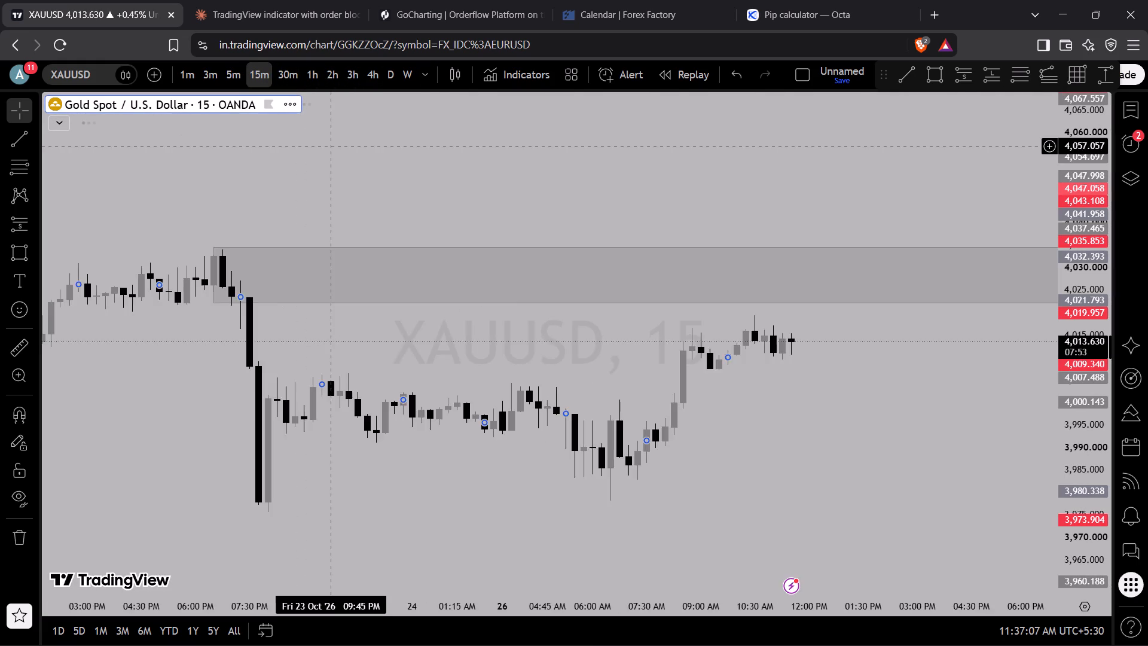
scroll(328, 149, down, 13)
scroll(520, 267, down, 2)
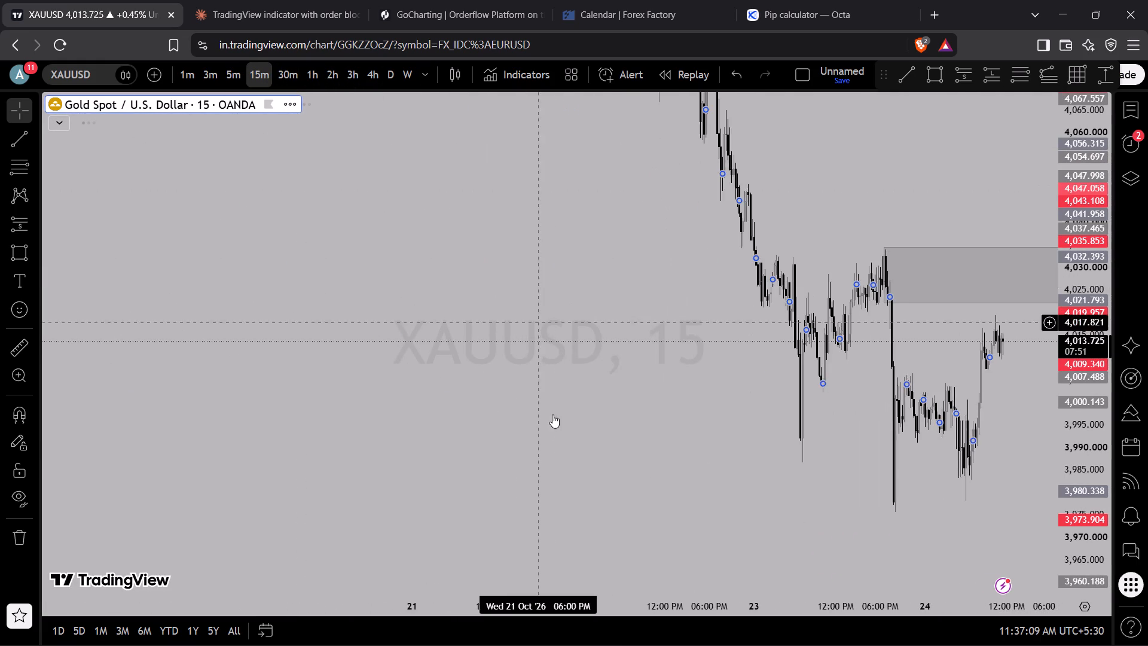
drag(564, 463, 319, 343)
scroll(334, 382, up, 2)
scroll(334, 382, down, 1)
scroll(334, 382, up, 4)
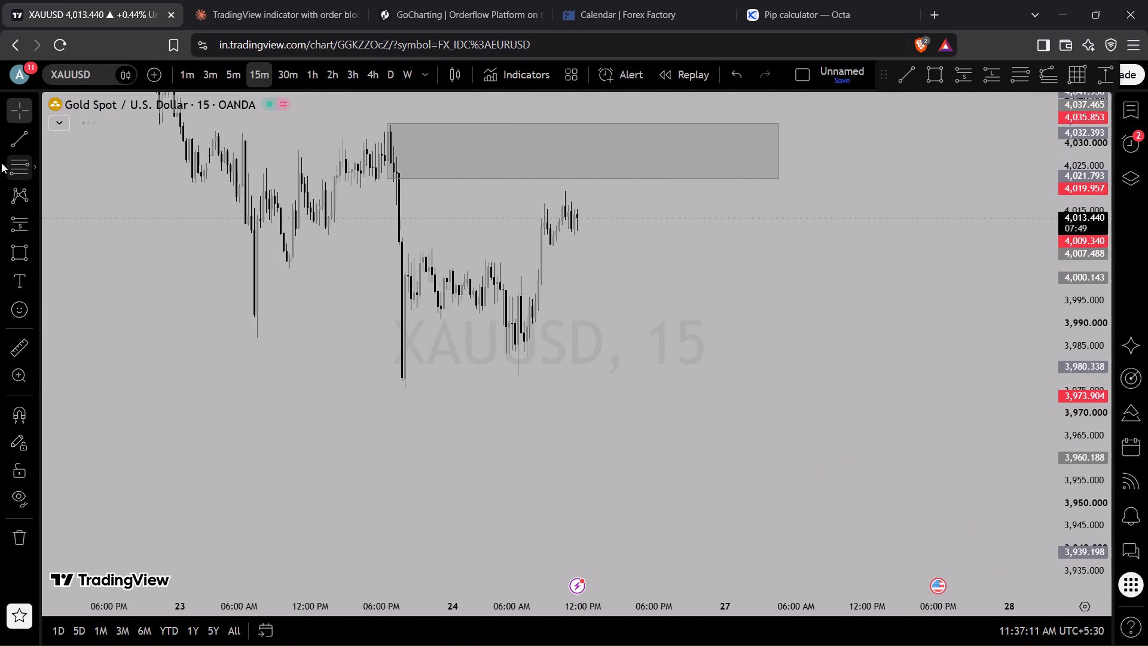
click(12, 148)
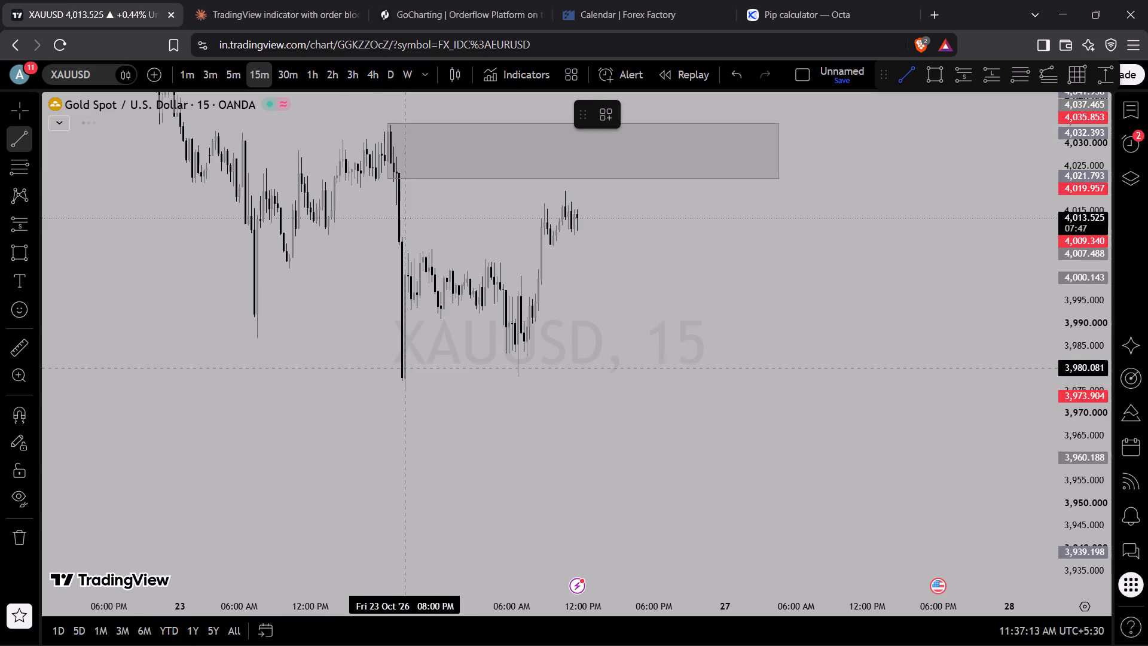
click(403, 387)
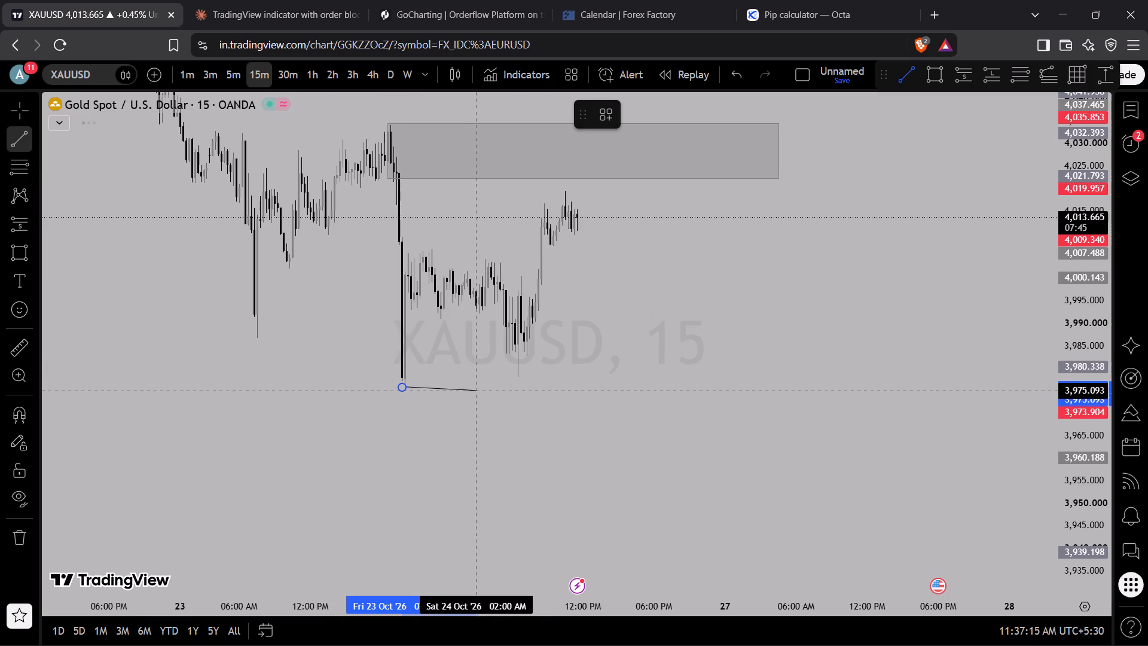
click(524, 374)
click(539, 374)
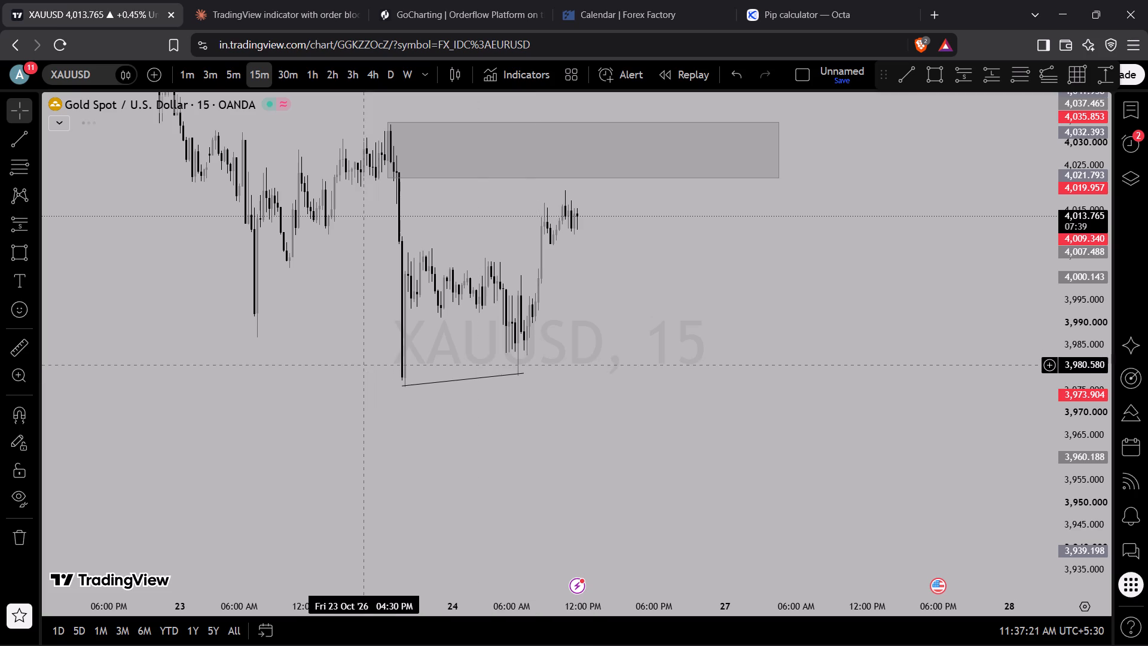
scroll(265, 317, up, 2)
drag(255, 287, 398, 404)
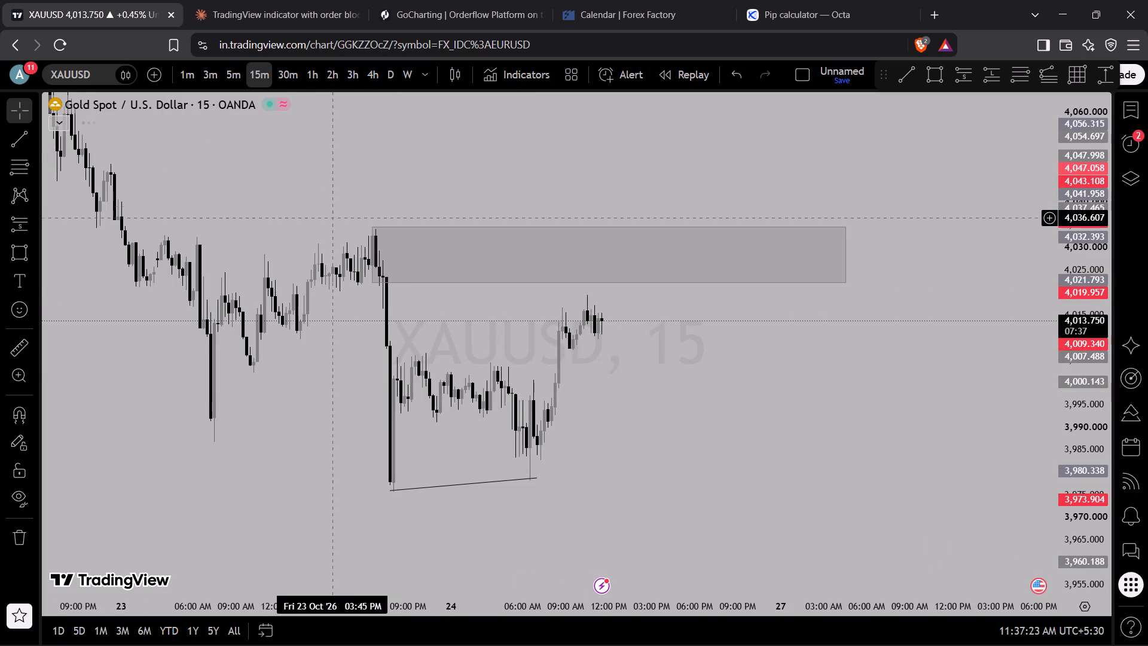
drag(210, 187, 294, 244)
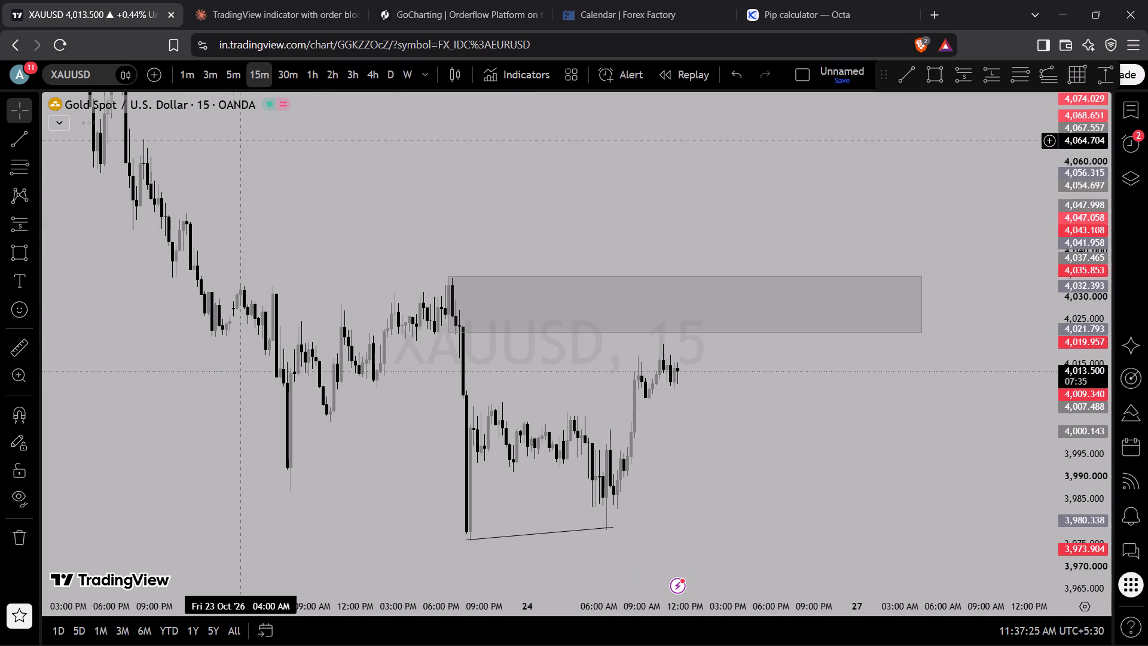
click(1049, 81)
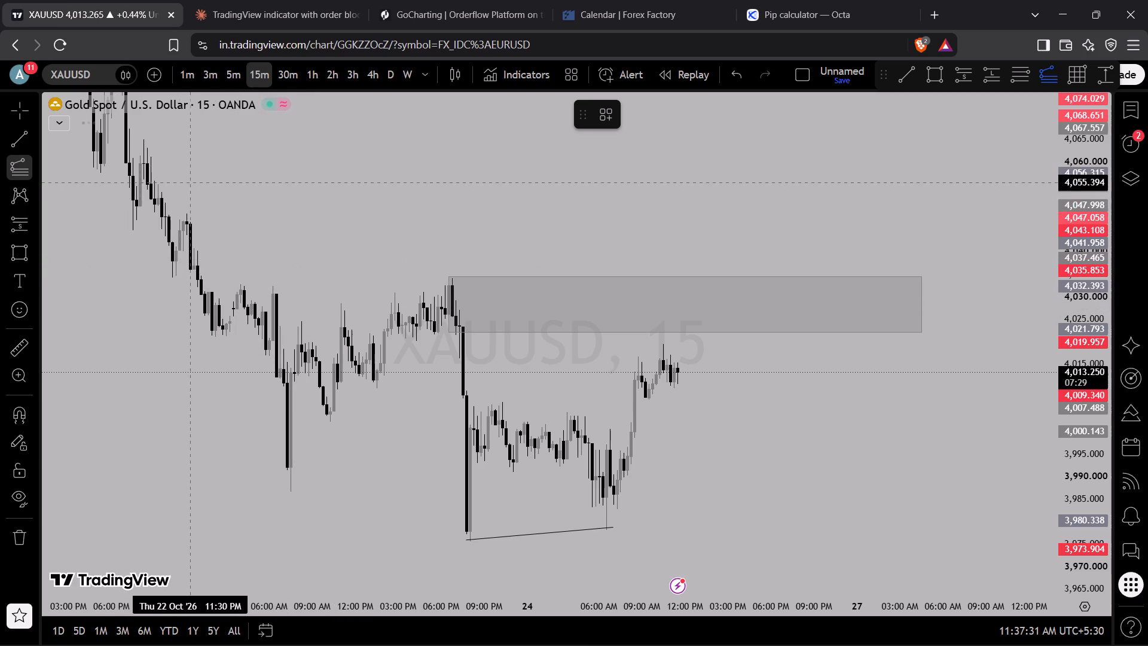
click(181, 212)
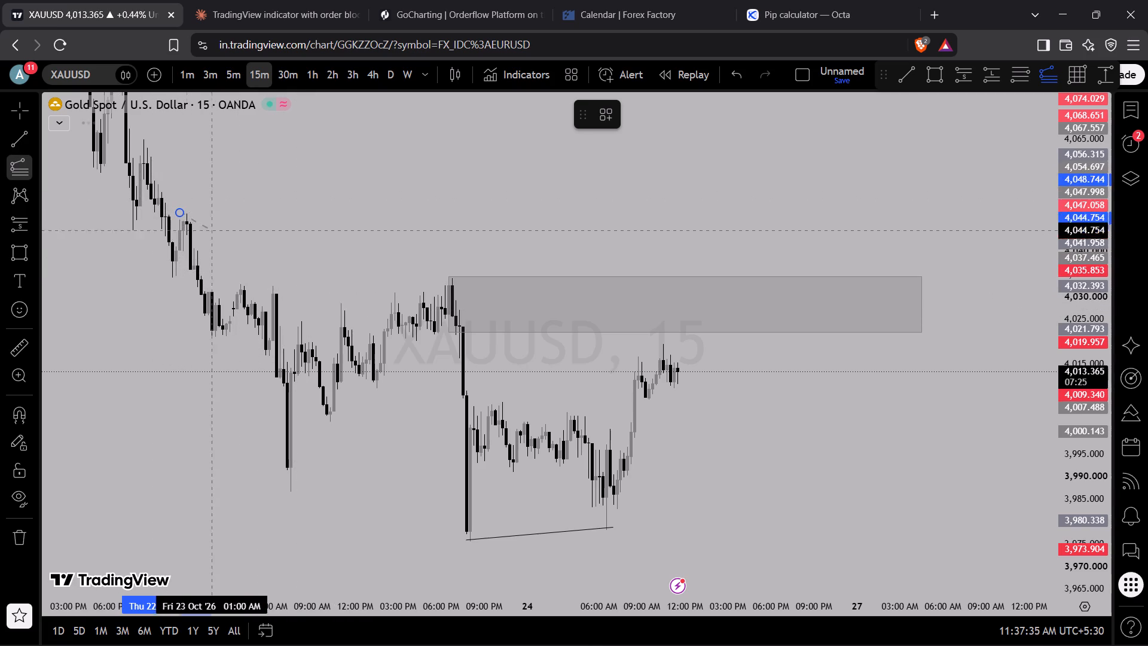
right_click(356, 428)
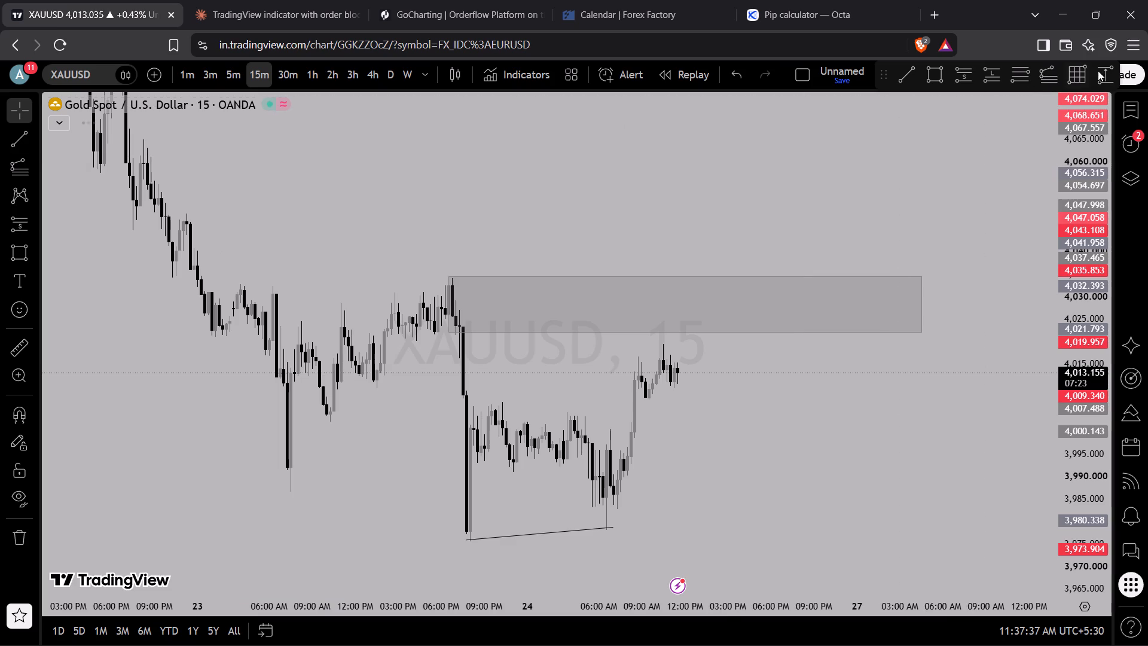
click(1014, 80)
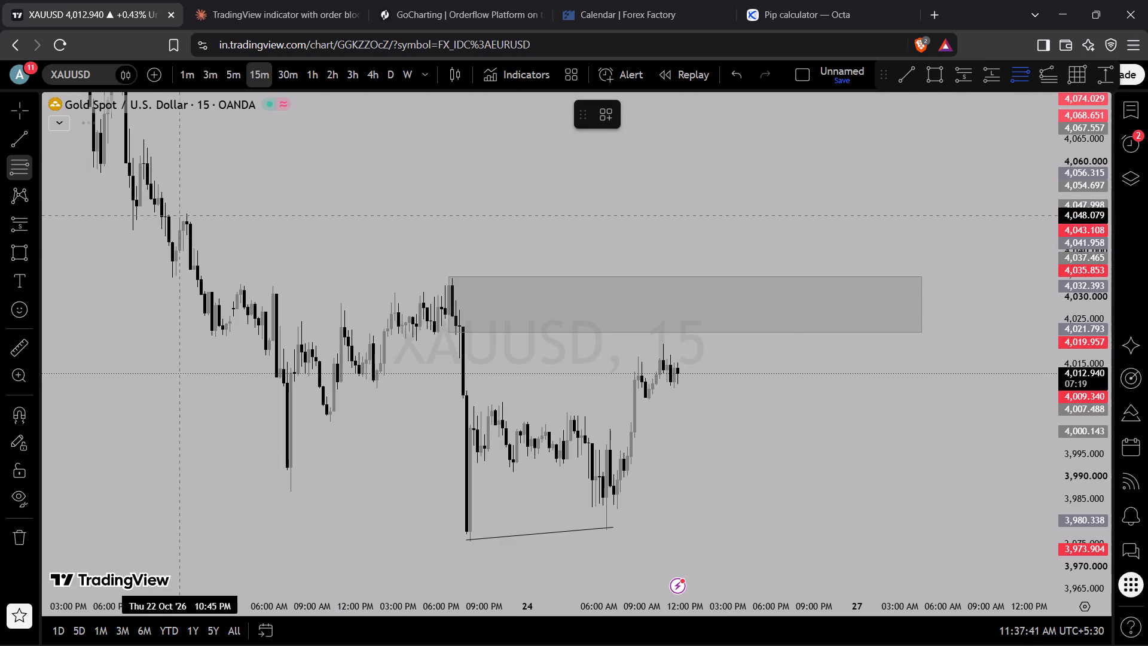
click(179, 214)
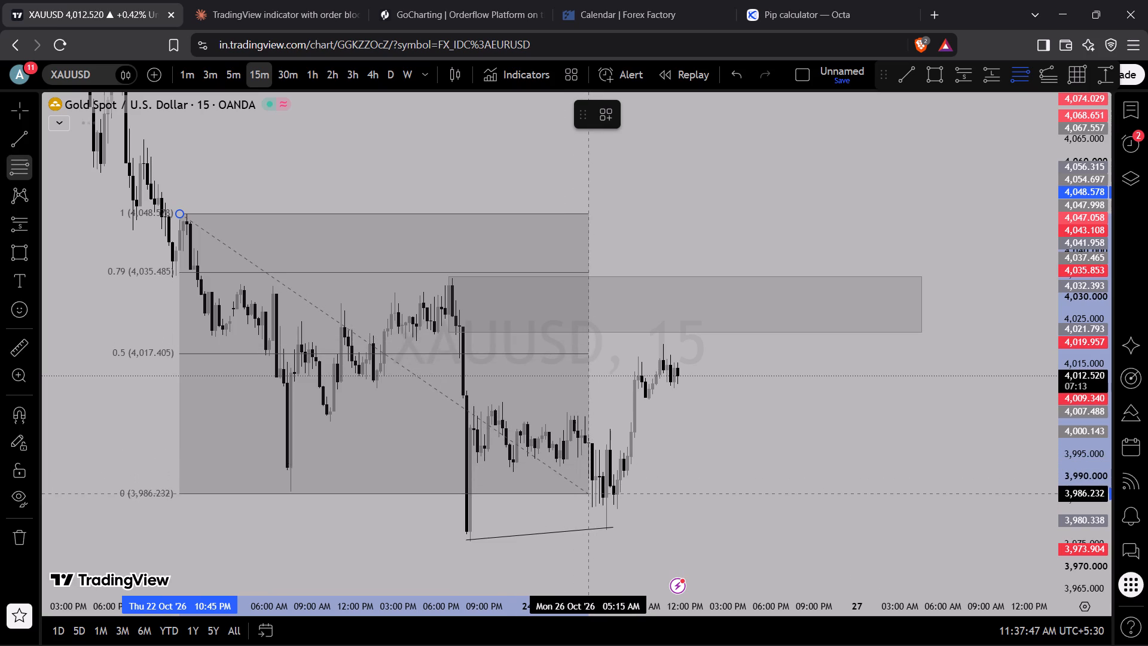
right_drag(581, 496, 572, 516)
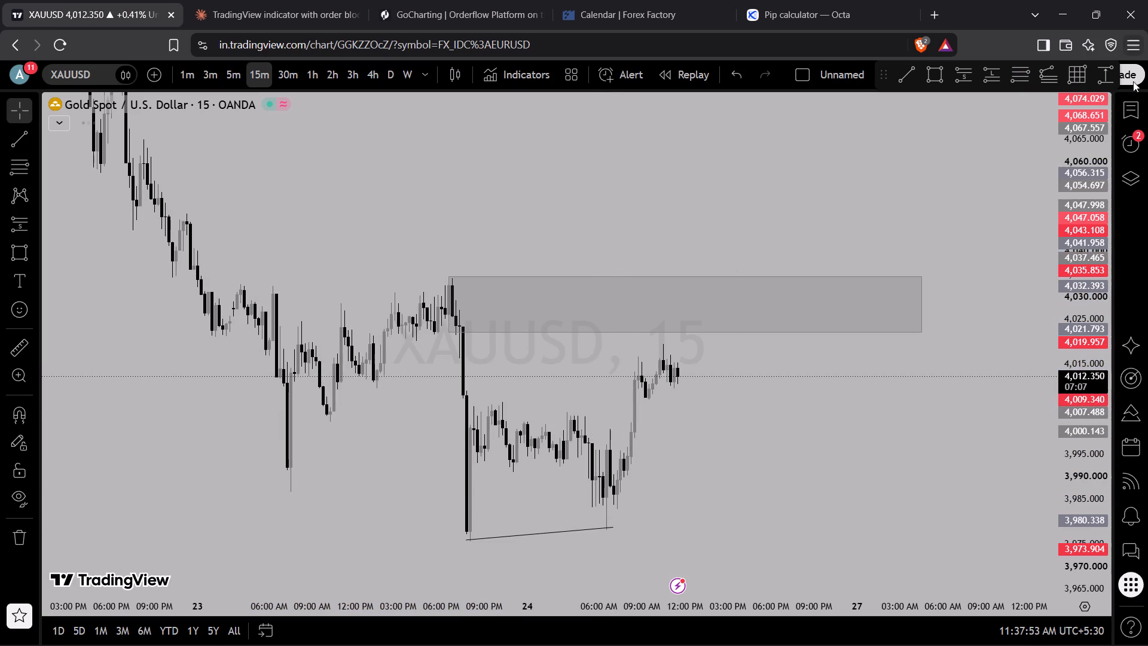
Switch the chart to XAGUSD from the watchlist.
click(1123, 116)
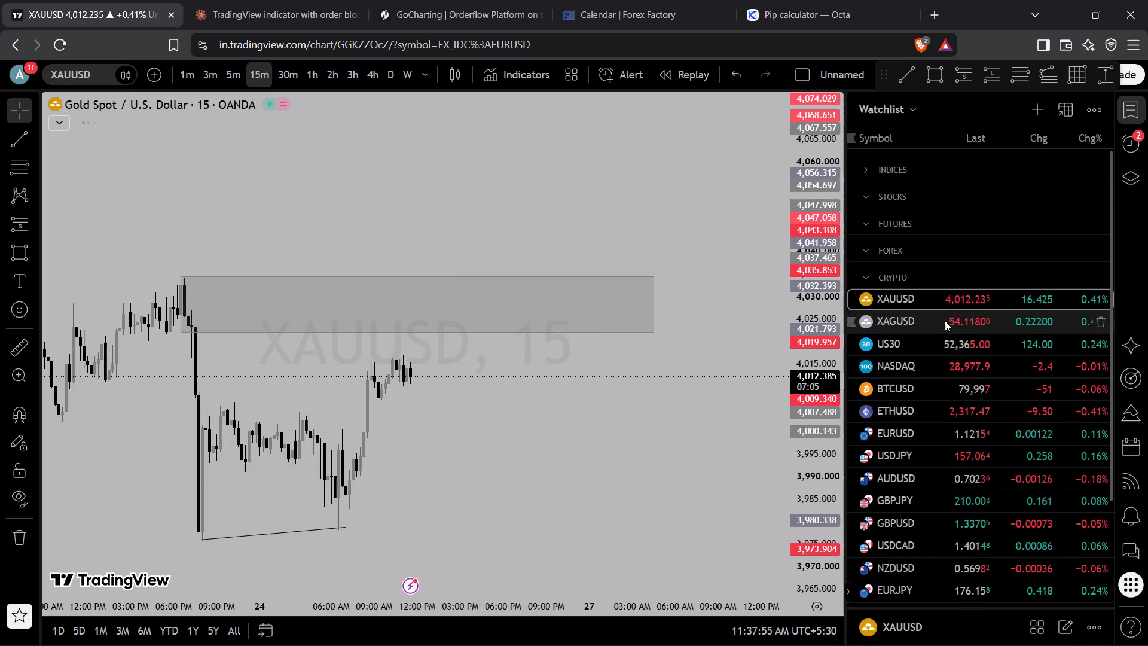
click(945, 321)
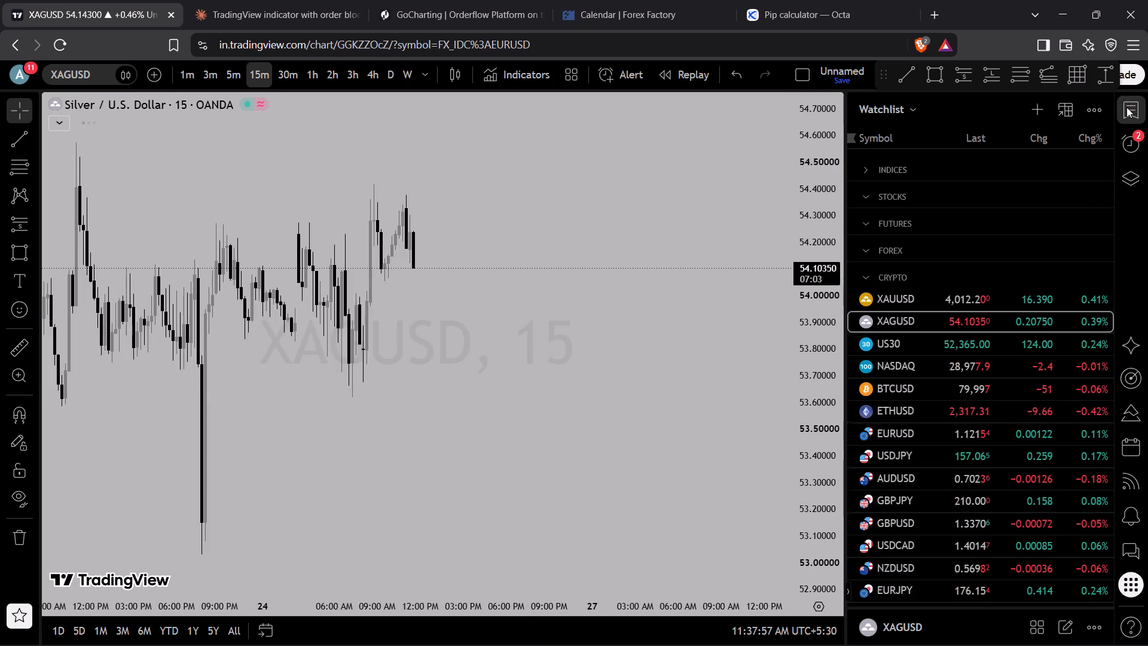
click(1126, 102)
Set the XAGUSD chart to the 4h timeframe.
scroll(756, 262, down, 5)
scroll(686, 421, up, 7)
drag(674, 281, 873, 279)
drag(1112, 203, 1079, 374)
drag(1091, 211, 1089, 464)
scroll(777, 437, down, 6)
scroll(707, 401, up, 5)
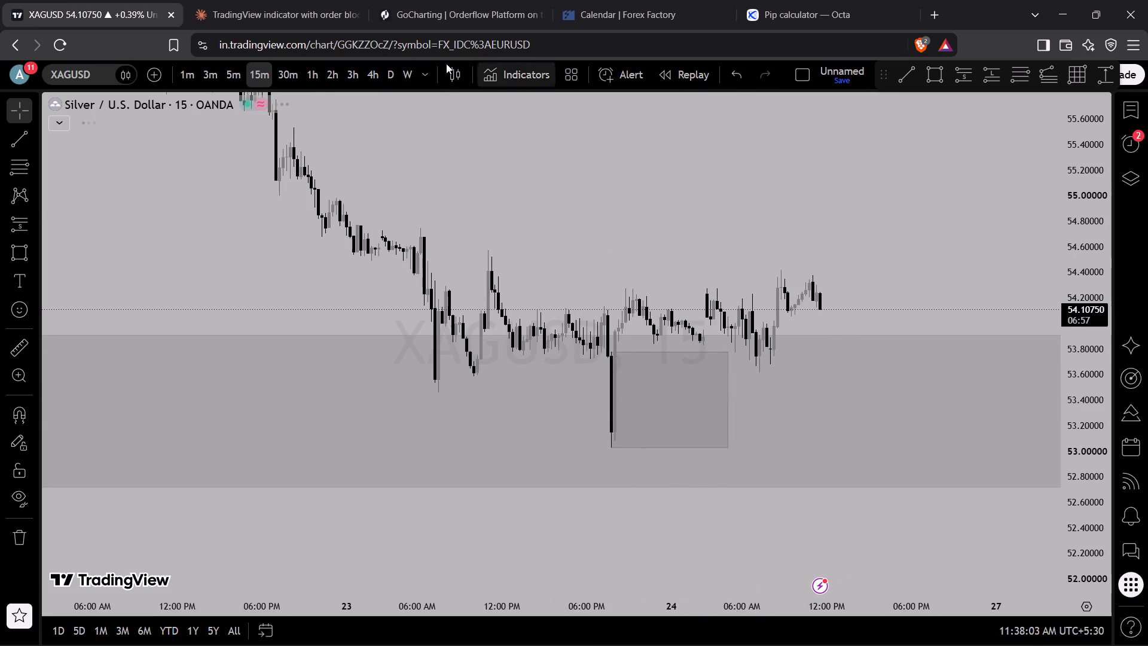
click(374, 75)
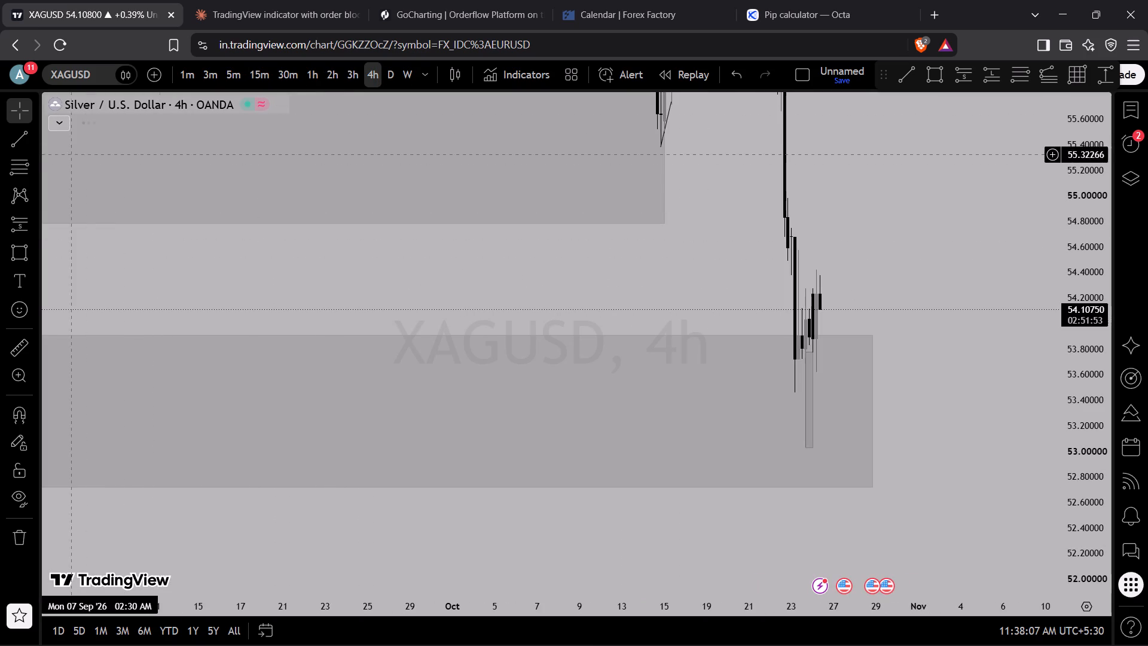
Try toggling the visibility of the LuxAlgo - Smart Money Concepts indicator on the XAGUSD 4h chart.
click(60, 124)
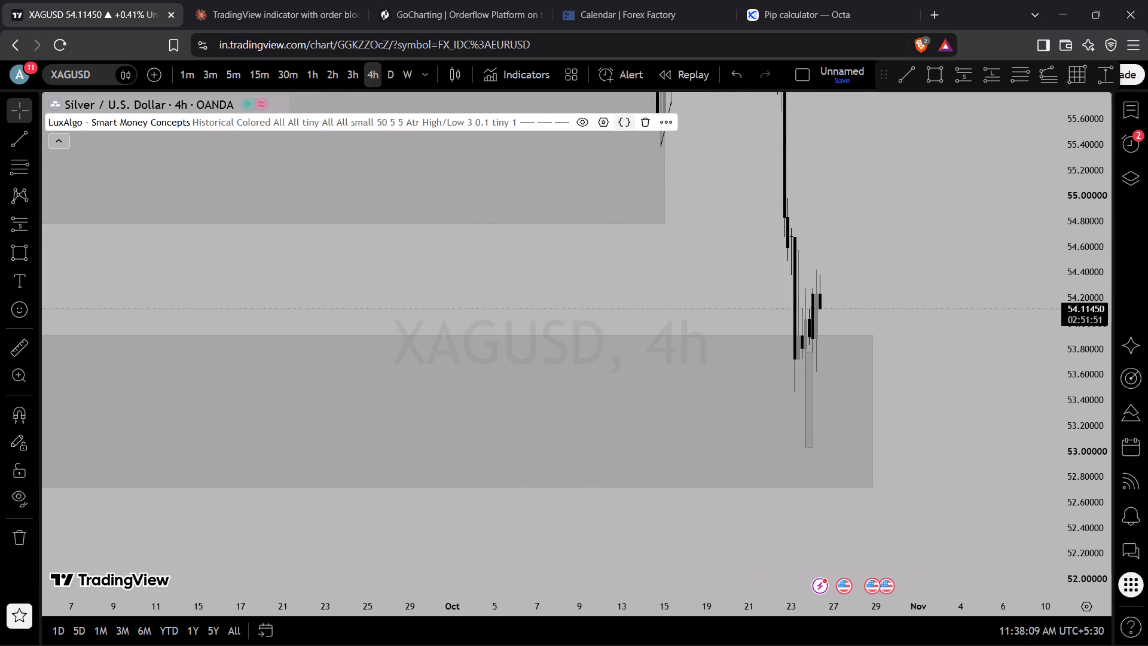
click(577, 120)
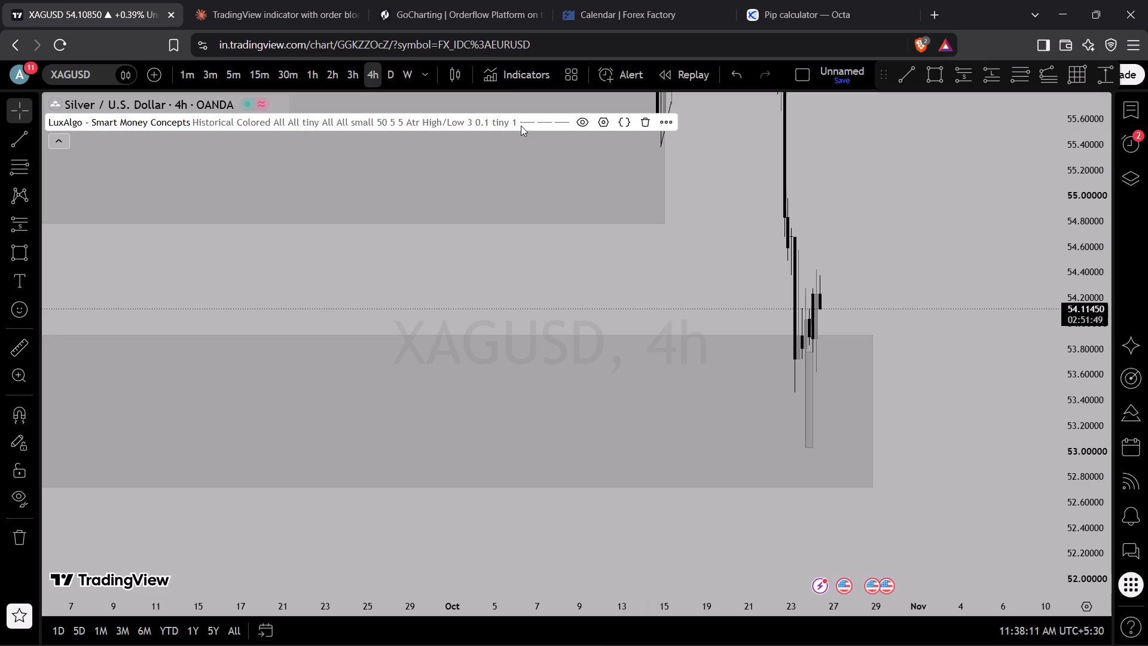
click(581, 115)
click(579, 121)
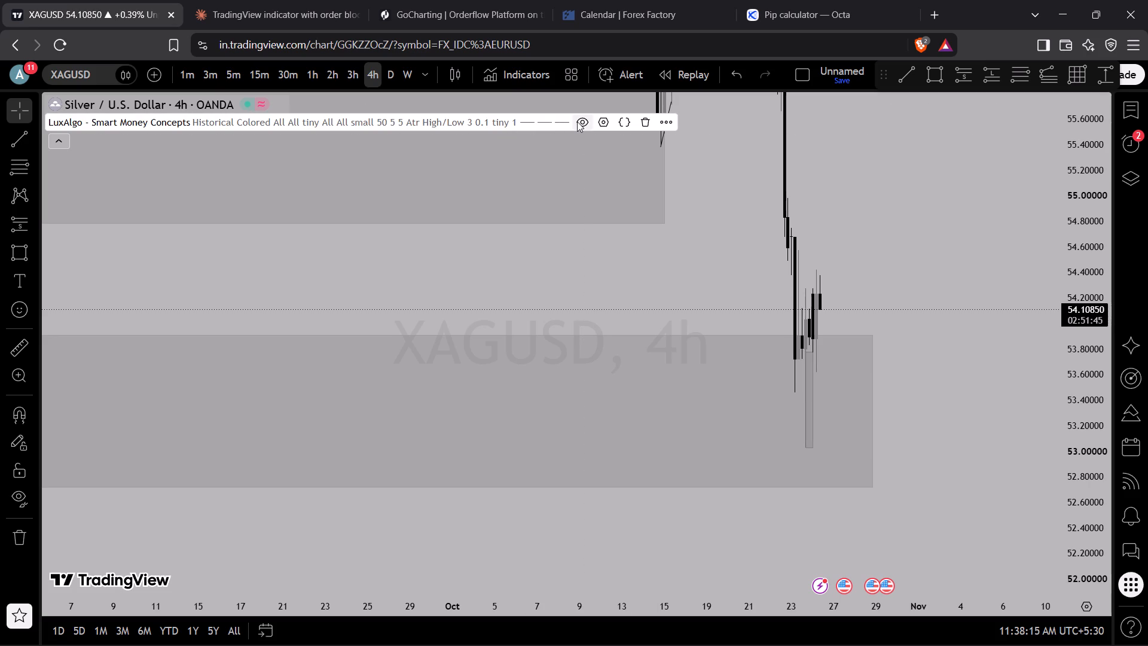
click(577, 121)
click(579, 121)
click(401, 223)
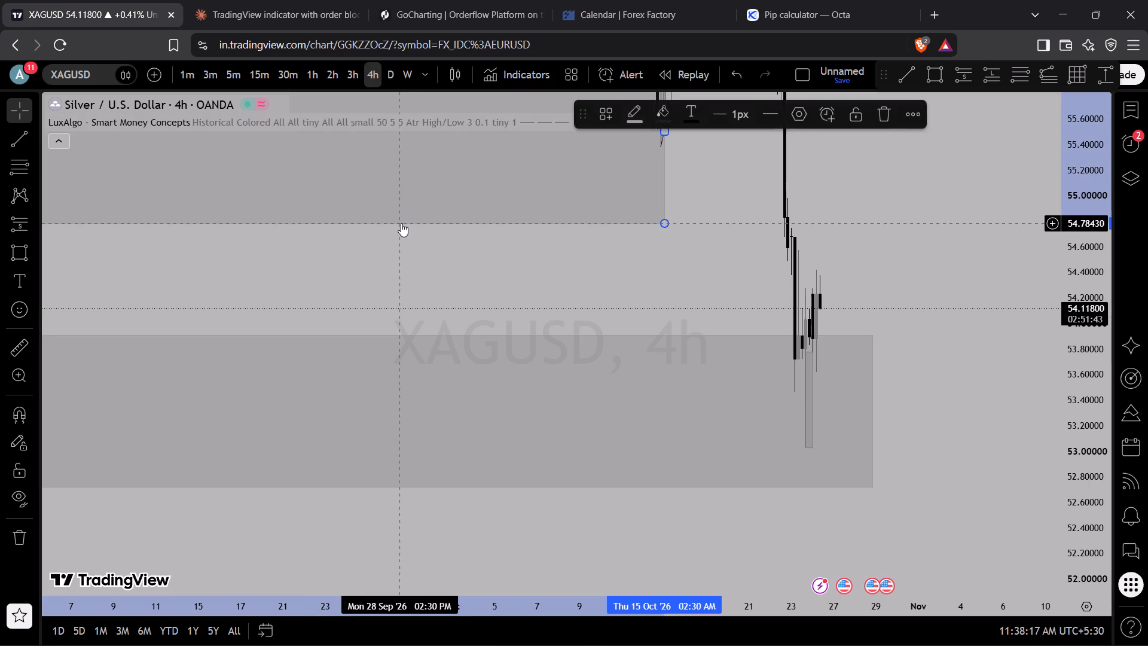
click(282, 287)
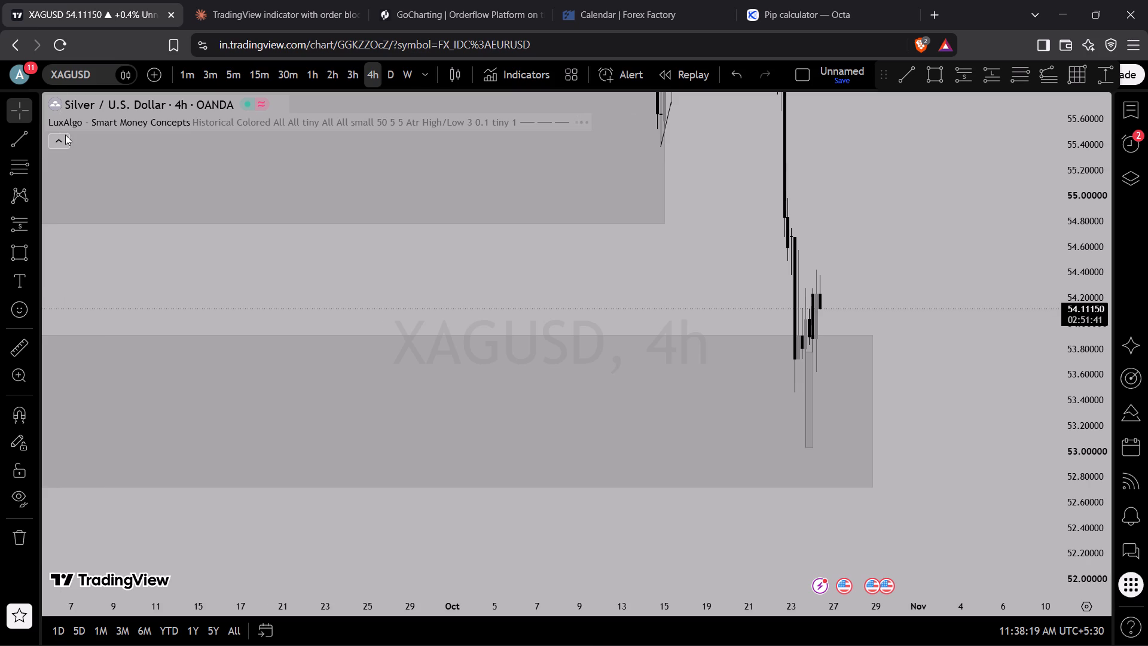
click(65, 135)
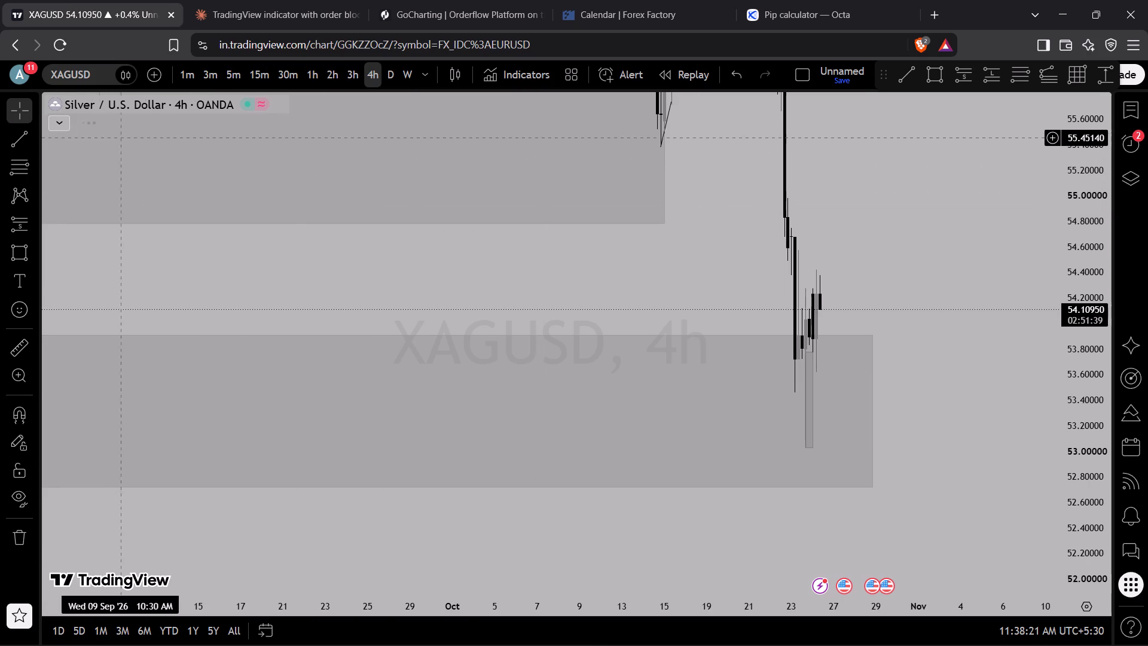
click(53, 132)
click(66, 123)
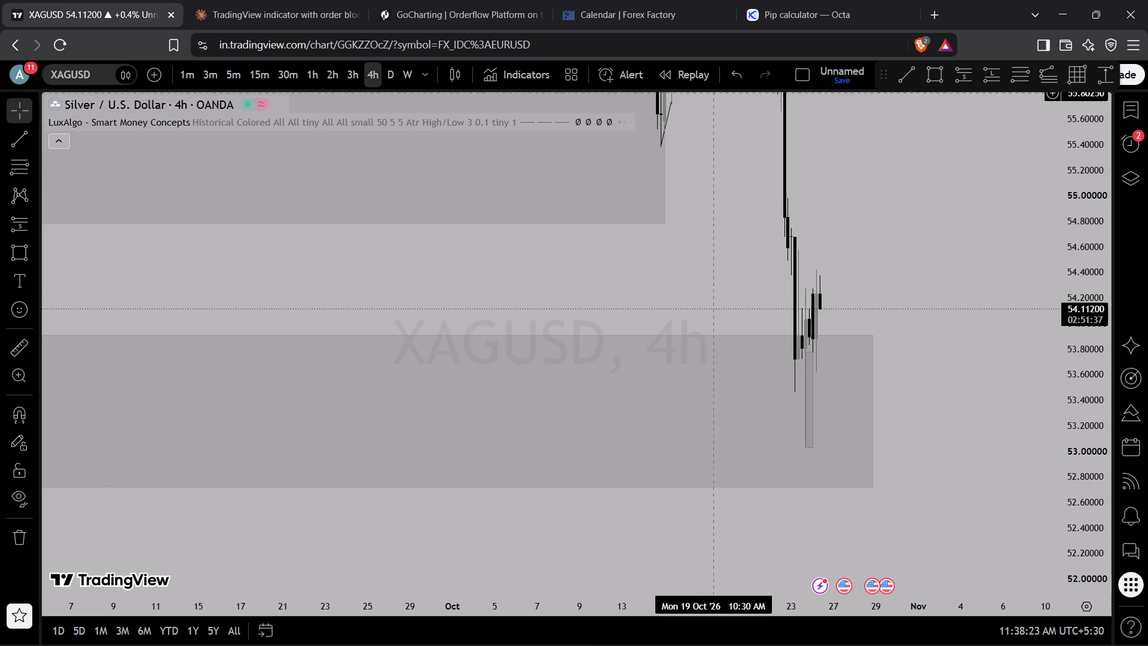
Examine the input, style and visibility settings of the LuxAlgo - Smart Money Concepts indicator.
click(602, 123)
click(599, 115)
drag(599, 115, 567, 114)
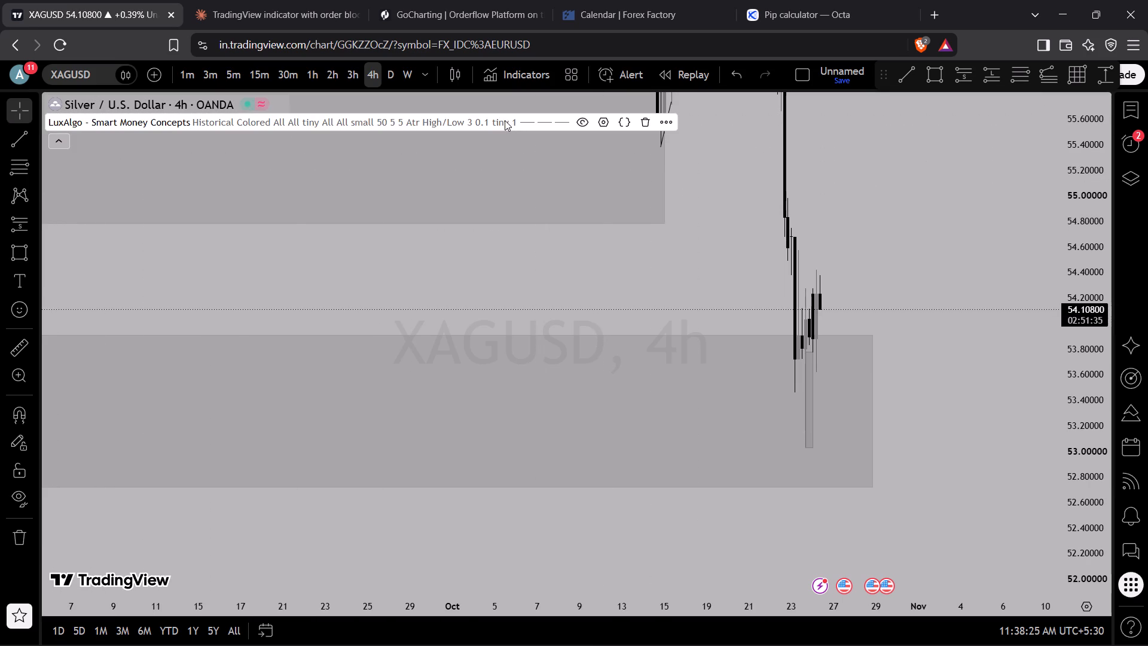
click(505, 120)
click(600, 120)
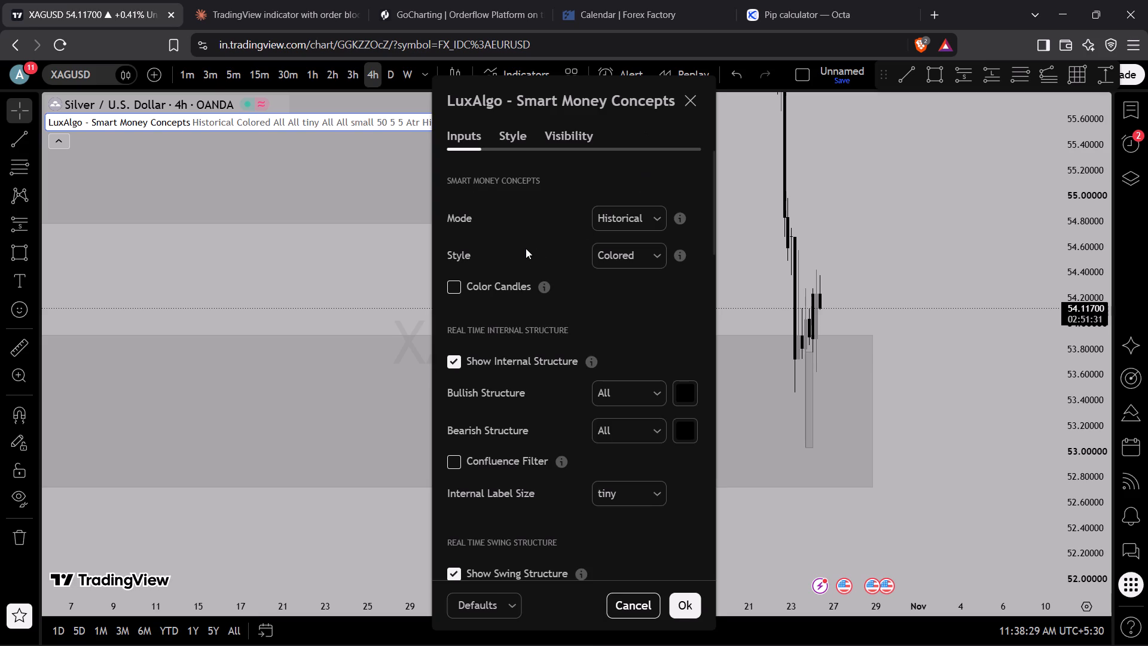
scroll(526, 248, down, 16)
scroll(509, 231, up, 1)
scroll(509, 231, down, 6)
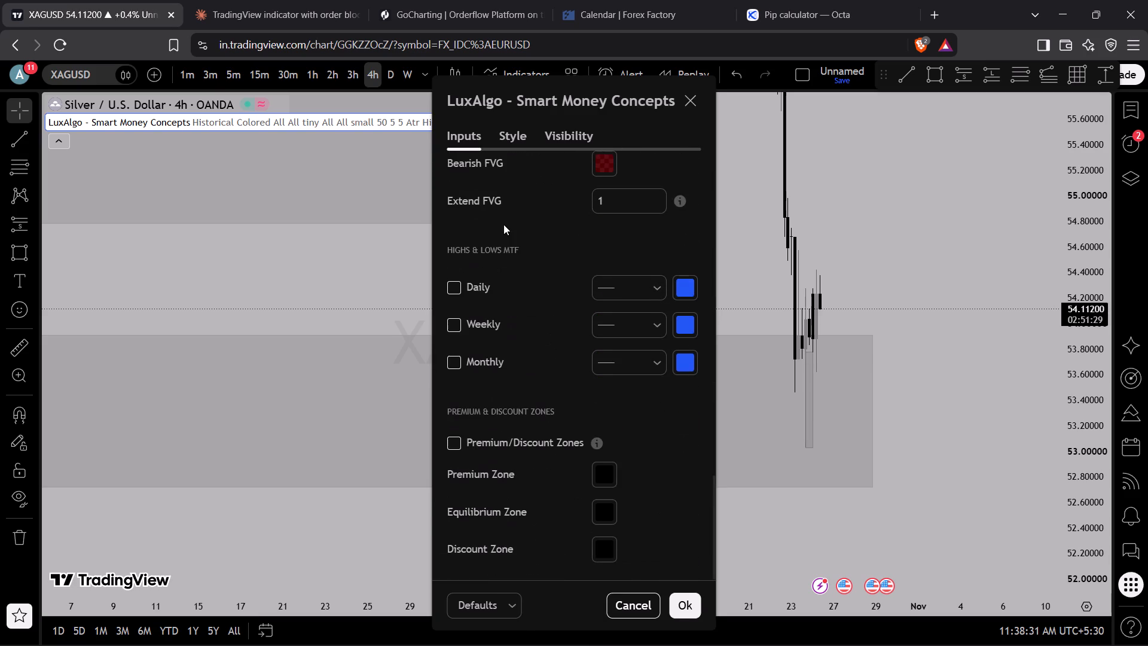
scroll(503, 224, down, 2)
click(524, 136)
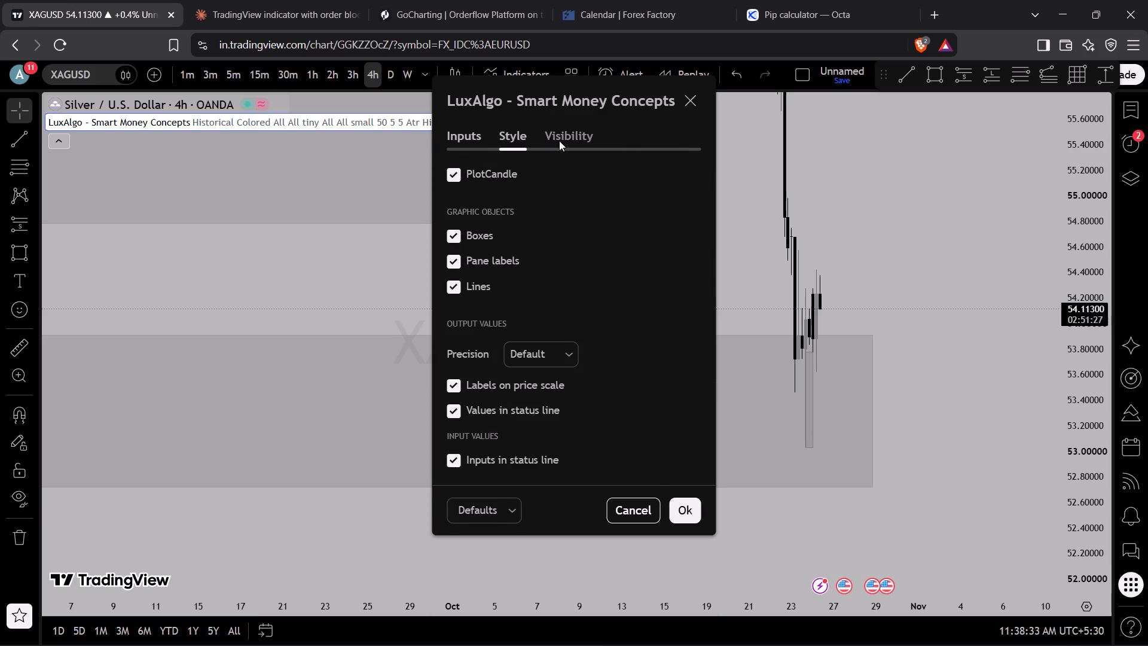
click(562, 142)
click(743, 105)
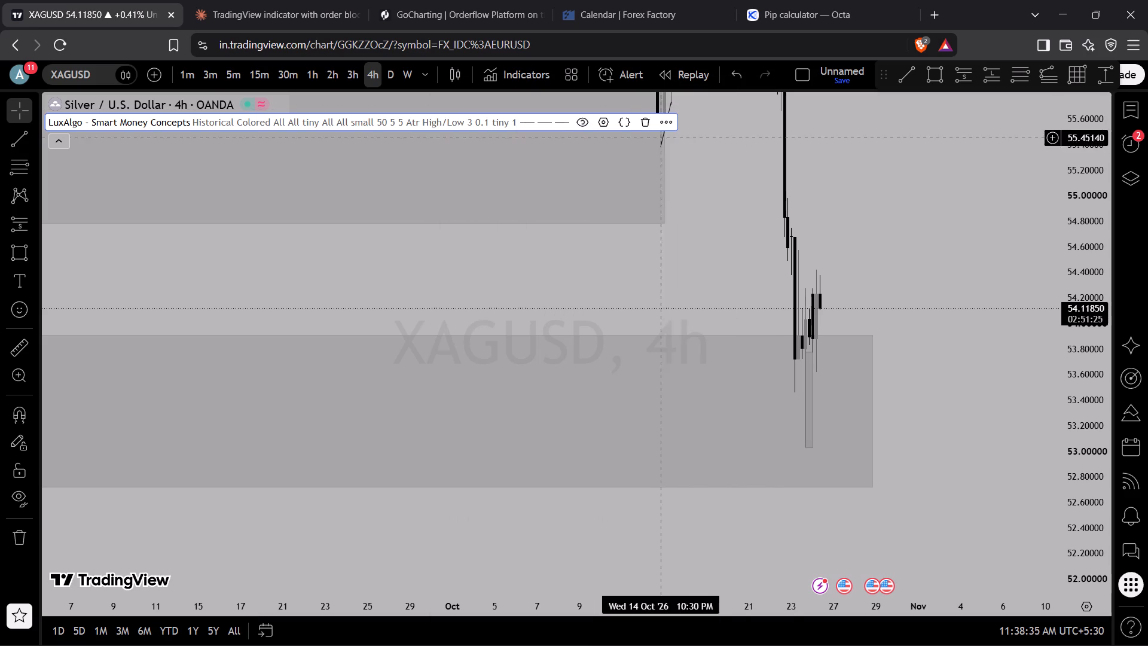
Remove the LuxAlgo - Smart Money Concepts indicator from the XAGUSD chart.
click(642, 123)
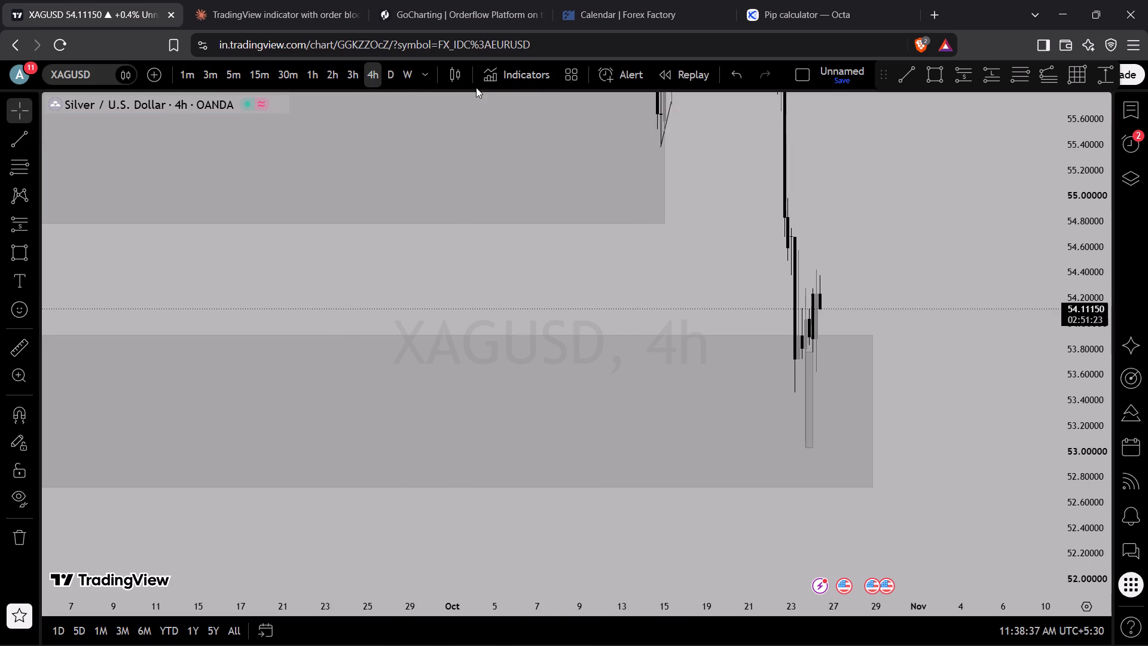
Search the indicators for "sma" and add Smart Money Concepts (SMC) [LuxAlgo] to the chart.
click(505, 77)
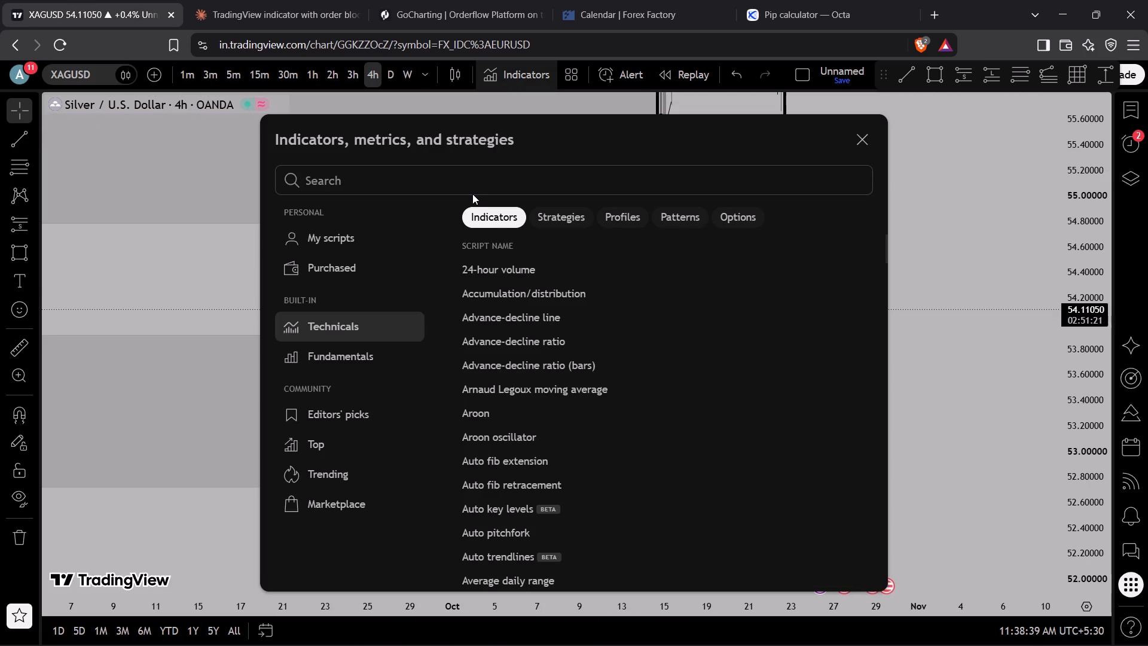
click(472, 194)
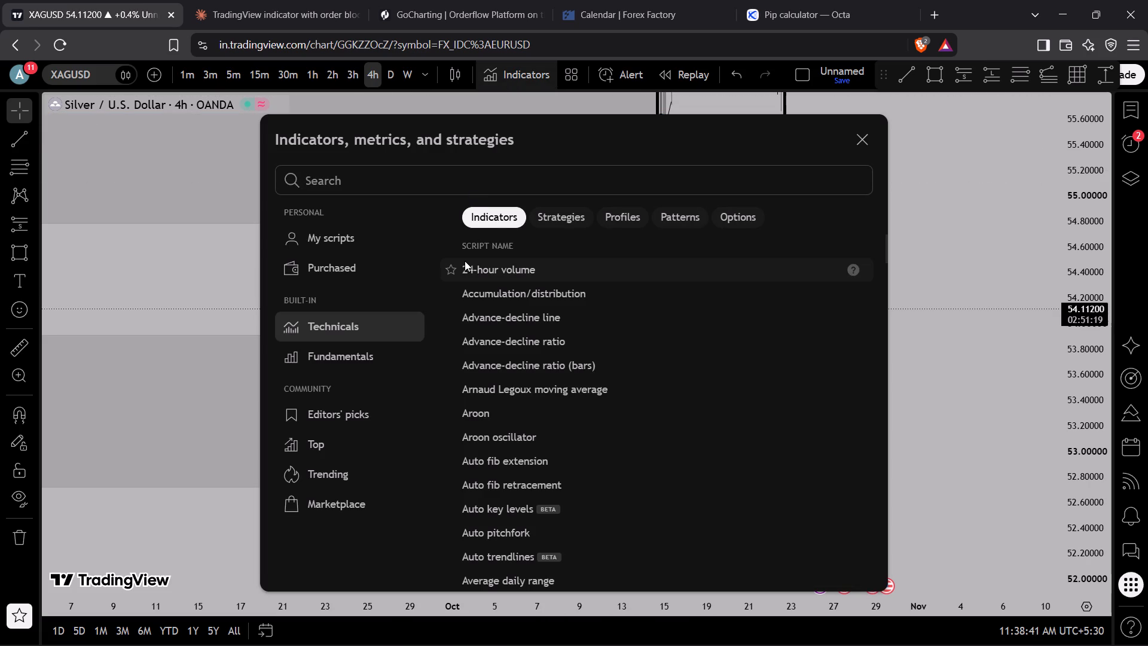
click(291, 177)
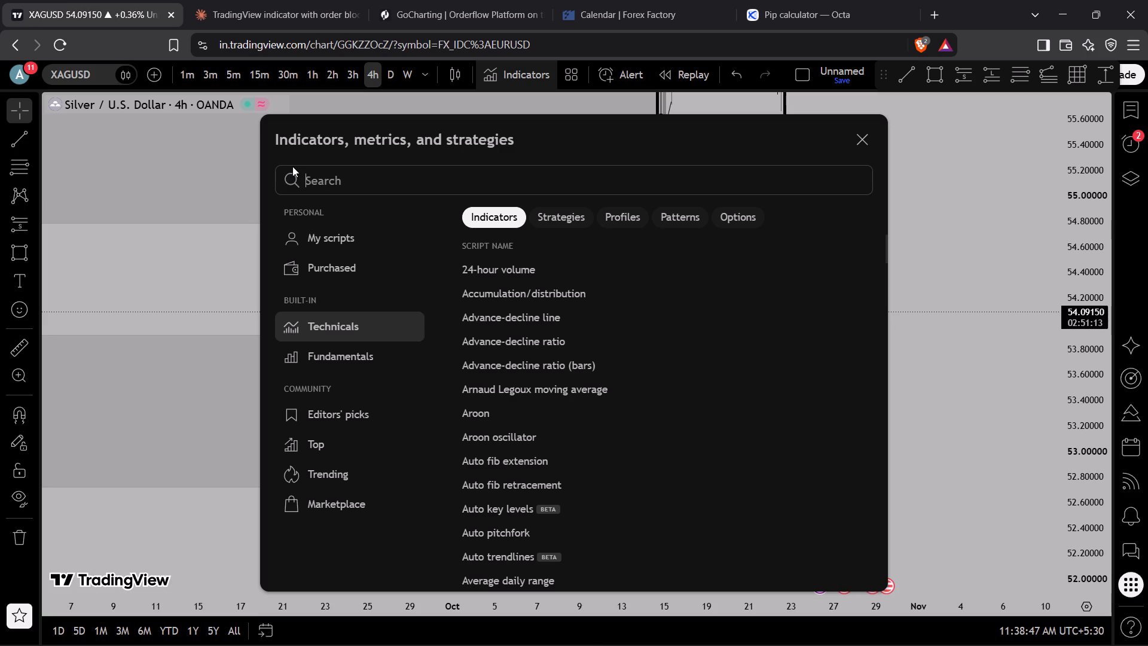
text(sma)
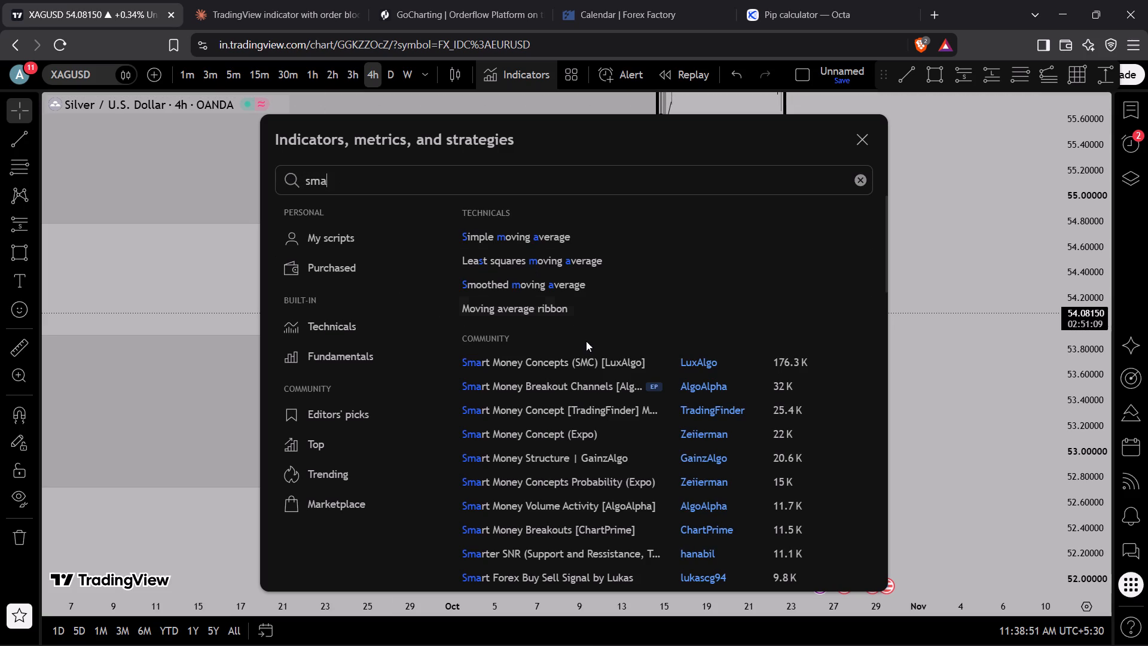
click(597, 362)
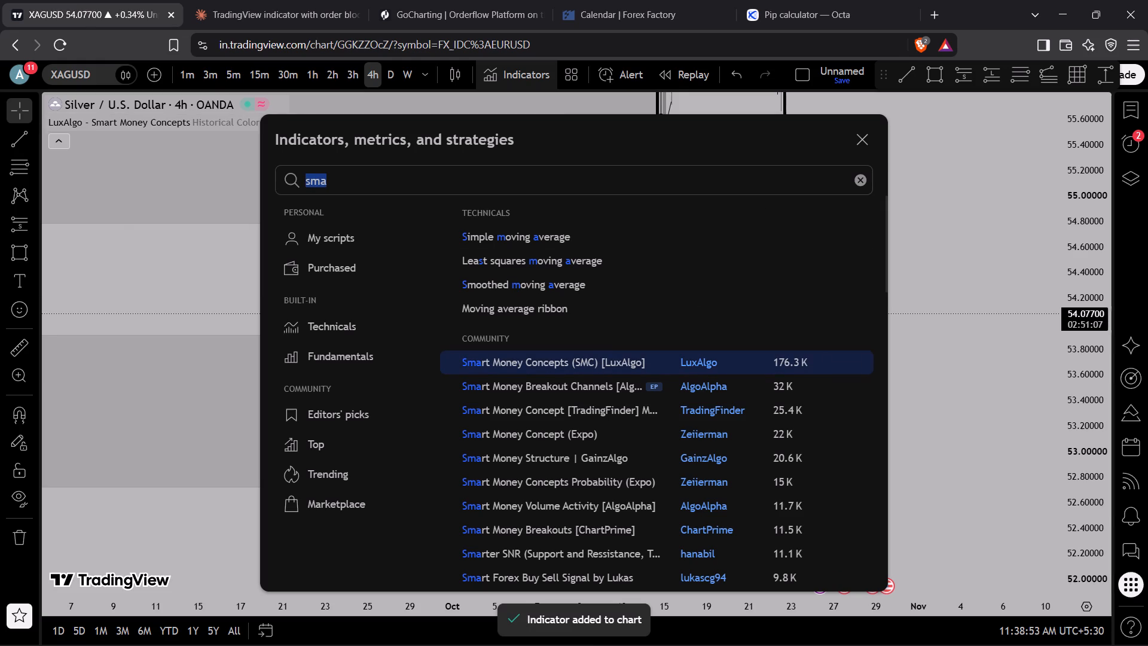
click(860, 142)
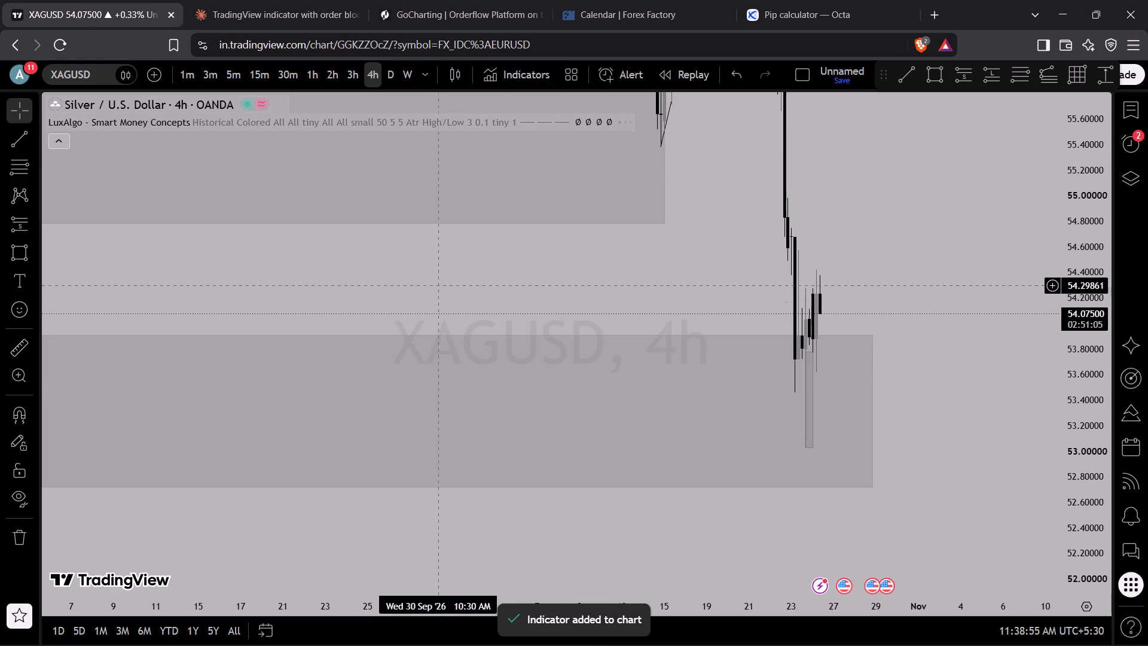
Examine the input settings of the re-added LuxAlgo - Smart Money Concepts indicator, from order blocks to premium and discount zones.
drag(438, 281, 495, 317)
drag(1099, 178, 1055, 435)
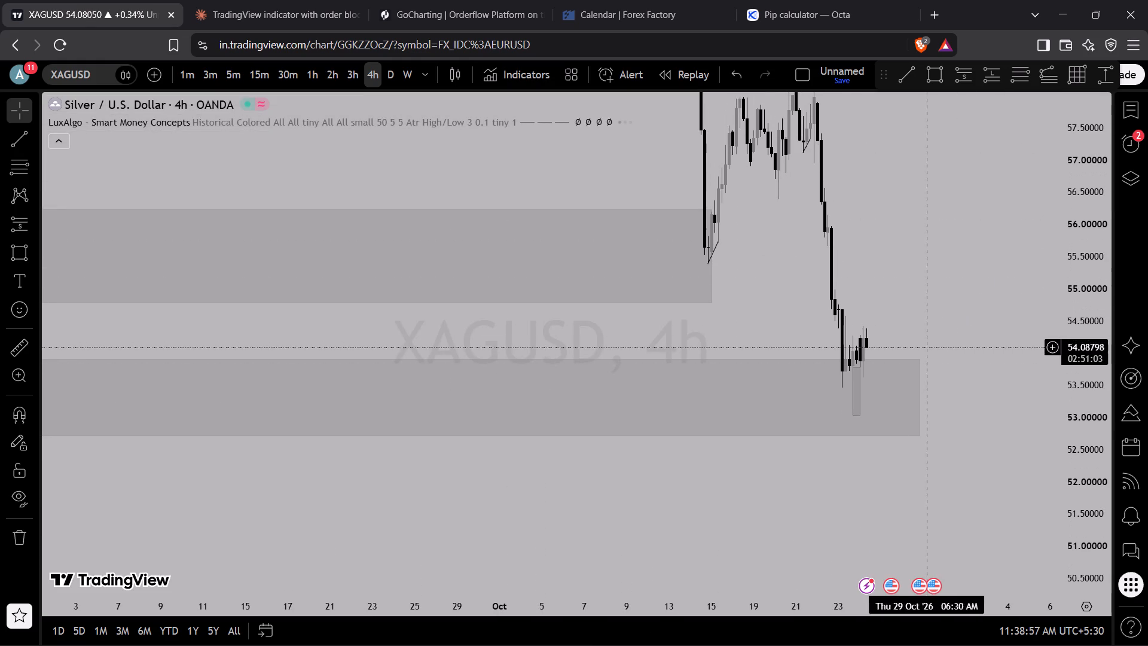
click(59, 144)
click(67, 120)
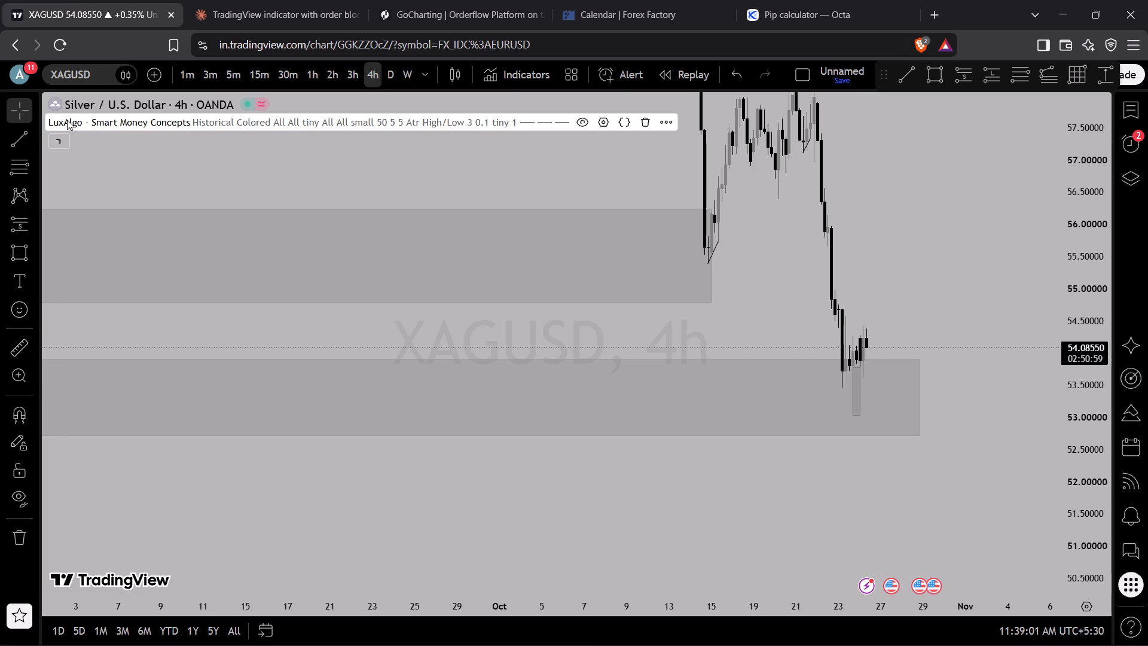
click(100, 114)
double_click(103, 115)
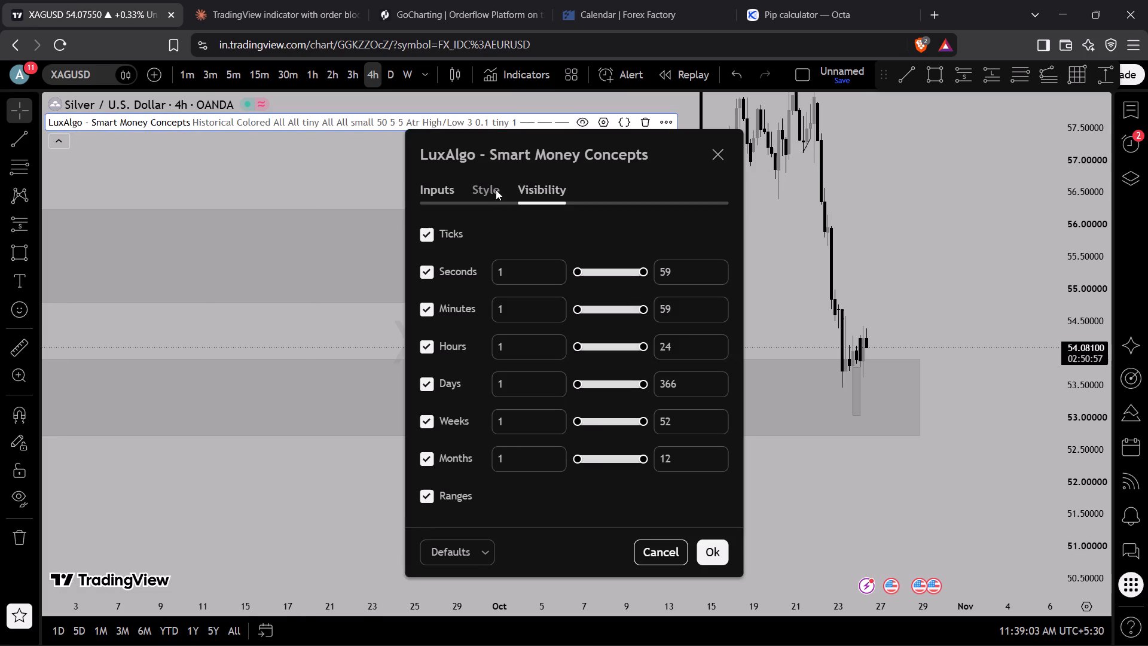
click(496, 182)
click(439, 187)
scroll(444, 254, down, 7)
scroll(454, 301, up, 1)
scroll(454, 301, down, 3)
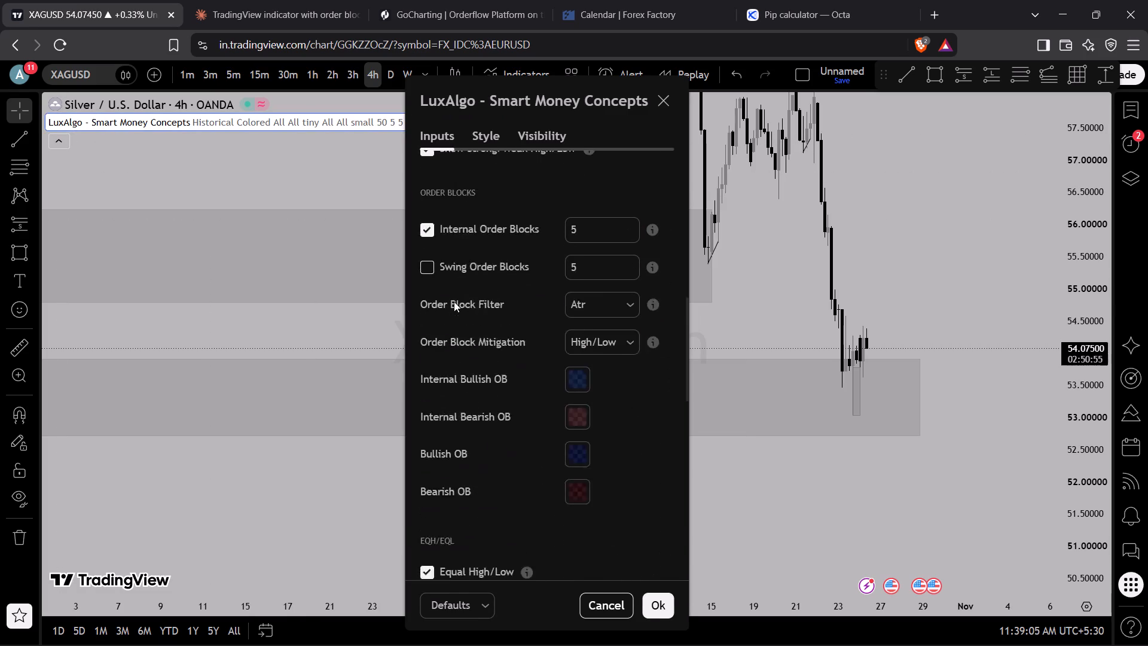
scroll(454, 301, down, 2)
scroll(456, 307, up, 1)
scroll(456, 307, down, 7)
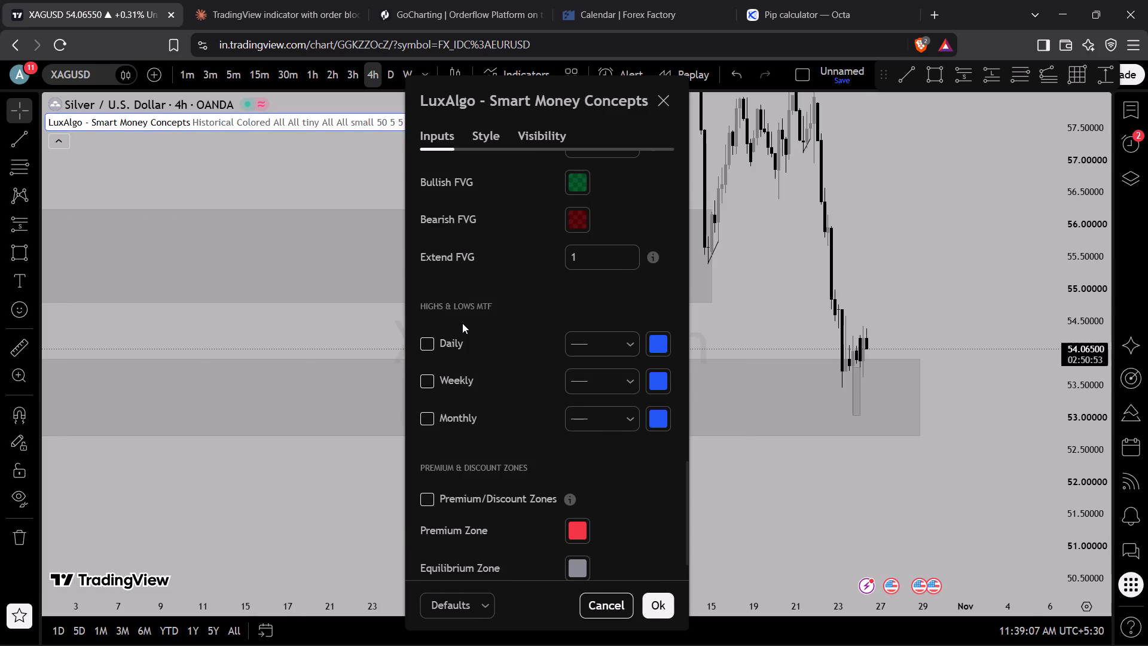
scroll(465, 323, up, 2)
scroll(465, 323, down, 1)
scroll(465, 323, up, 11)
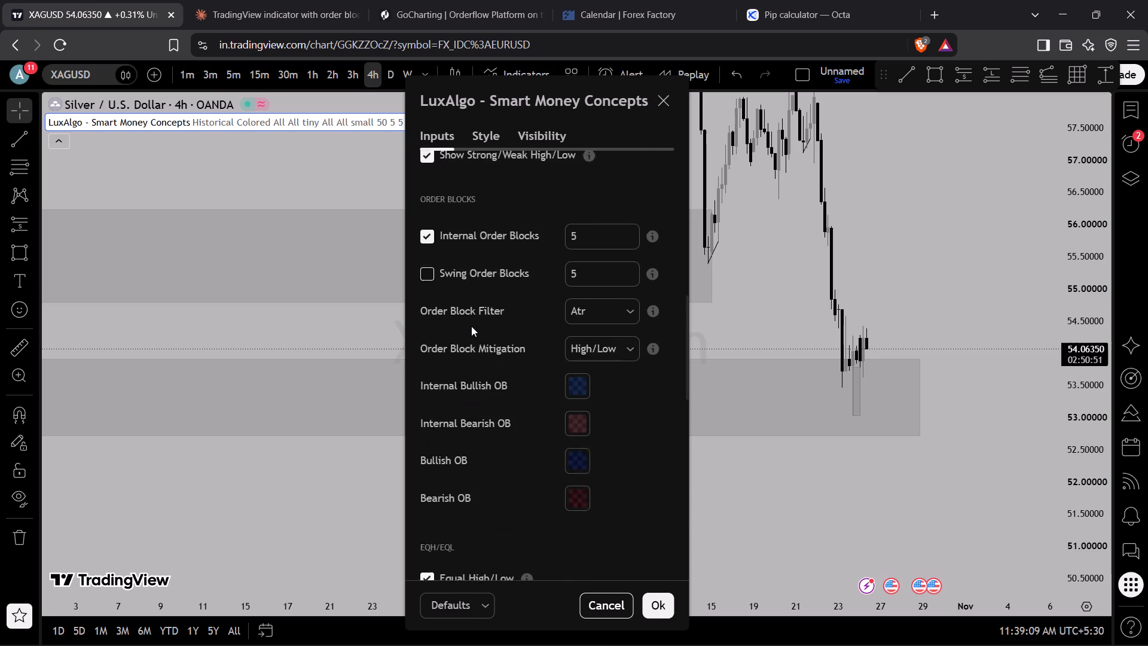
scroll(471, 326, down, 4)
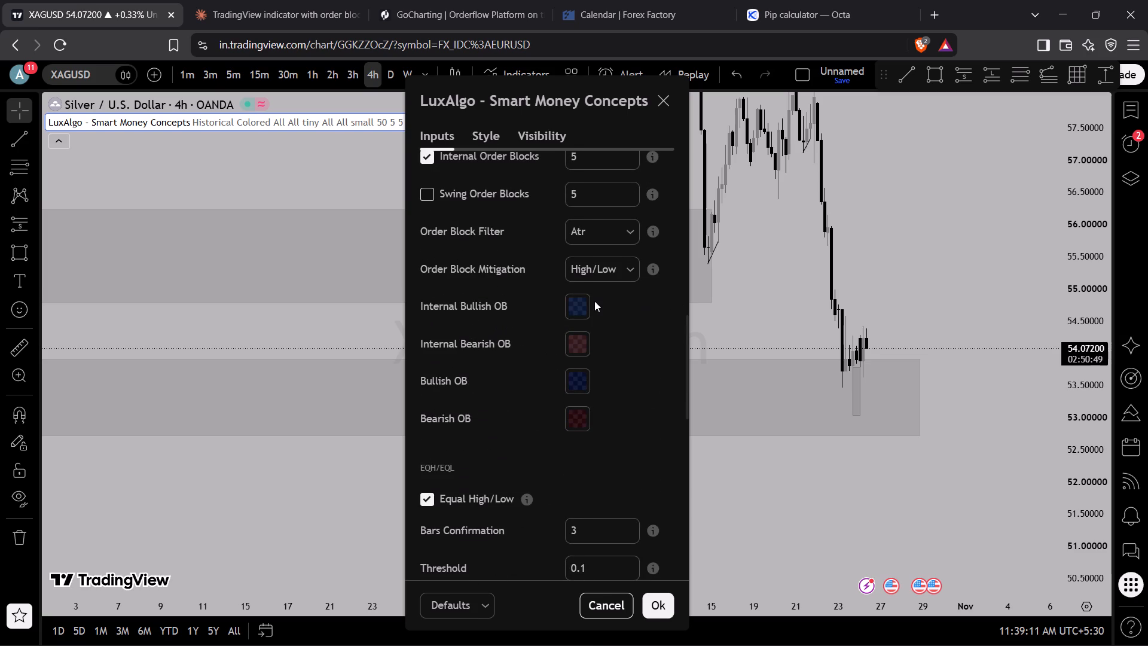
scroll(593, 307, up, 14)
scroll(581, 325, down, 19)
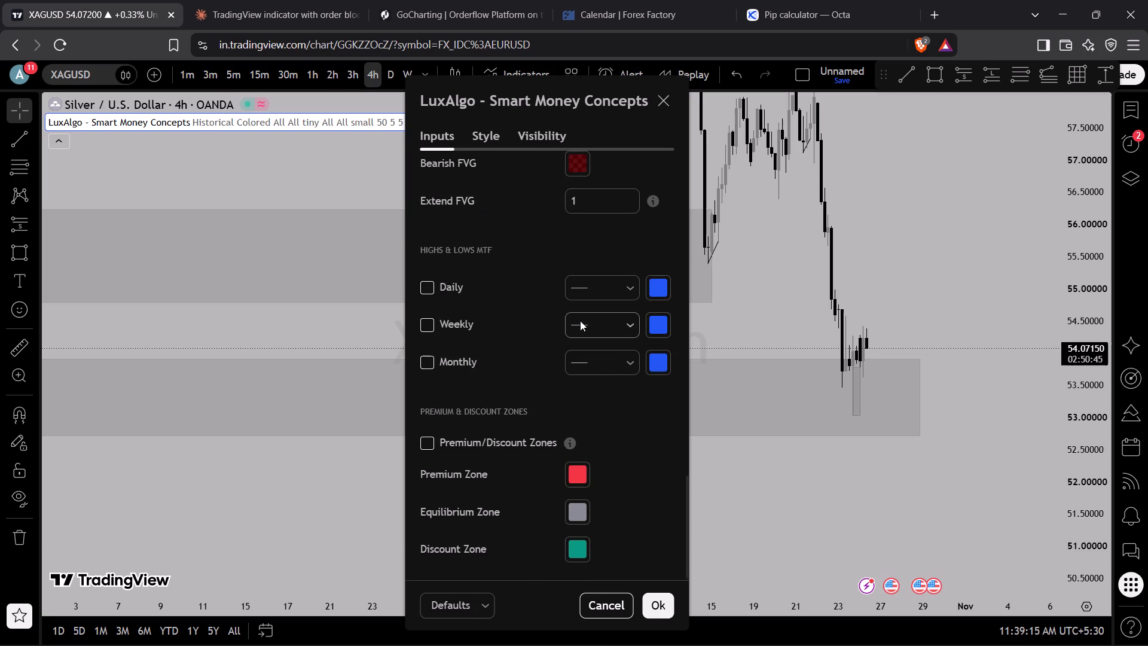
scroll(580, 321, down, 3)
scroll(532, 266, up, 2)
scroll(532, 266, down, 1)
scroll(532, 266, up, 18)
scroll(537, 235, up, 3)
click(653, 103)
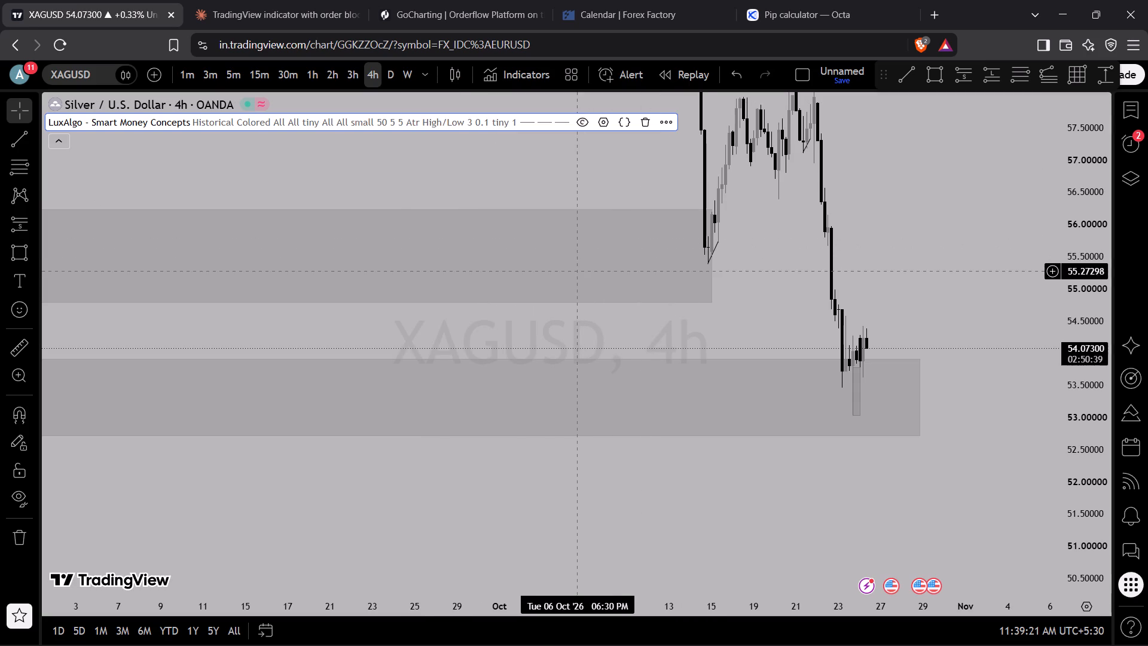
Collapse the indicator legend on the XAGUSD 4h chart.
scroll(597, 420, up, 6)
drag(703, 292, 809, 388)
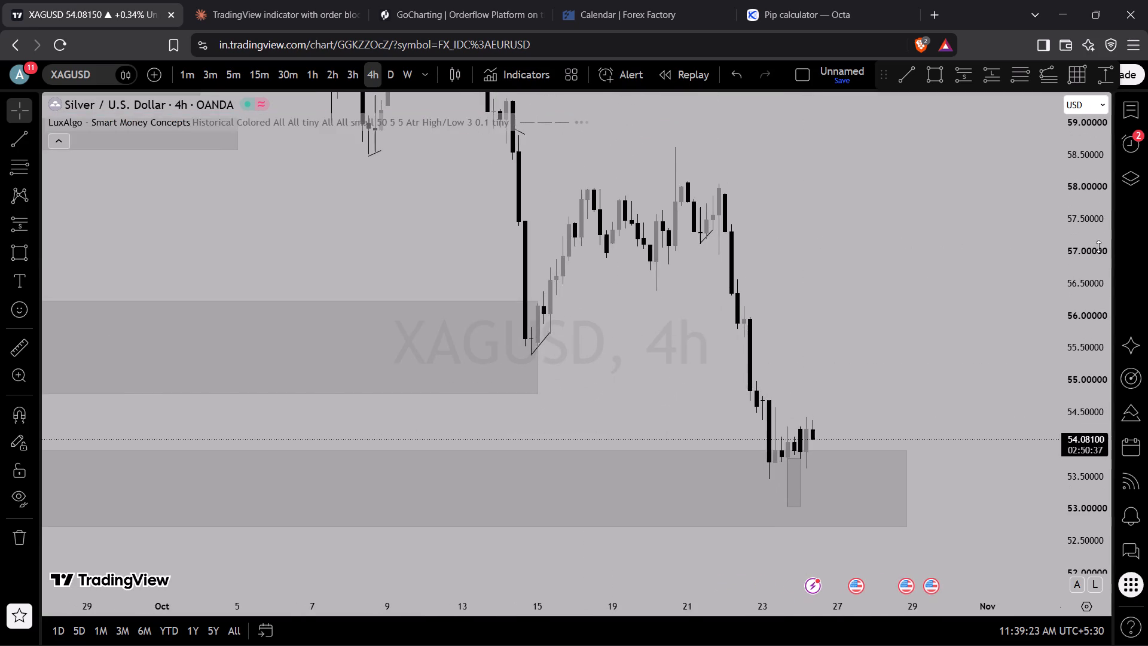
drag(1098, 246, 1086, 421)
scroll(975, 407, down, 8)
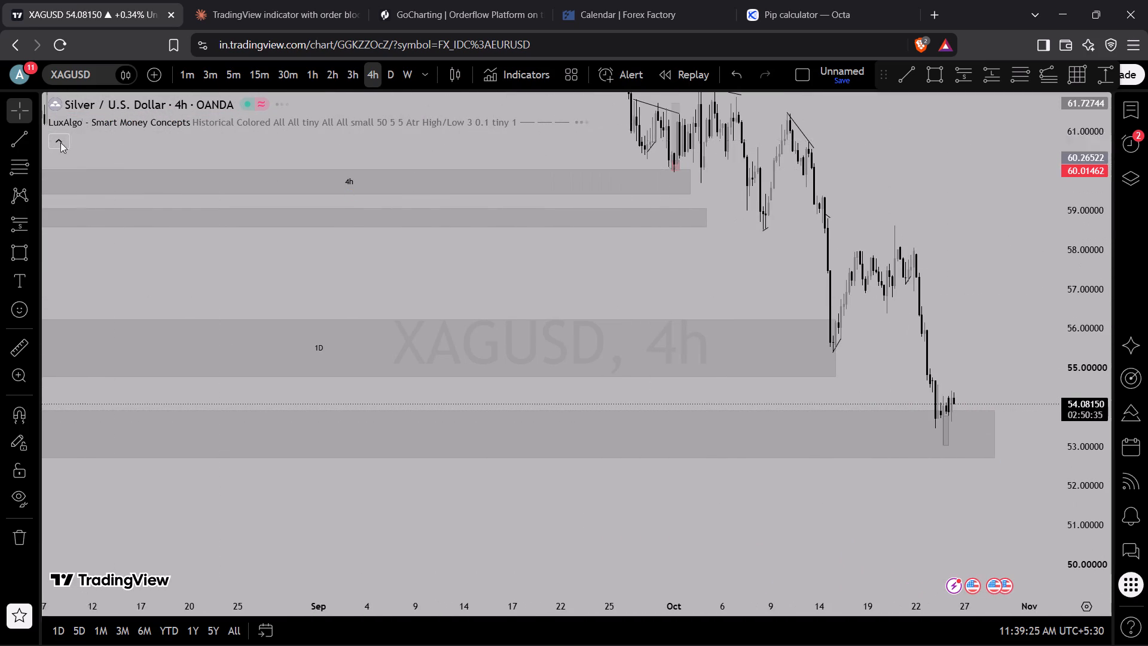
click(60, 142)
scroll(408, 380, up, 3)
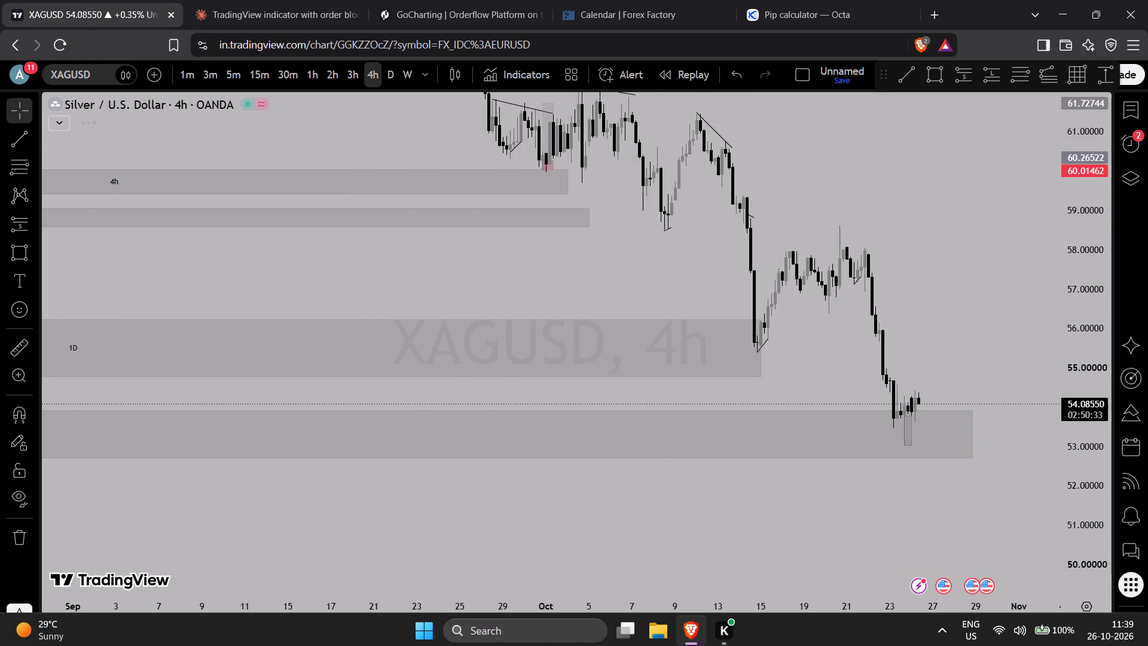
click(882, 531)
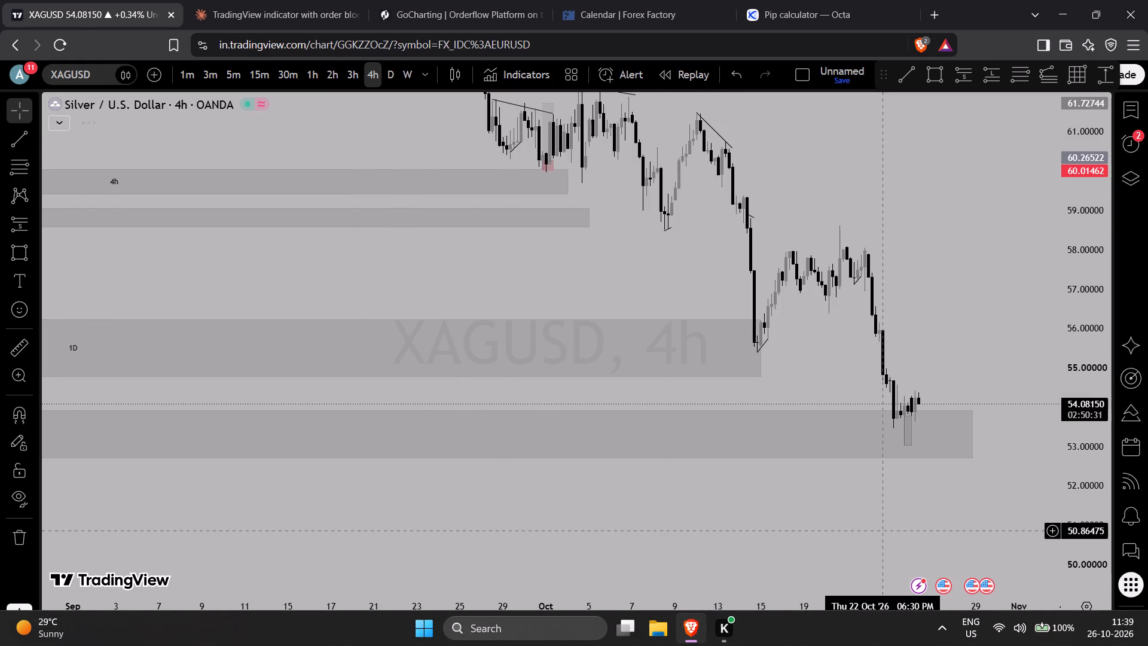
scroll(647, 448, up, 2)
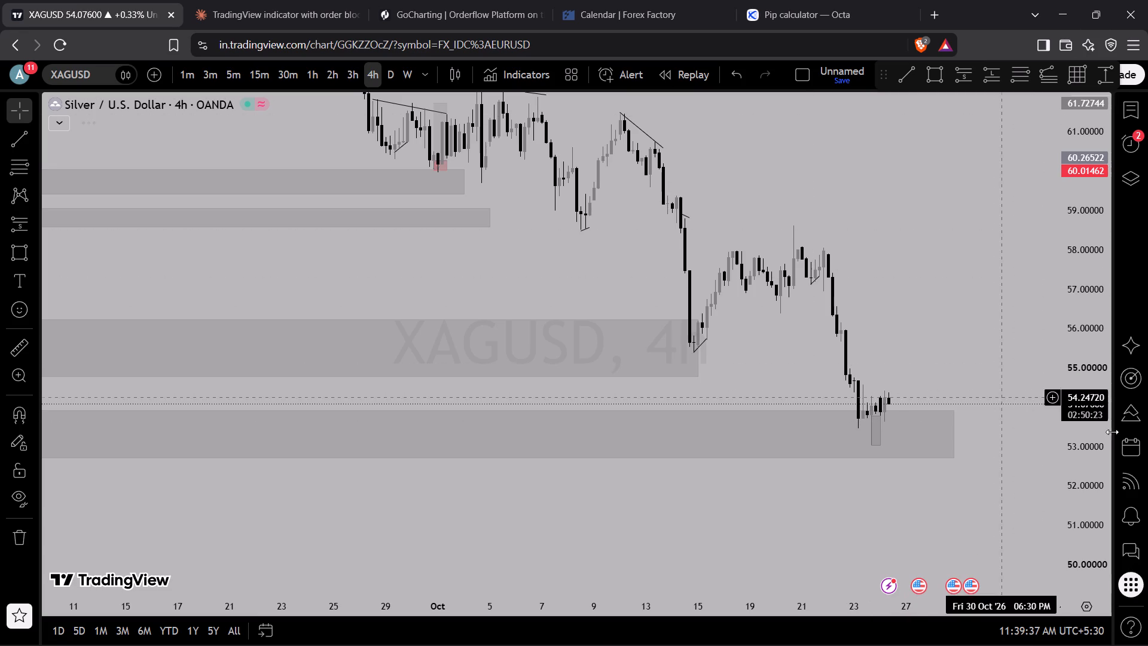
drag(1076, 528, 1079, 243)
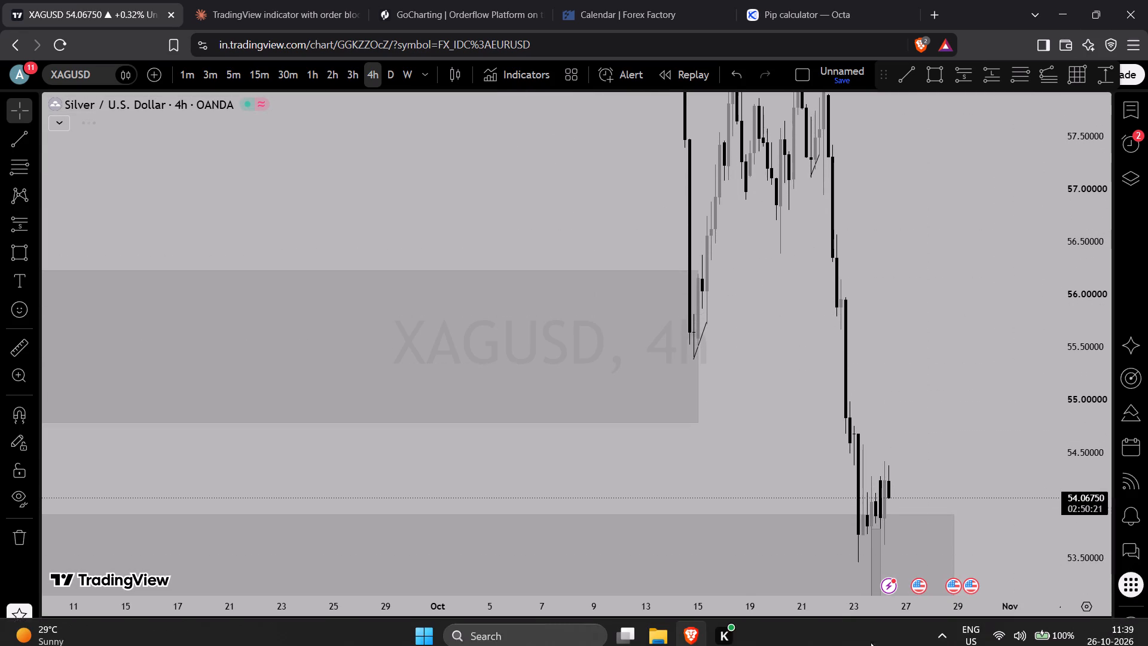
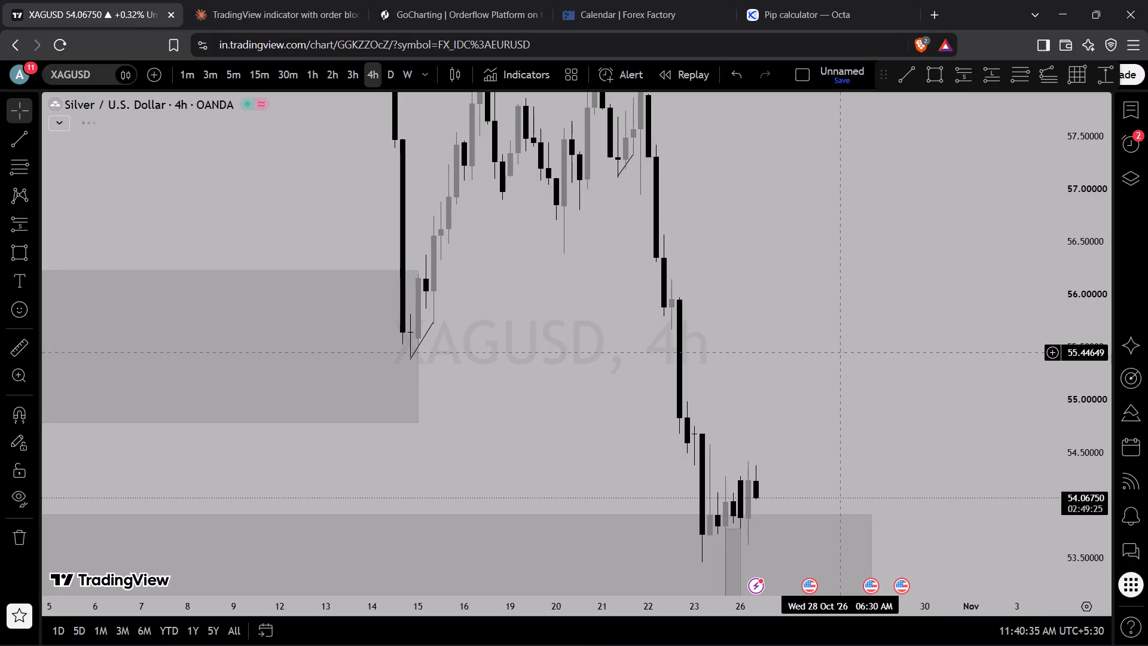
Examine XAGUSD price action on the 4h chart around the 1D zones, including how price reached the lowest zone.
scroll(813, 258, up, 3)
drag(793, 388, 787, 242)
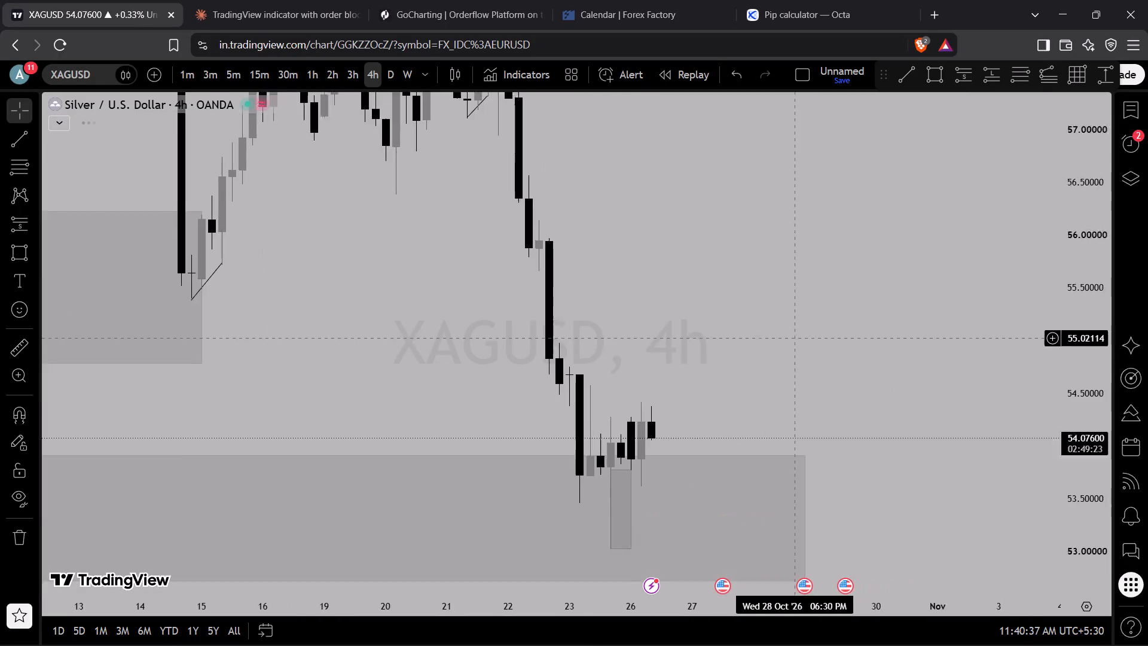
drag(787, 242, 827, 100)
drag(1103, 144, 1107, 352)
scroll(847, 331, down, 10)
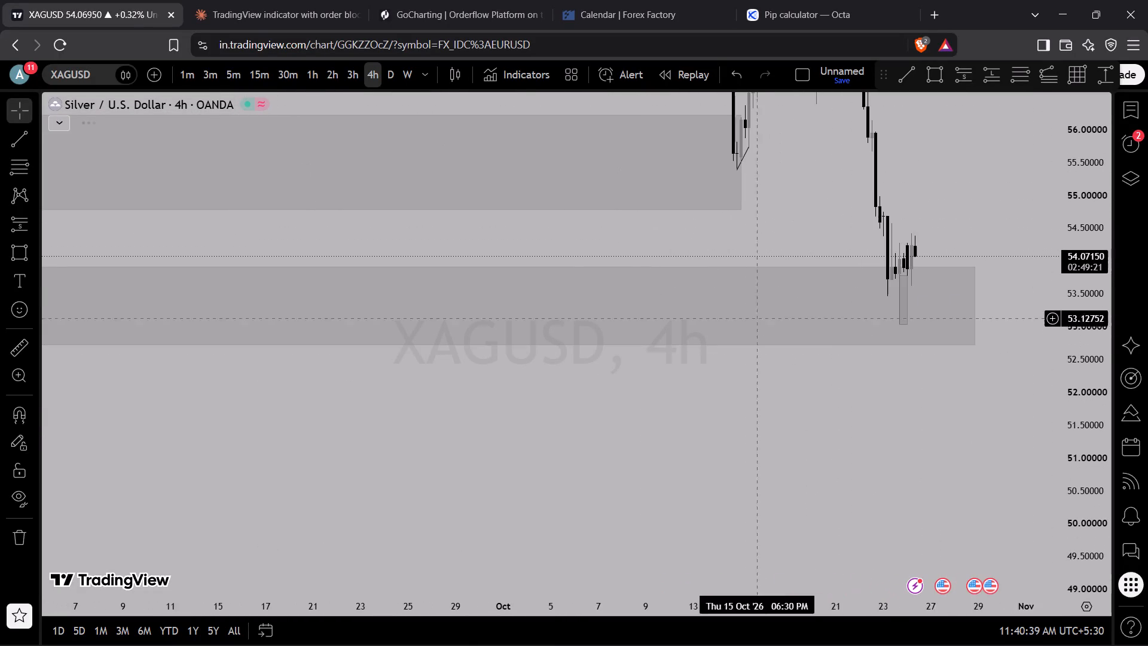
drag(1000, 209, 972, 211)
drag(1091, 175, 1092, 400)
scroll(741, 379, down, 2)
scroll(699, 394, up, 1)
scroll(690, 396, down, 7)
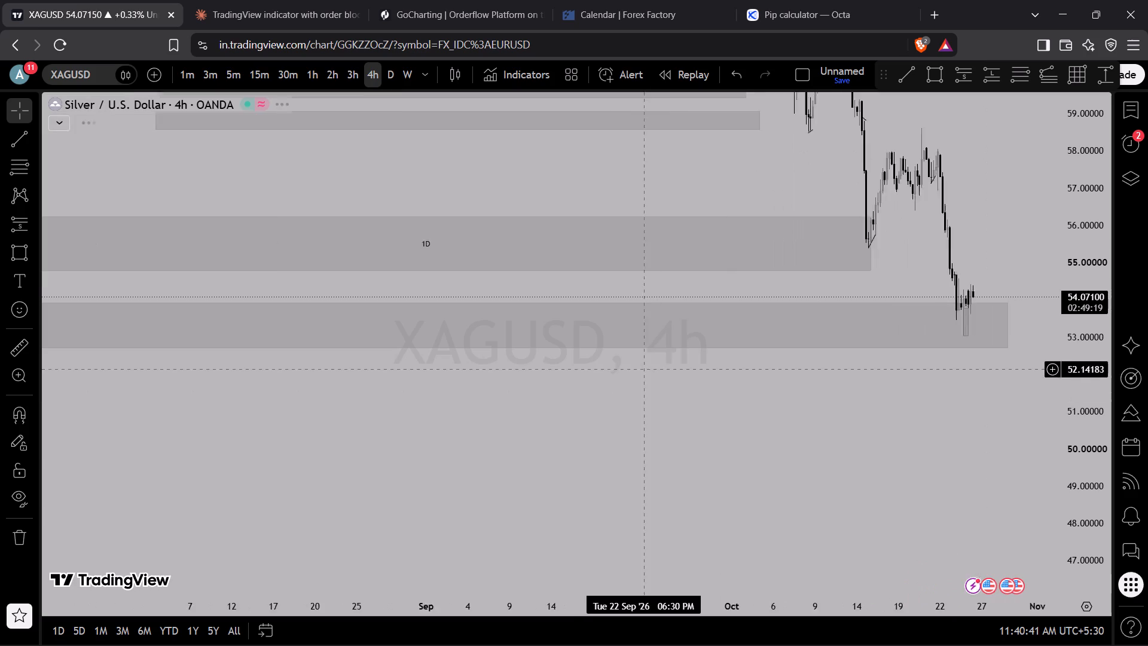
scroll(648, 369, down, 1)
drag(947, 285, 767, 301)
scroll(722, 325, up, 9)
scroll(569, 358, up, 3)
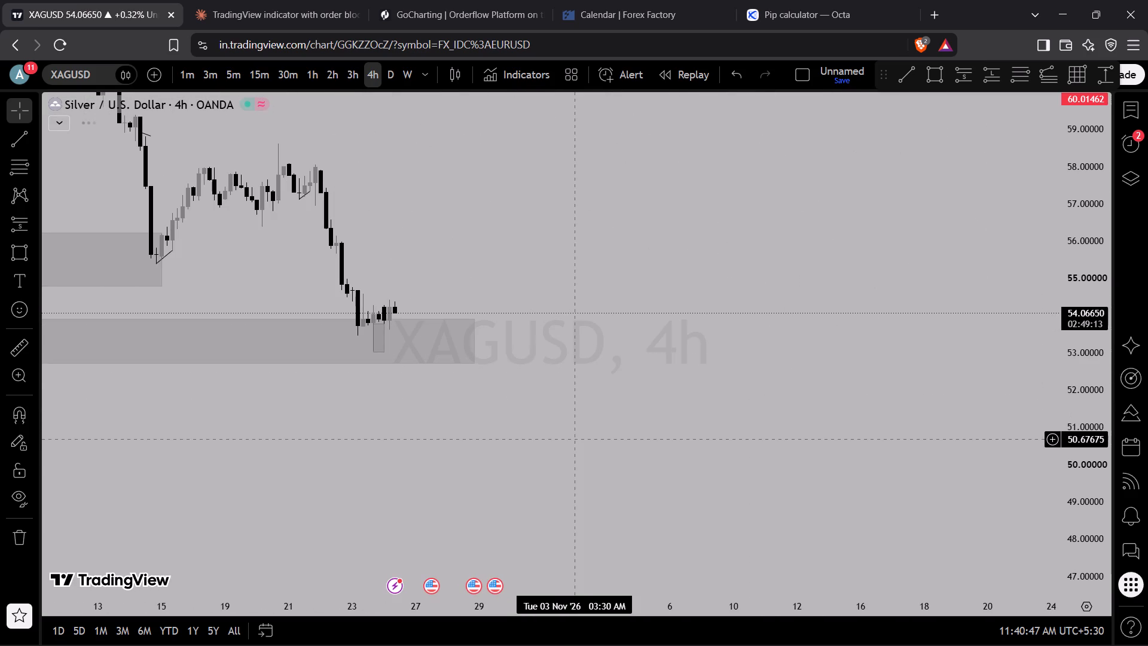
scroll(407, 340, down, 4)
scroll(829, 369, down, 4)
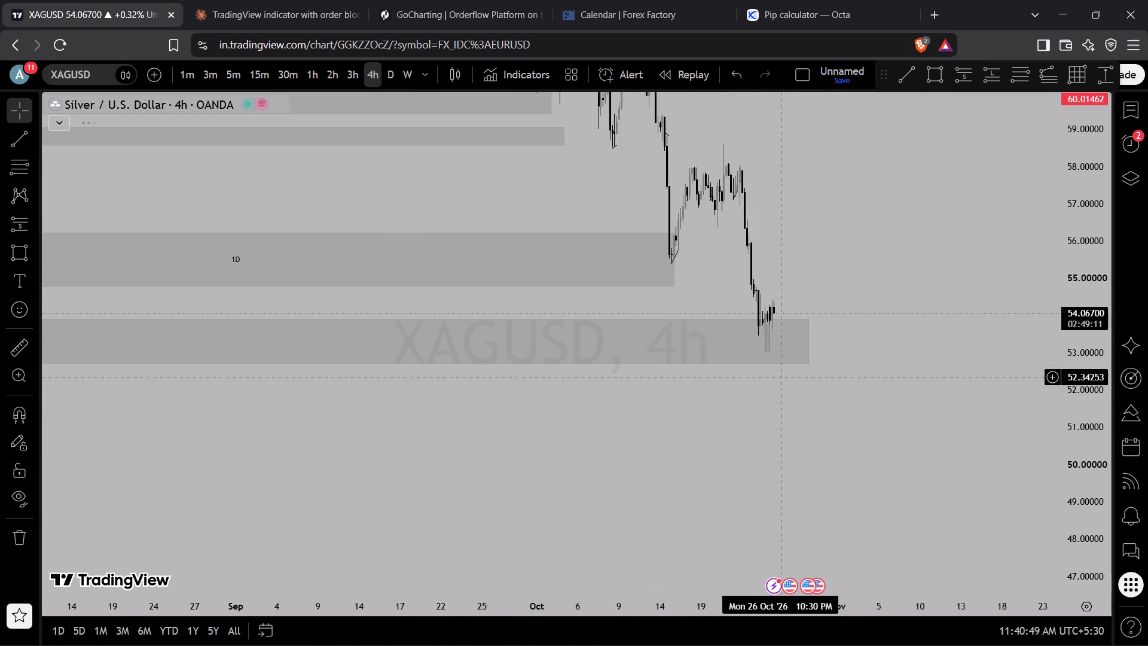
drag(541, 429, 983, 415)
drag(394, 457, 959, 382)
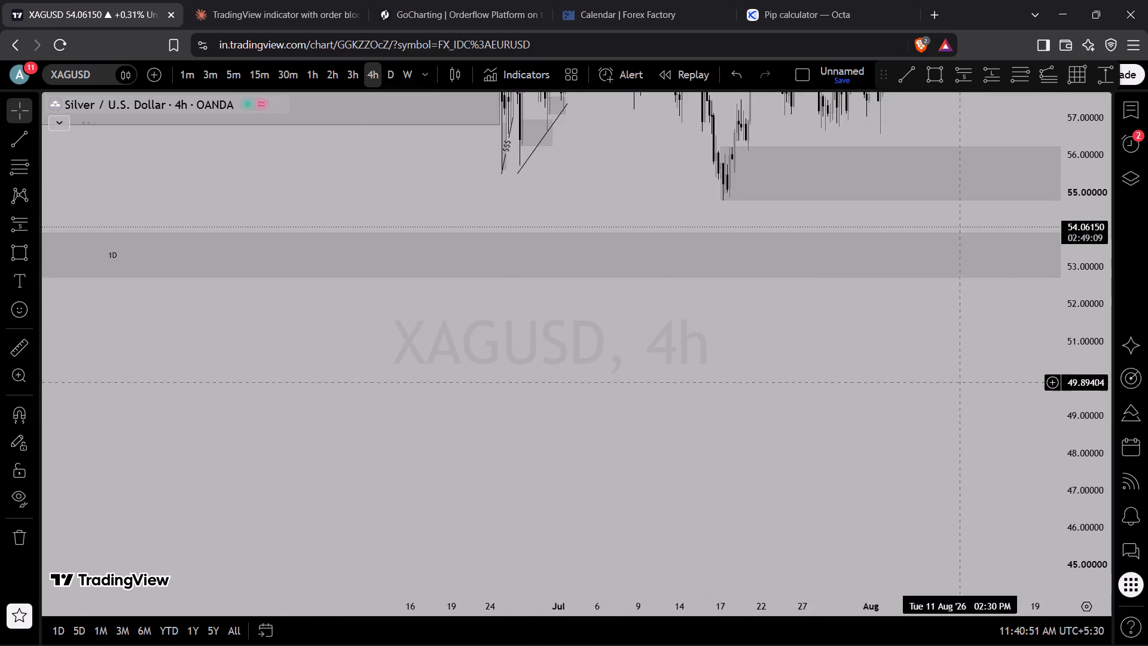
drag(454, 424, 153, 493)
drag(701, 395, 230, 441)
drag(717, 396, 726, 394)
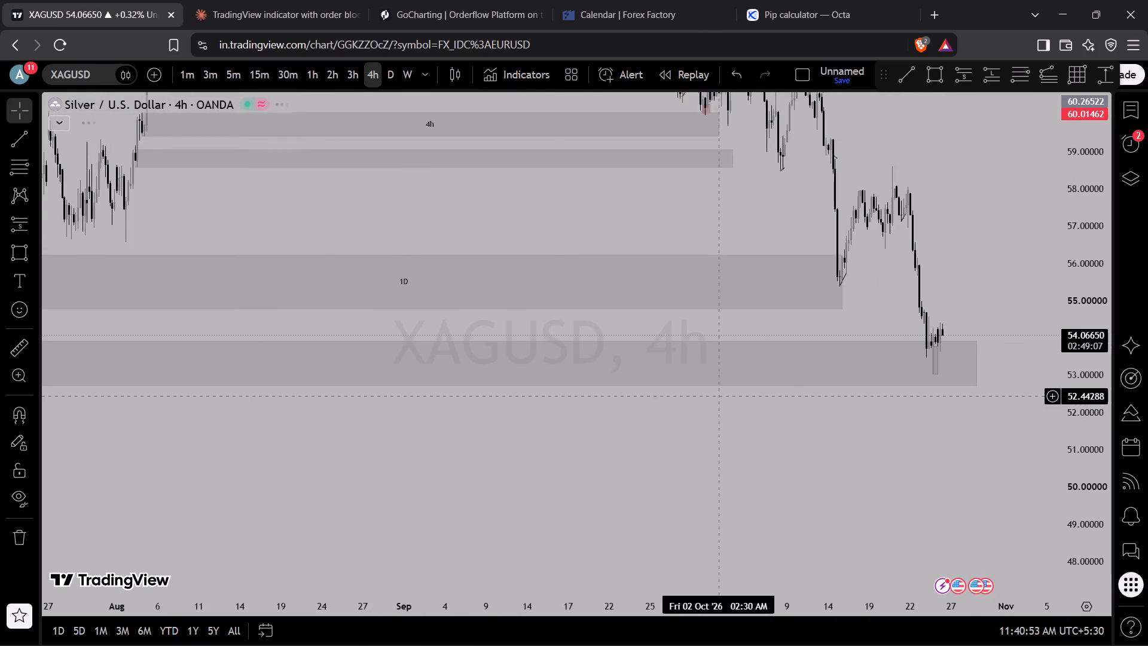
drag(726, 394, 385, 393)
scroll(561, 400, up, 4)
drag(499, 419, 854, 383)
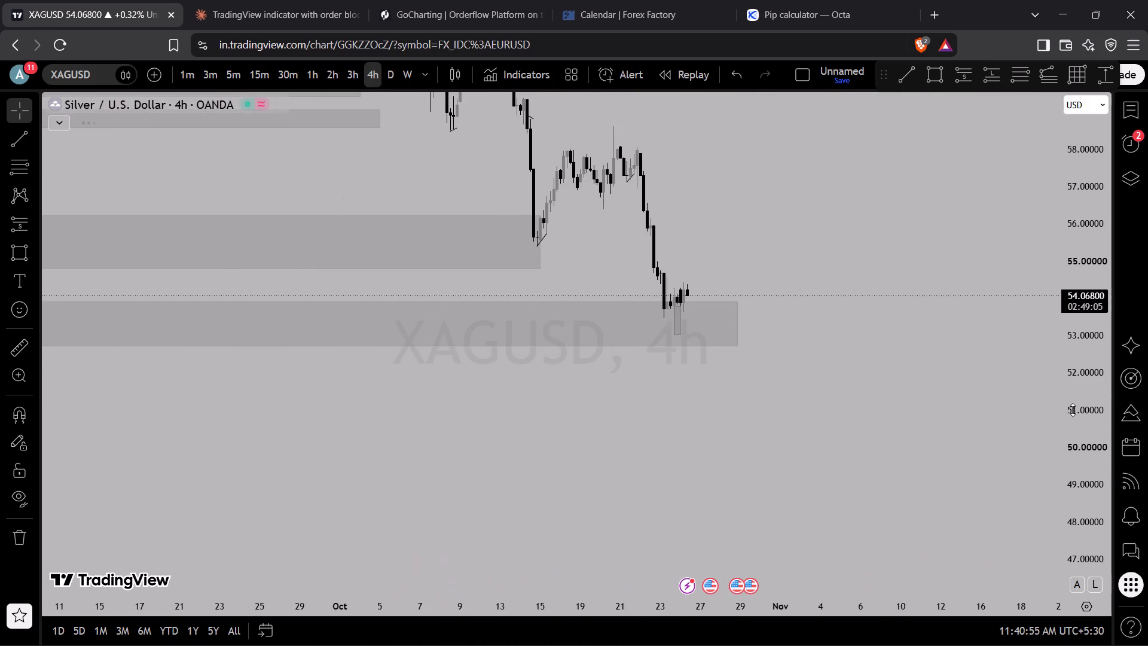
drag(1077, 425, 989, 161)
scroll(500, 368, up, 8)
drag(442, 381, 838, 457)
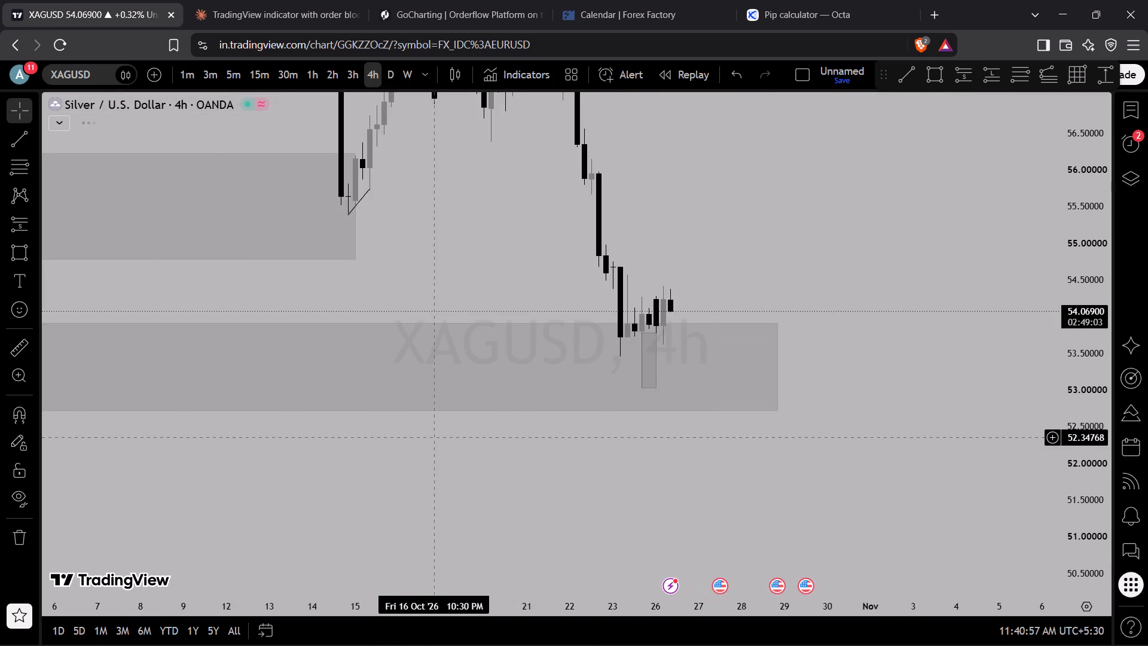
scroll(433, 438, up, 3)
drag(738, 291, 838, 421)
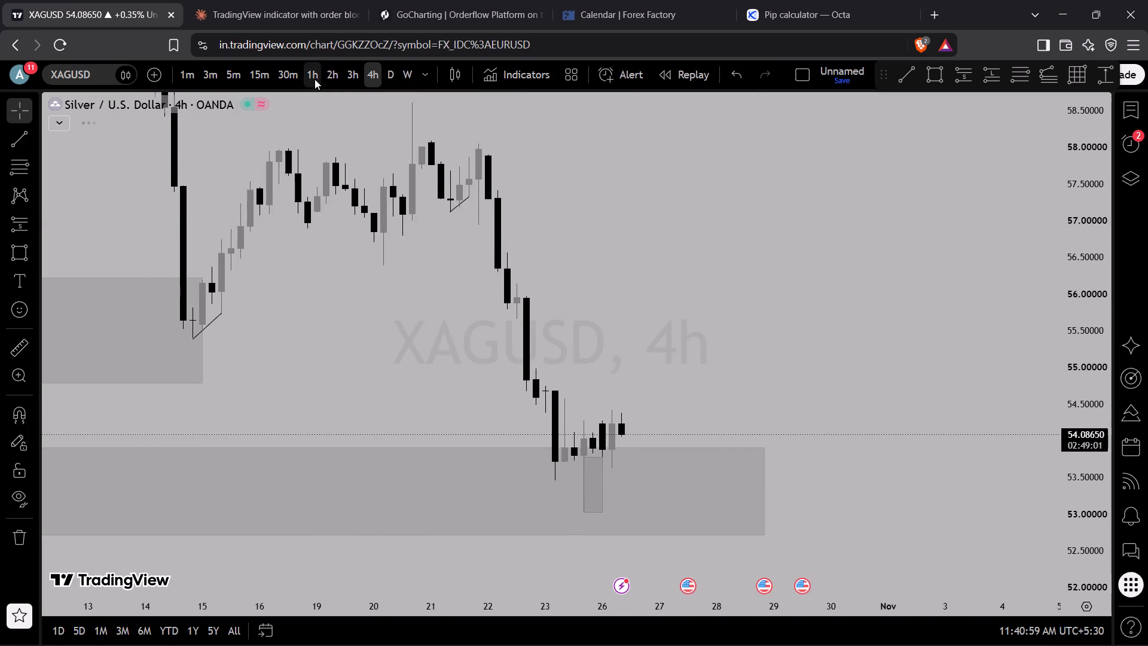
Switch XAGUSD through the 1h and 30m timeframes to 15m, examining price at the lowest zone.
click(315, 79)
scroll(584, 505, down, 3)
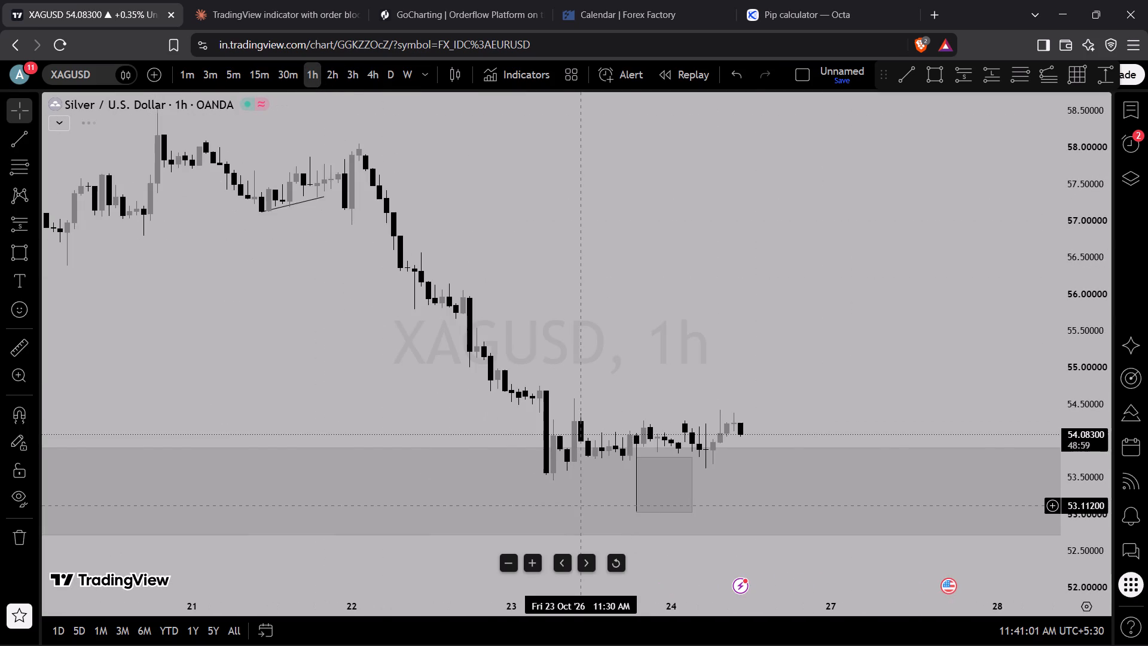
scroll(551, 449, down, 2)
click(281, 70)
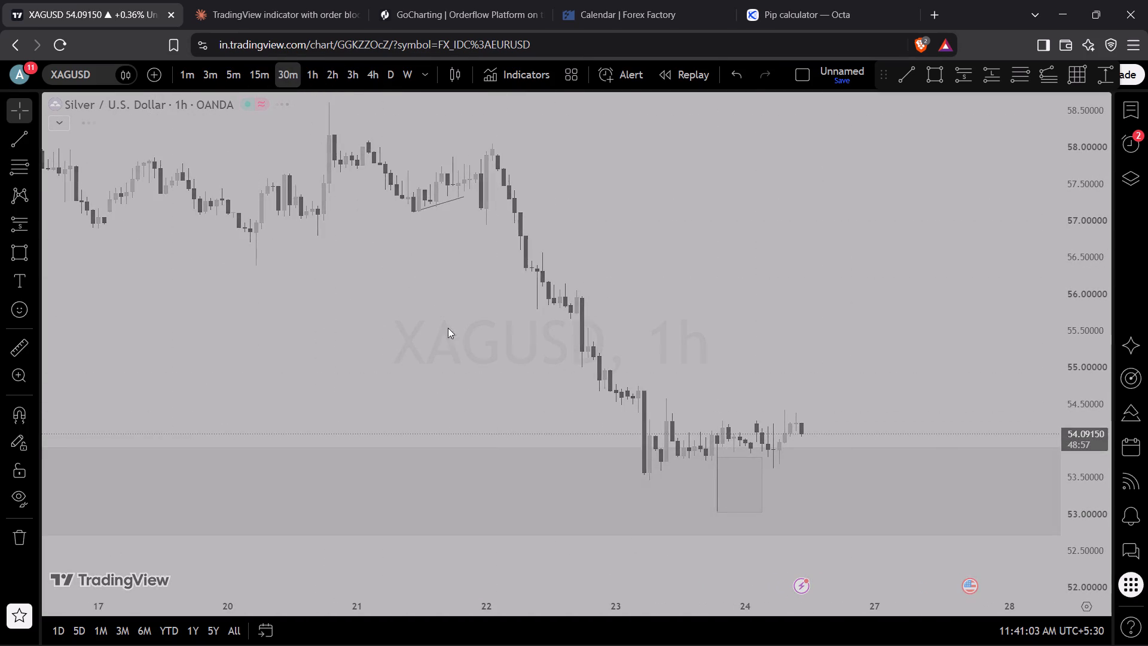
scroll(588, 394, down, 2)
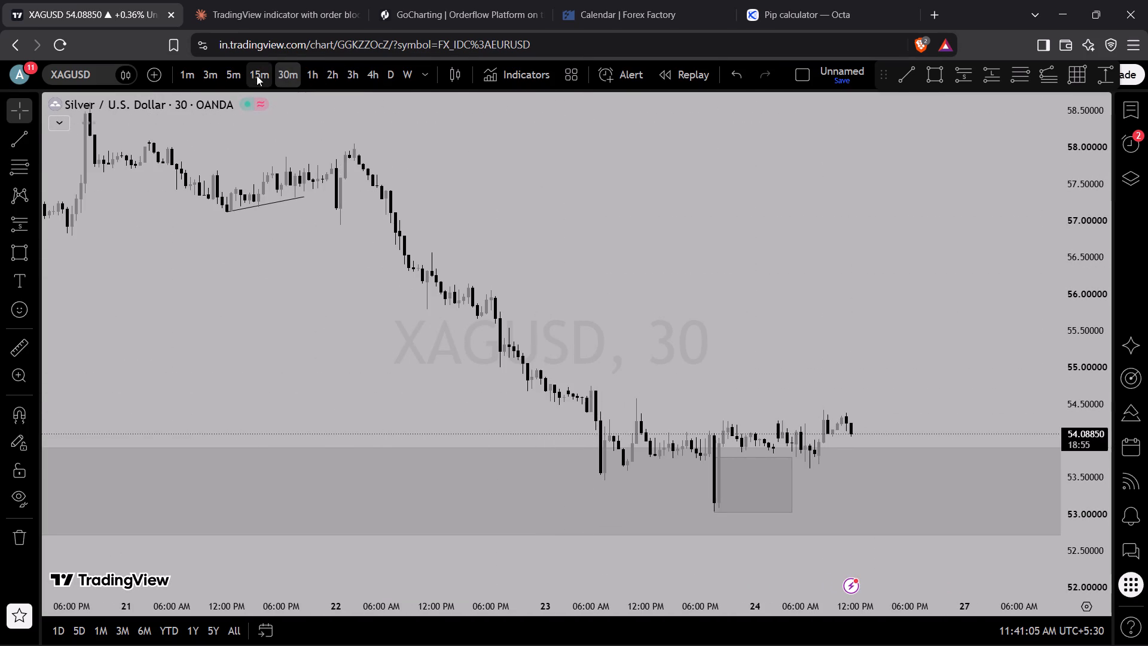
click(257, 75)
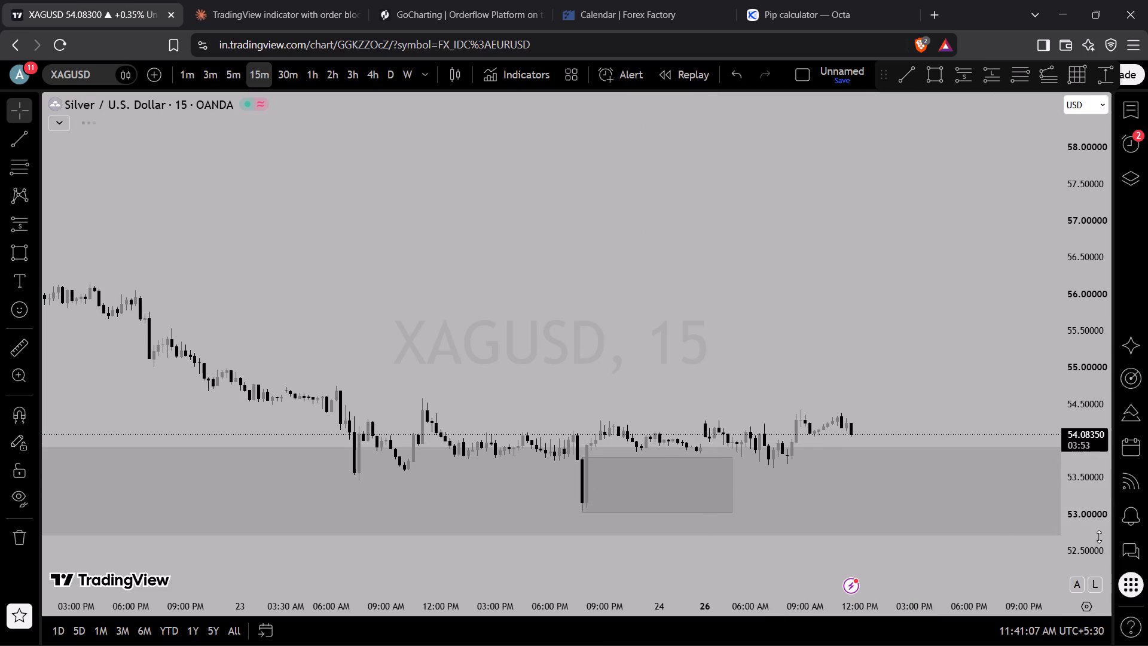
drag(1080, 515, 999, 223)
drag(842, 328, 777, 92)
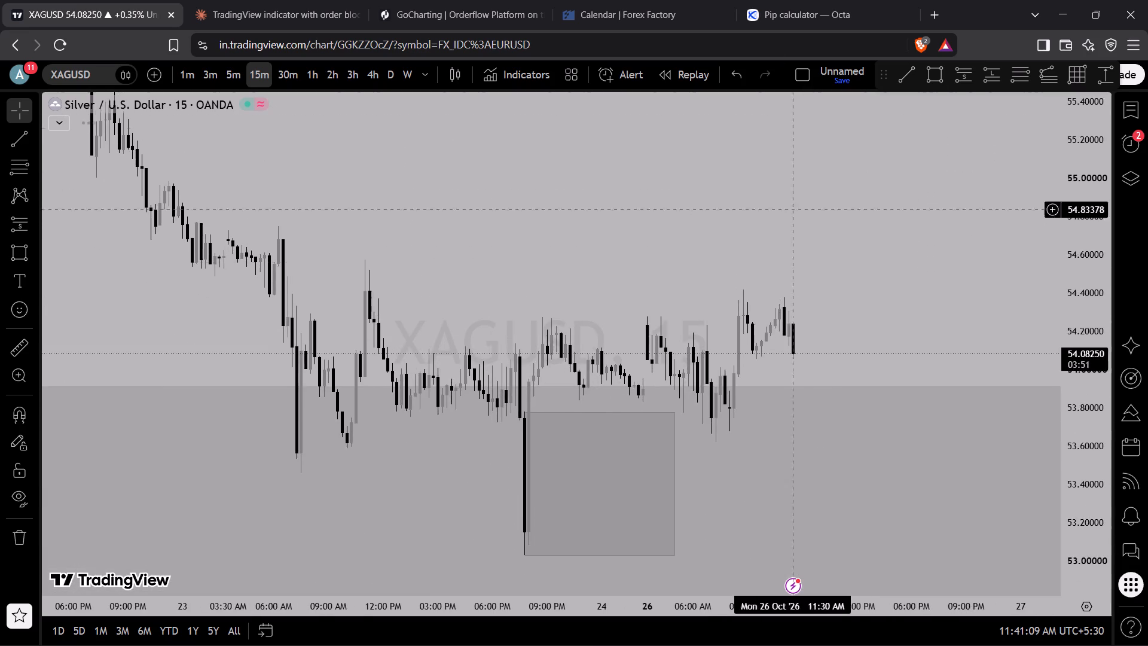
drag(951, 318, 945, 207)
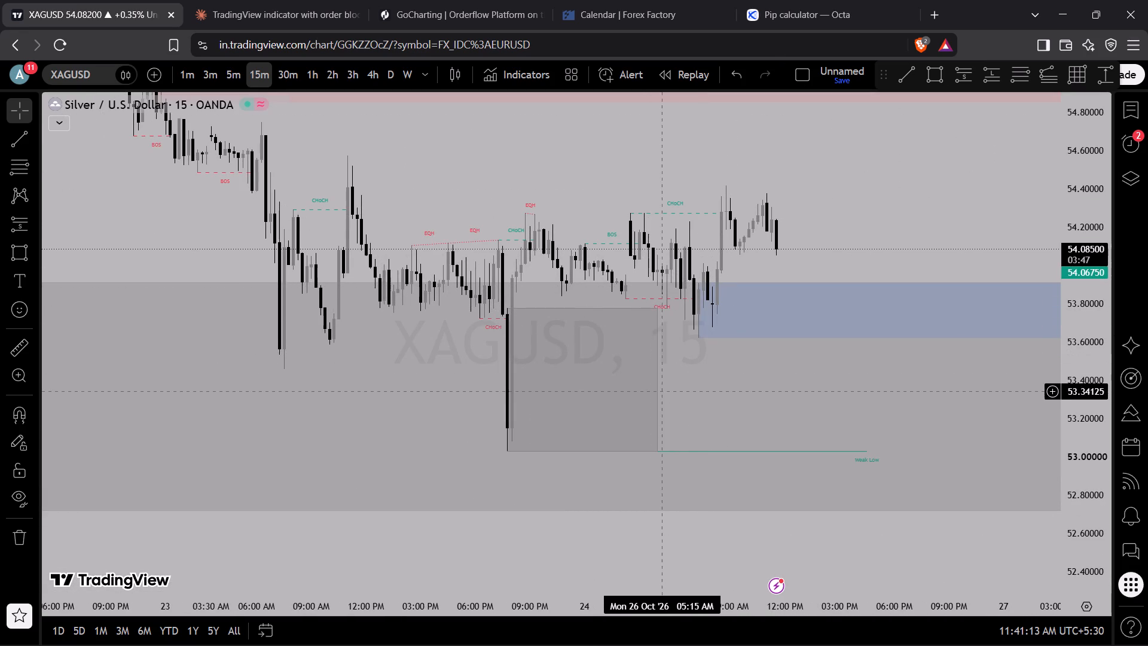
Extend the small grey rectangle that starts on 23 Oct forward in time to just before the latest candle.
drag(660, 379, 716, 381)
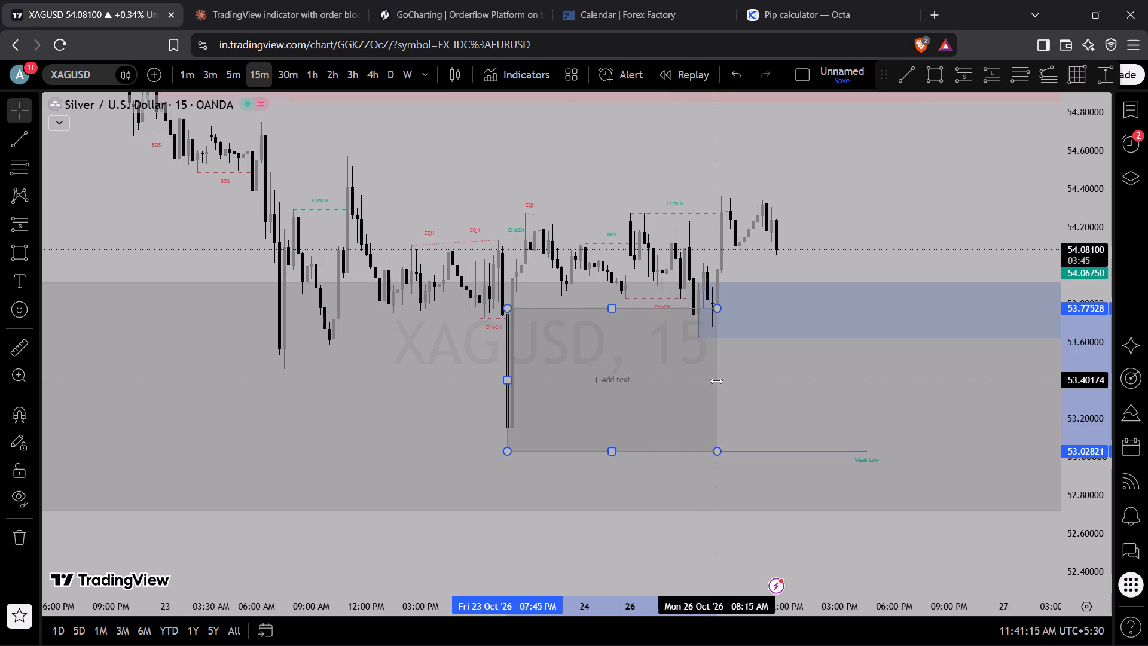
drag(716, 381, 752, 381)
click(847, 219)
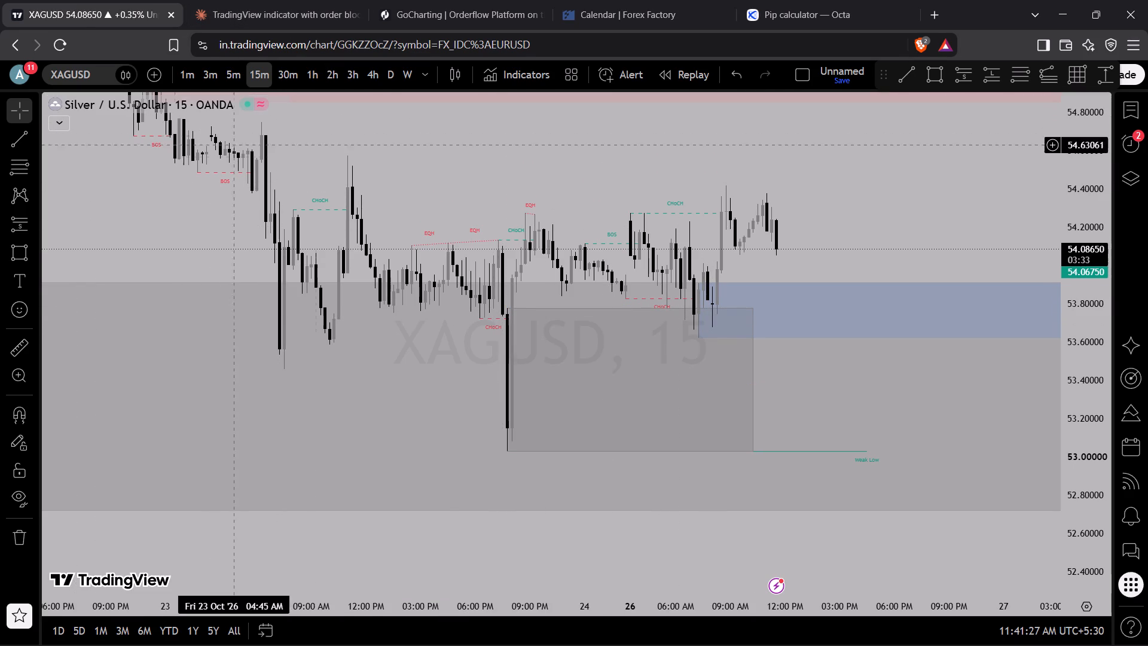
In the LuxAlgo - Smart Money Concepts inputs, set the bullish and bearish internal structure colours to black.
triple_click(320, 215)
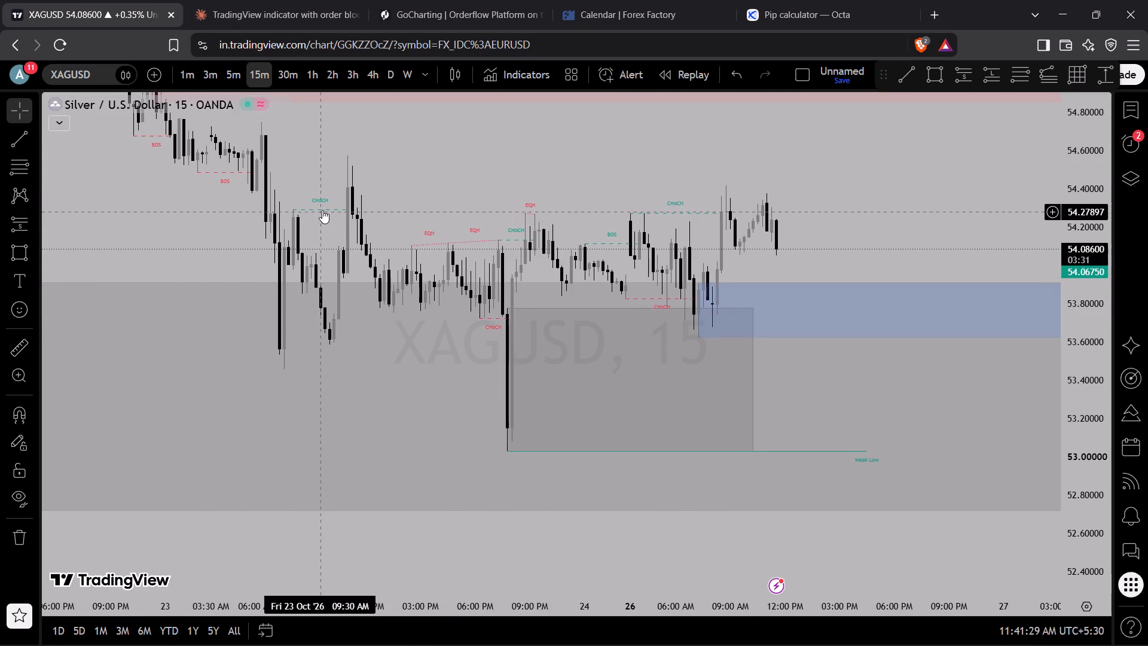
double_click(322, 210)
double_click(322, 210)
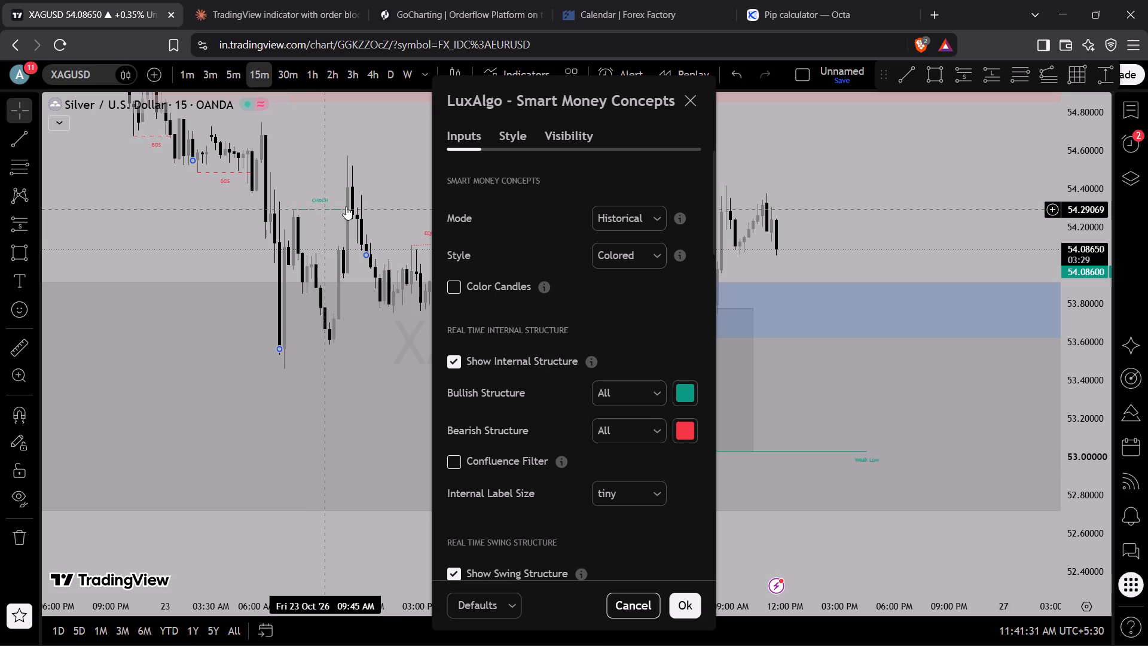
scroll(584, 250, down, 3)
scroll(617, 347, down, 5)
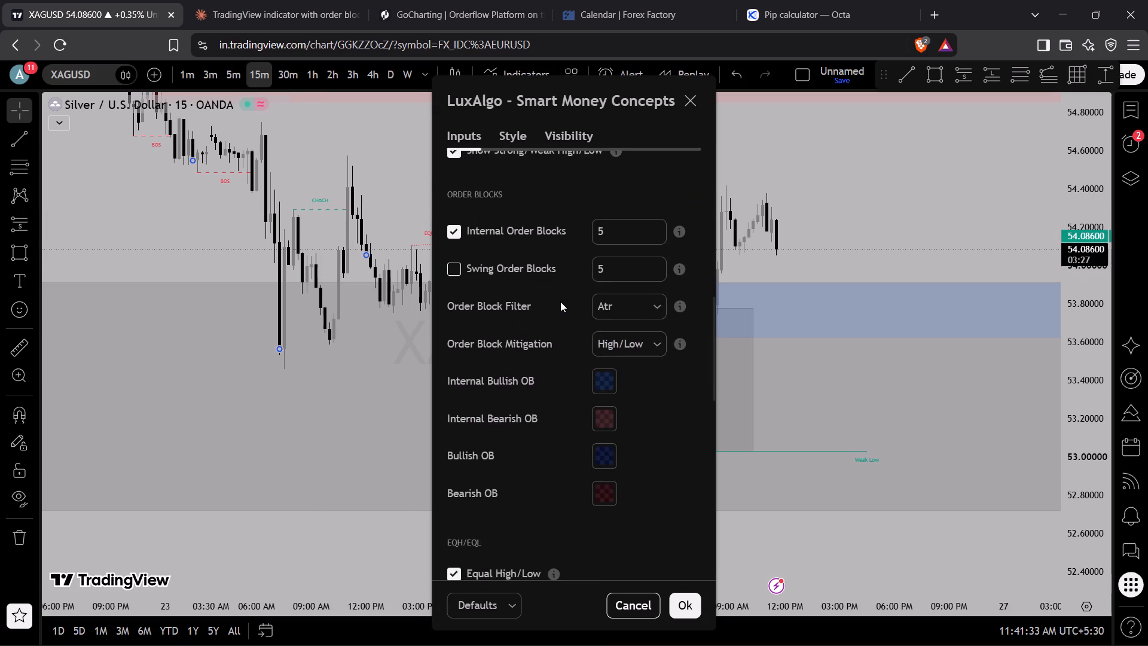
scroll(560, 301, up, 1)
scroll(560, 301, down, 1)
scroll(560, 301, up, 5)
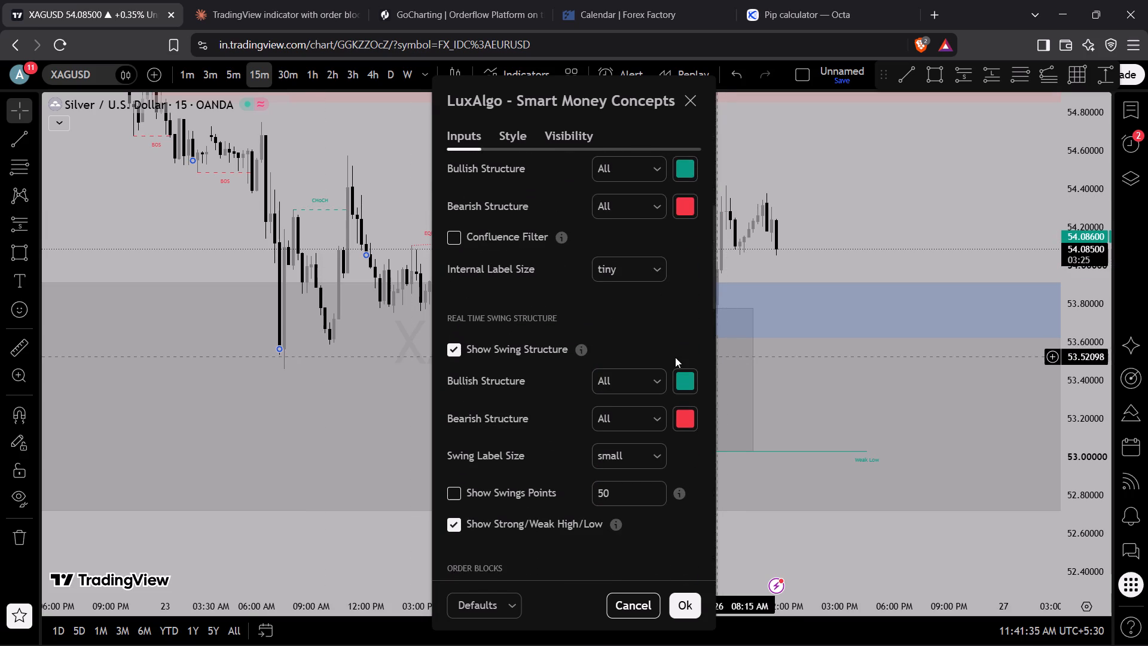
scroll(633, 377, up, 4)
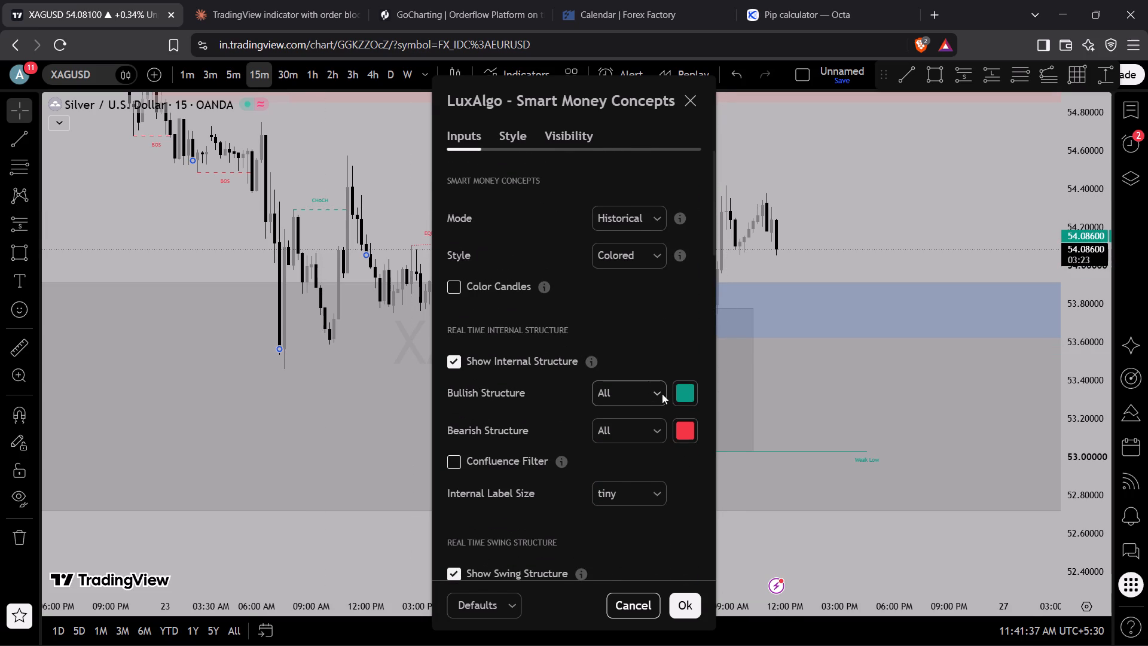
click(680, 392)
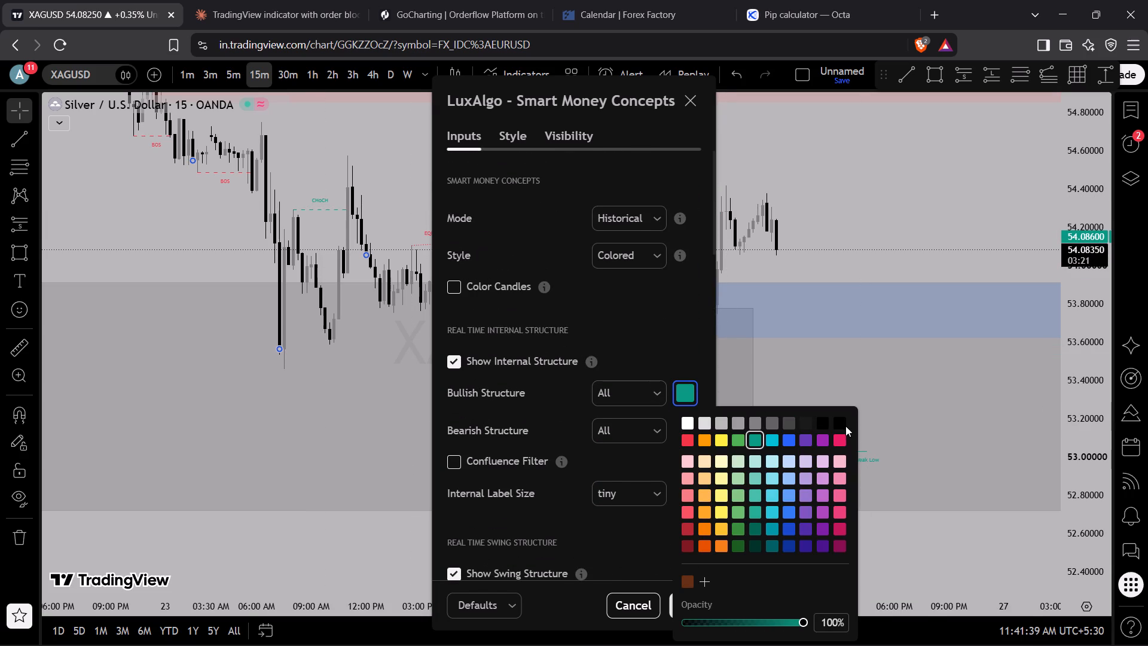
click(845, 426)
scroll(569, 435, down, 1)
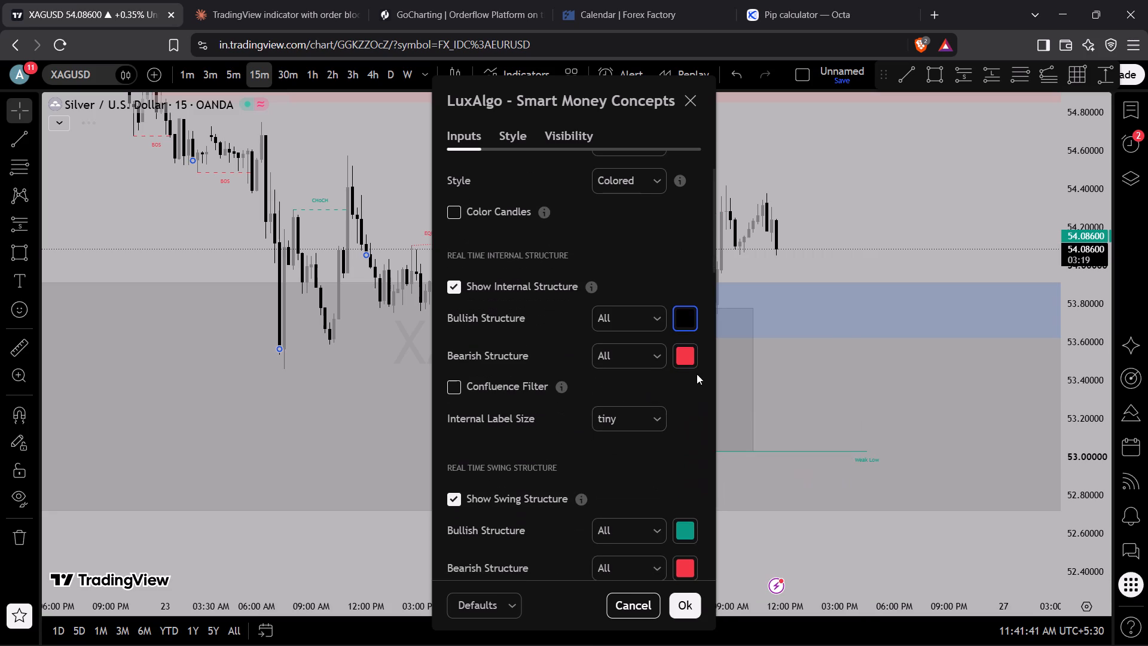
click(690, 366)
click(837, 391)
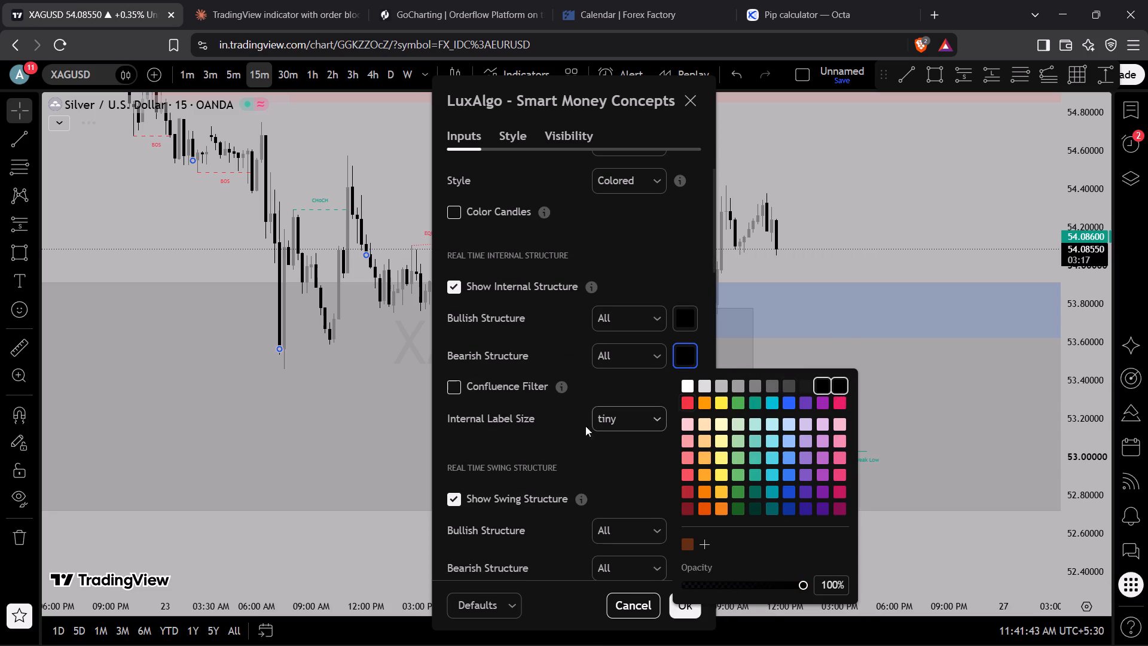
Set the bullish and bearish swing structure colours to black and apply the indicator settings.
scroll(570, 423, down, 3)
click(681, 315)
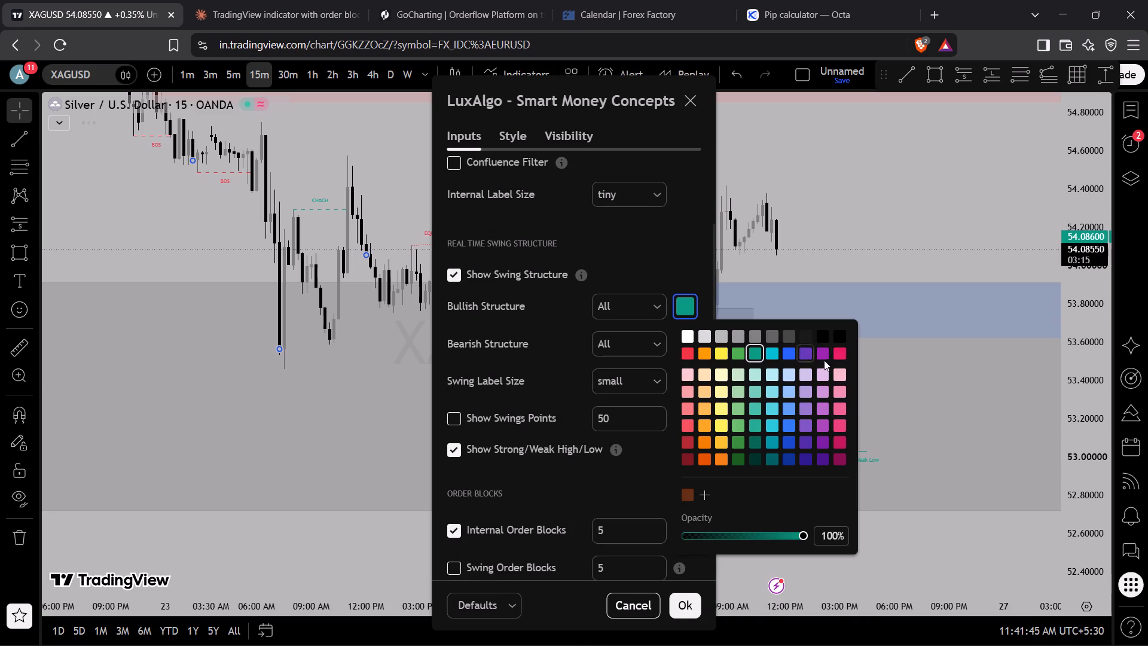
click(835, 338)
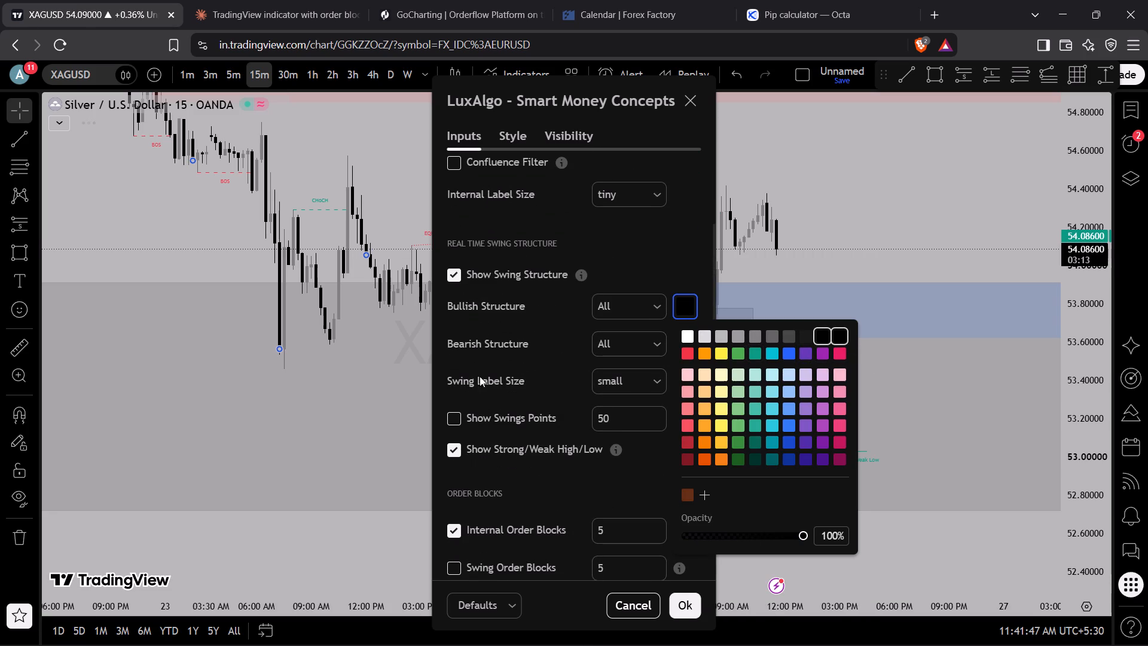
click(634, 359)
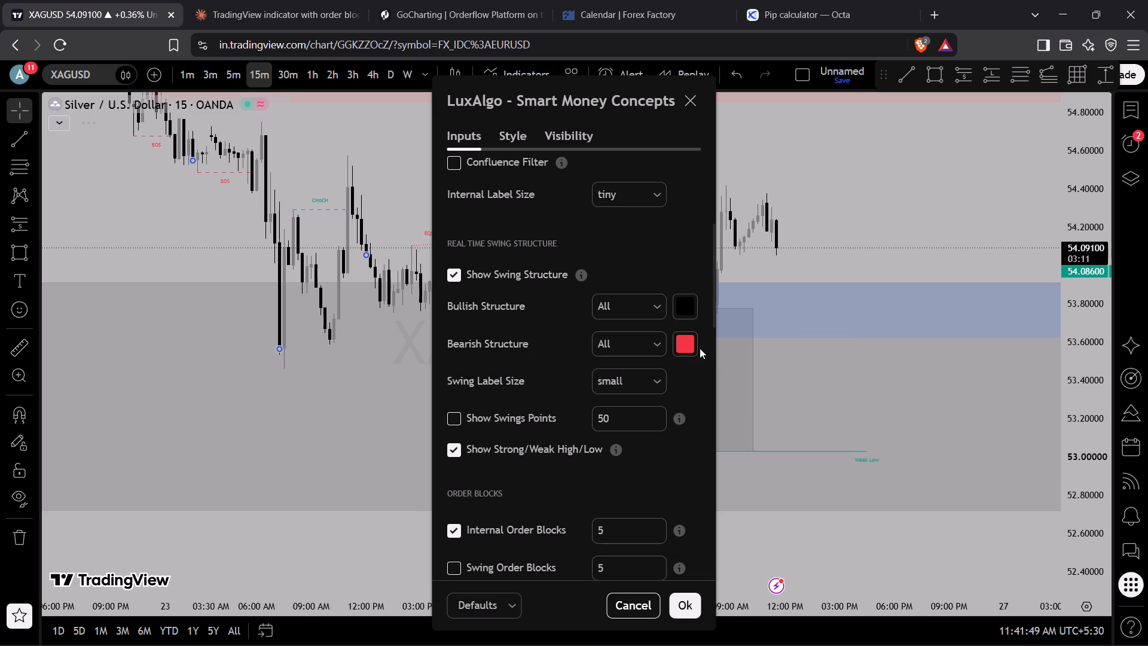
click(688, 347)
click(840, 378)
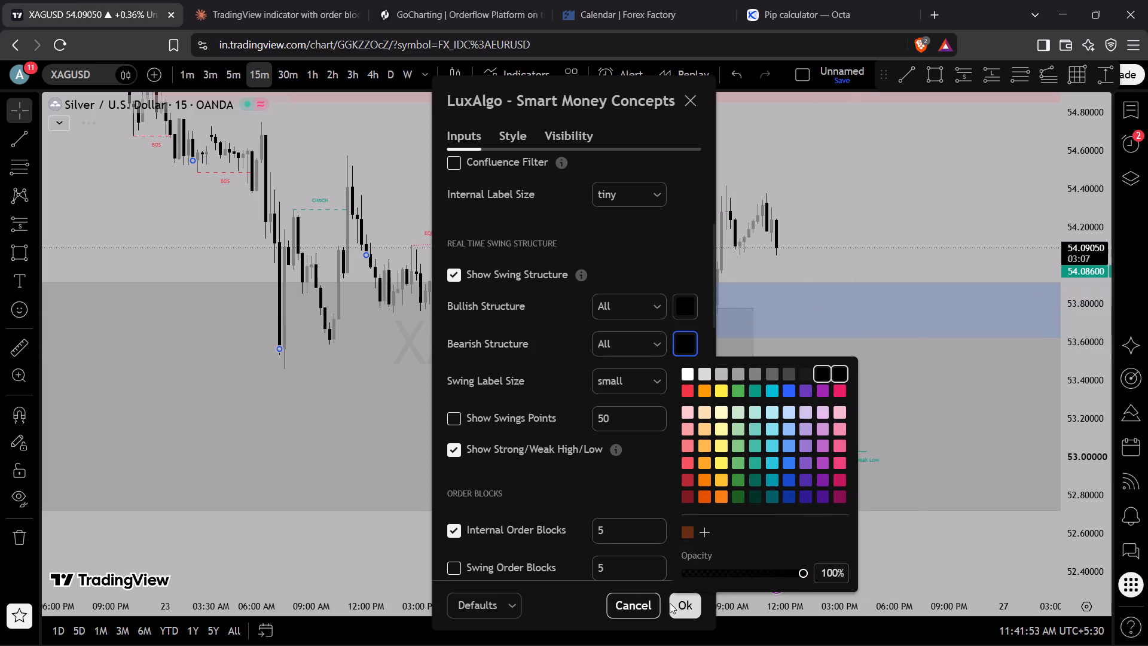
click(691, 599)
Examine the structure labels and order blocks on the XAGUSD 15m chart around the grey rectangle.
scroll(607, 446, down, 5)
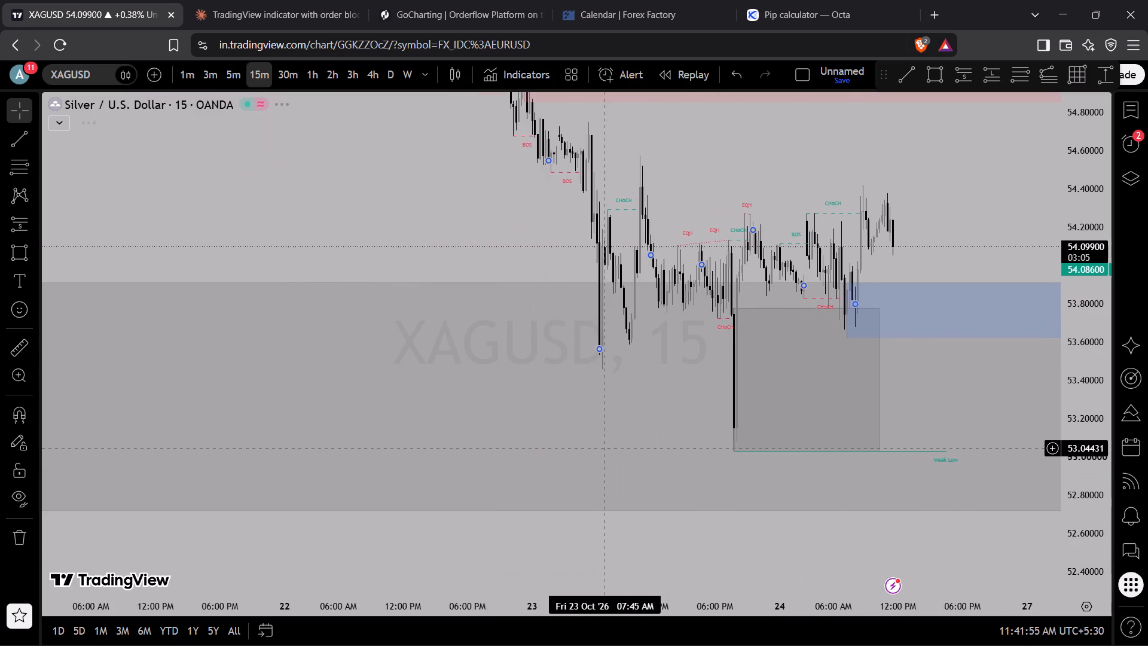
drag(546, 266, 523, 352)
scroll(505, 351, up, 5)
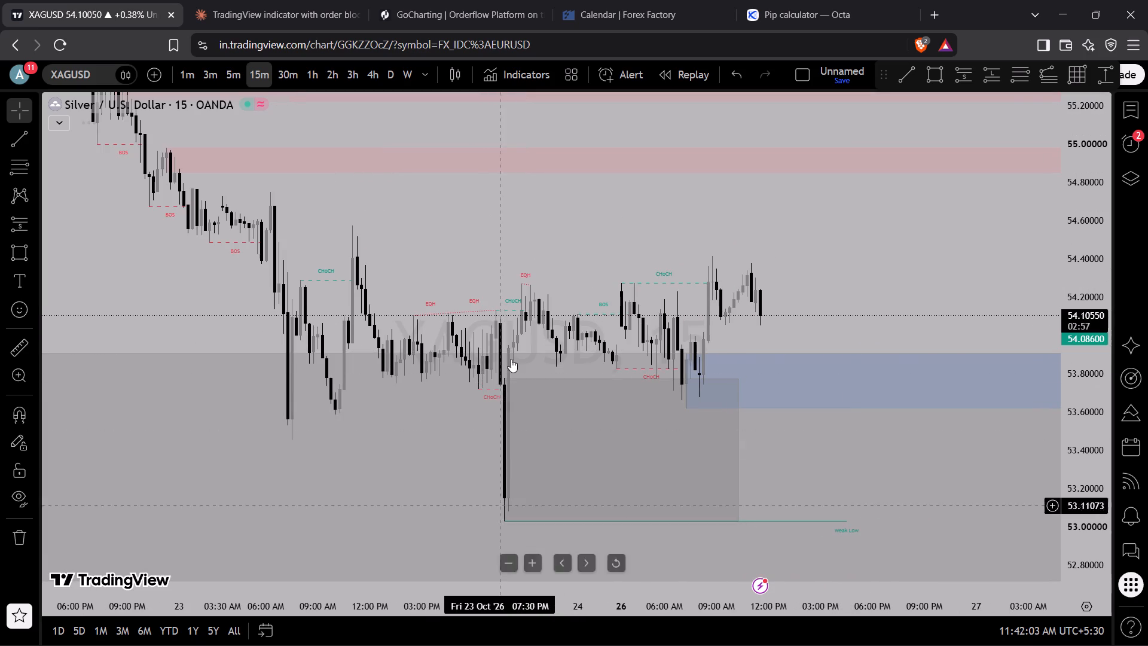
scroll(506, 339, up, 3)
drag(1064, 432, 1048, 258)
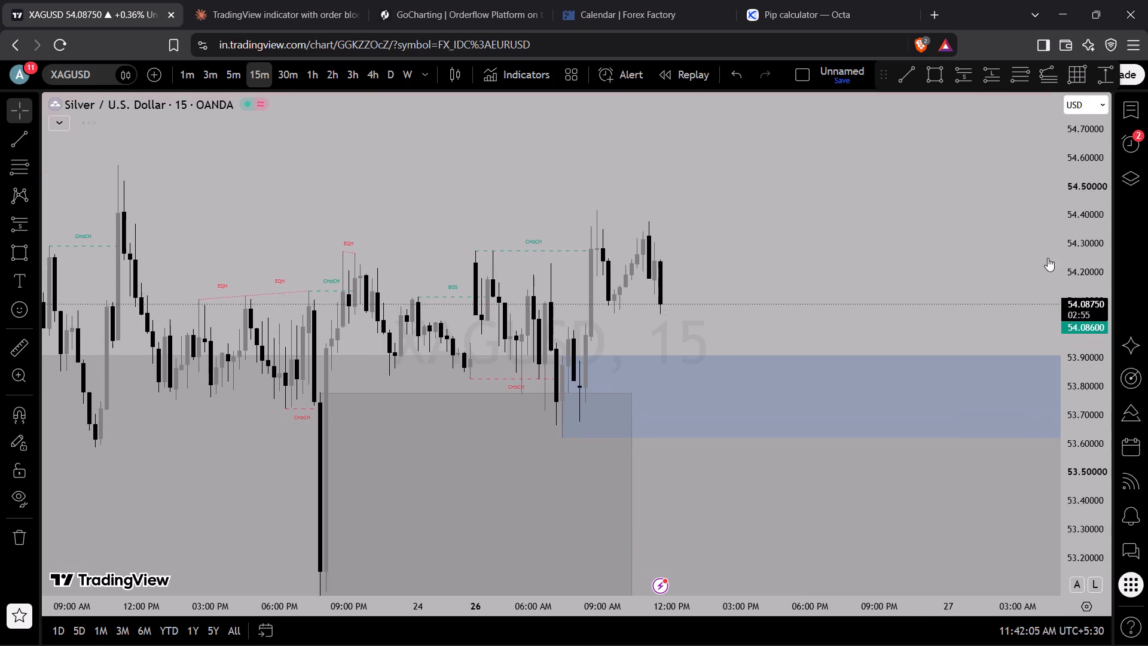
drag(1048, 258, 1045, 254)
scroll(725, 331, up, 4)
scroll(477, 321, down, 7)
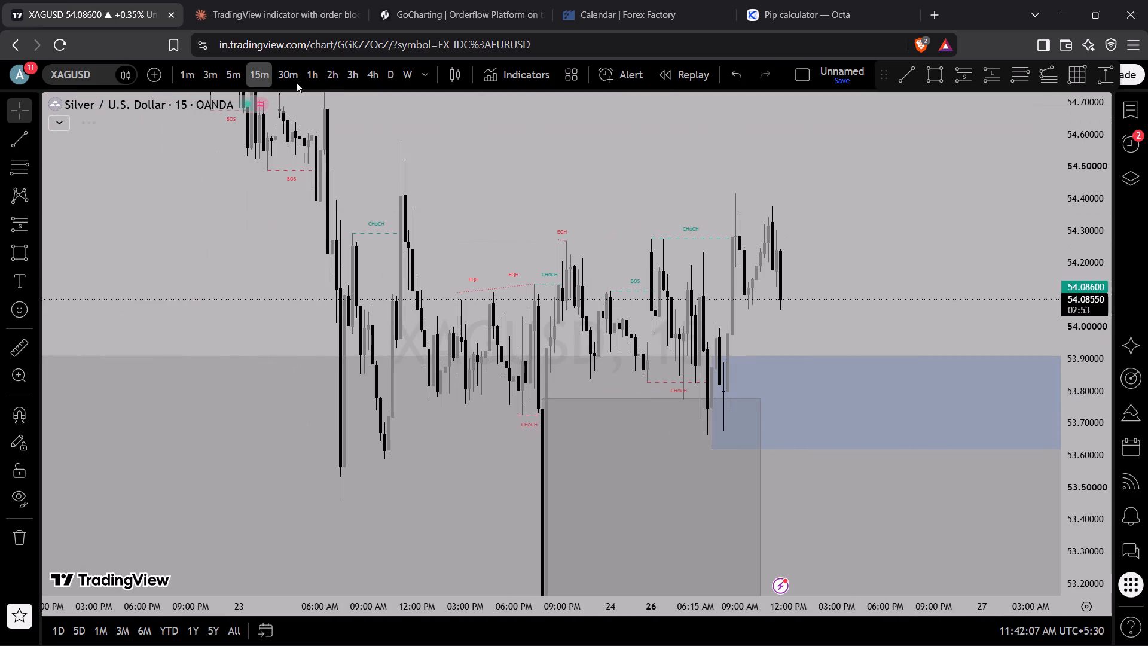
Switch the XAGUSD chart back to the 4h timeframe.
click(329, 77)
click(373, 78)
scroll(463, 176, down, 4)
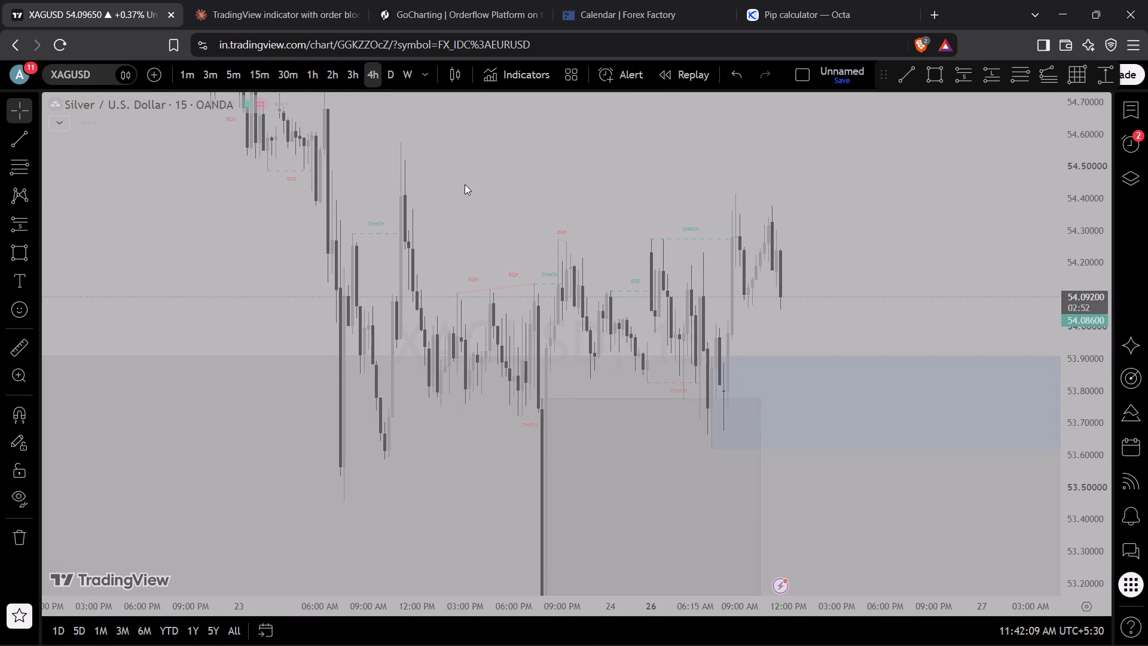
Examine the XAGUSD 4h price action and marked 4h and 1D zones, going back to late 2025.
scroll(601, 251, down, 1)
scroll(605, 253, up, 13)
scroll(602, 246, down, 1)
scroll(602, 246, up, 1)
scroll(602, 246, down, 1)
scroll(602, 246, up, 1)
drag(1093, 203, 1064, 645)
scroll(605, 493, down, 4)
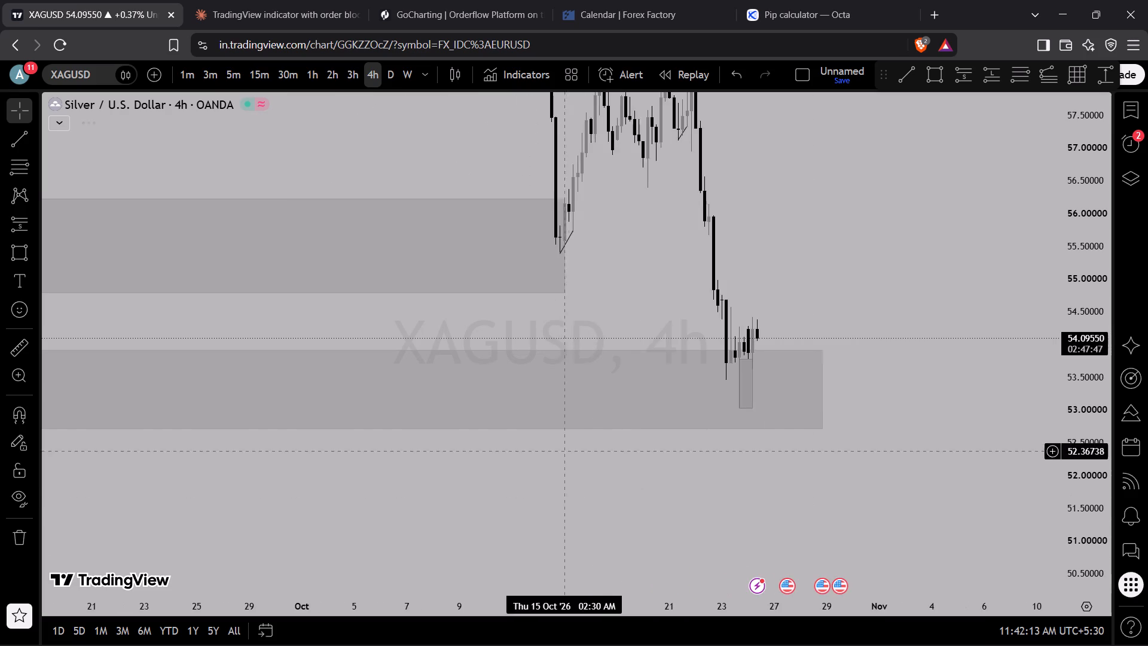
scroll(554, 403, down, 2)
drag(1072, 181, 1059, 436)
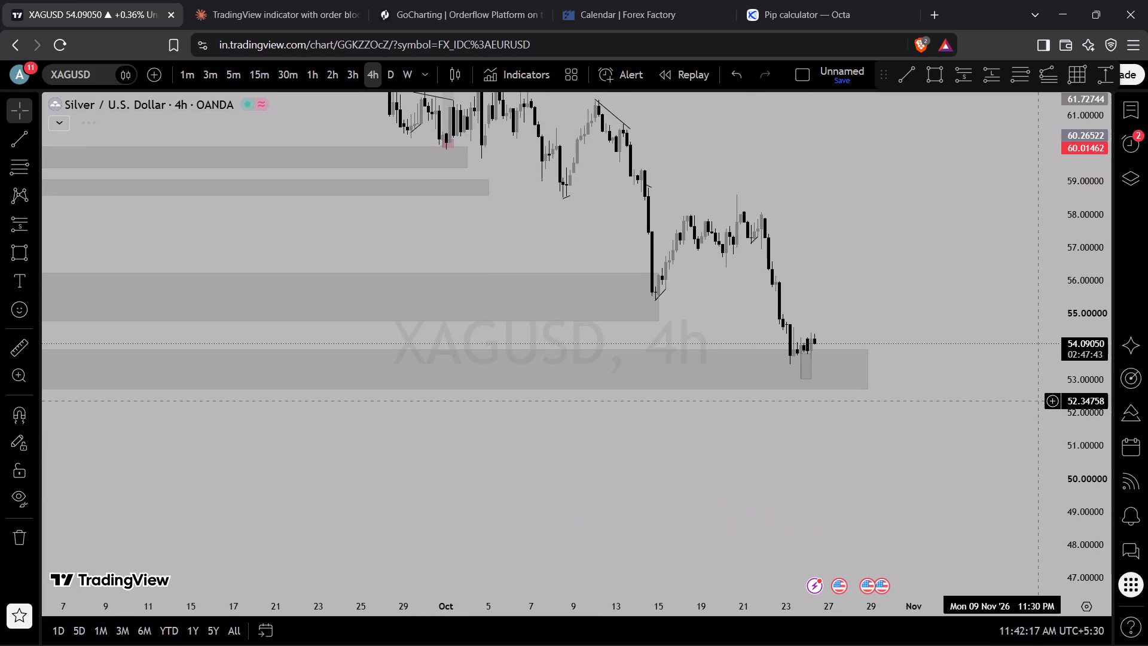
scroll(792, 306, down, 3)
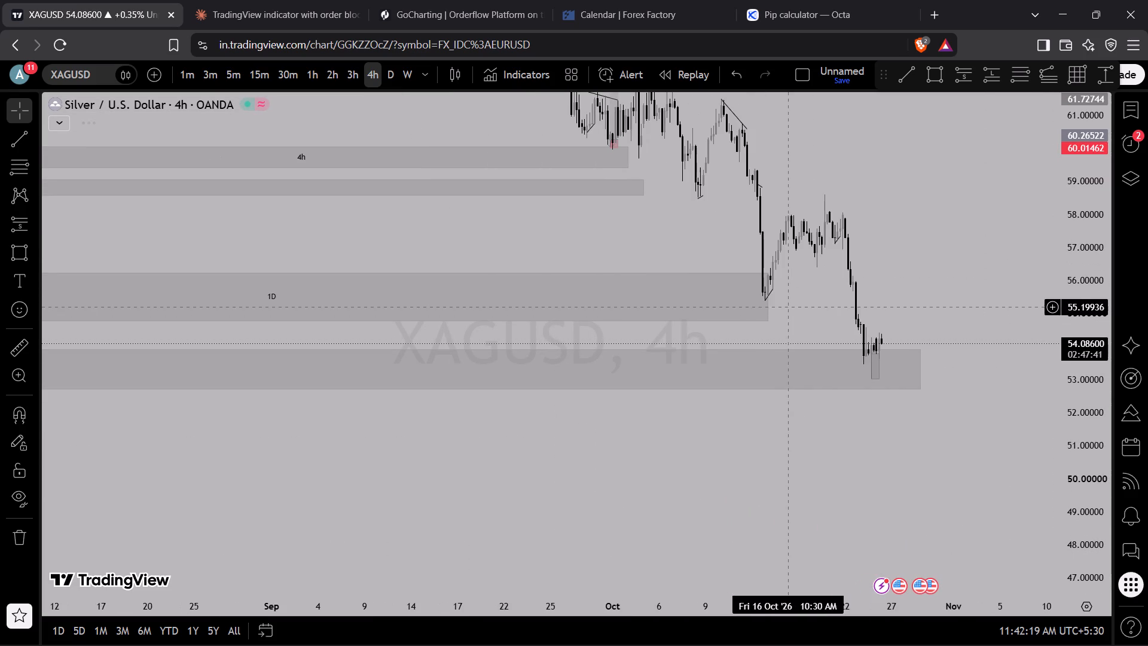
drag(857, 316, 983, 577)
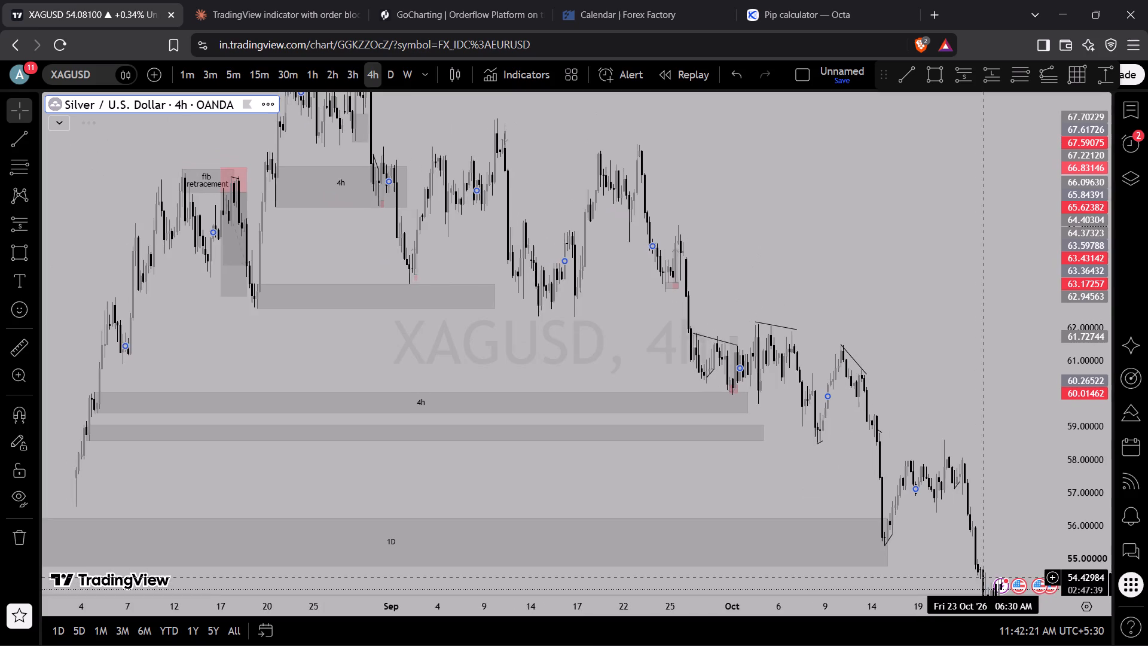
drag(983, 577, 862, 455)
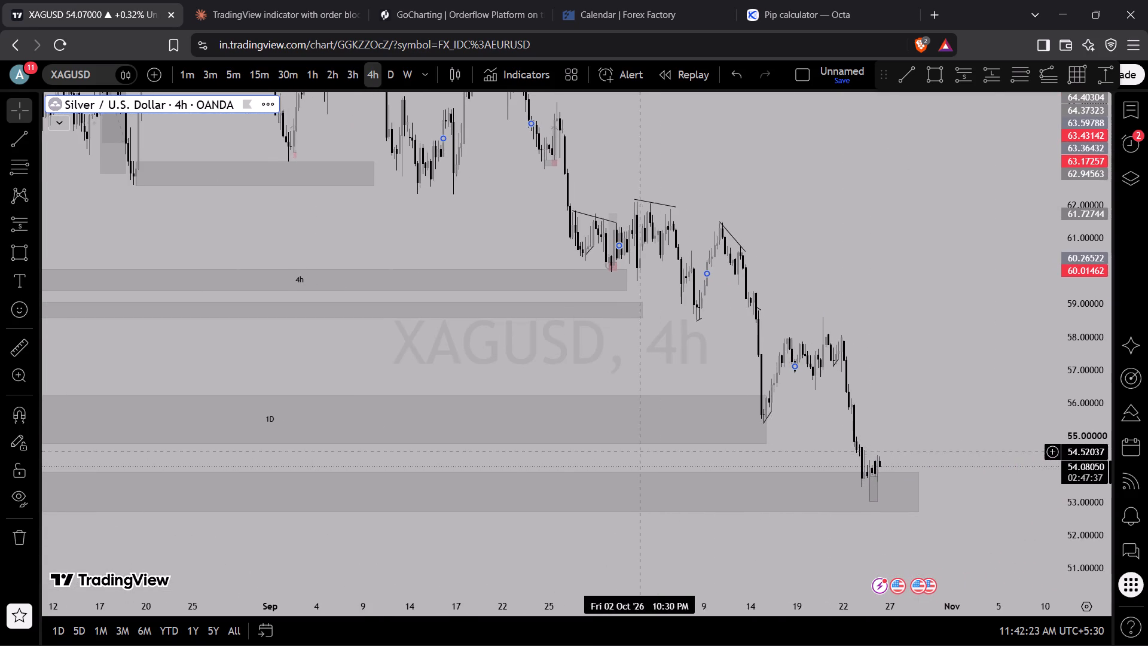
drag(640, 452, 1147, 303)
scroll(300, 381, down, 7)
scroll(193, 418, up, 1)
scroll(193, 418, down, 8)
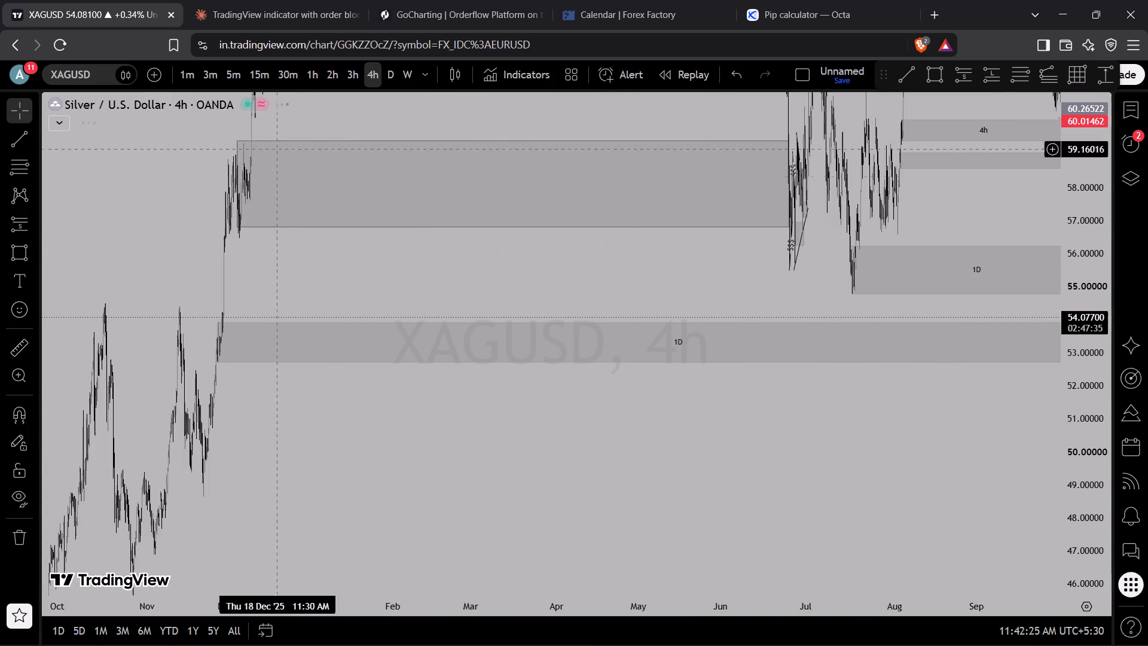
Switch XAGUSD to the daily timeframe and examine the 1D zones and the late-2025 candles below them.
click(387, 69)
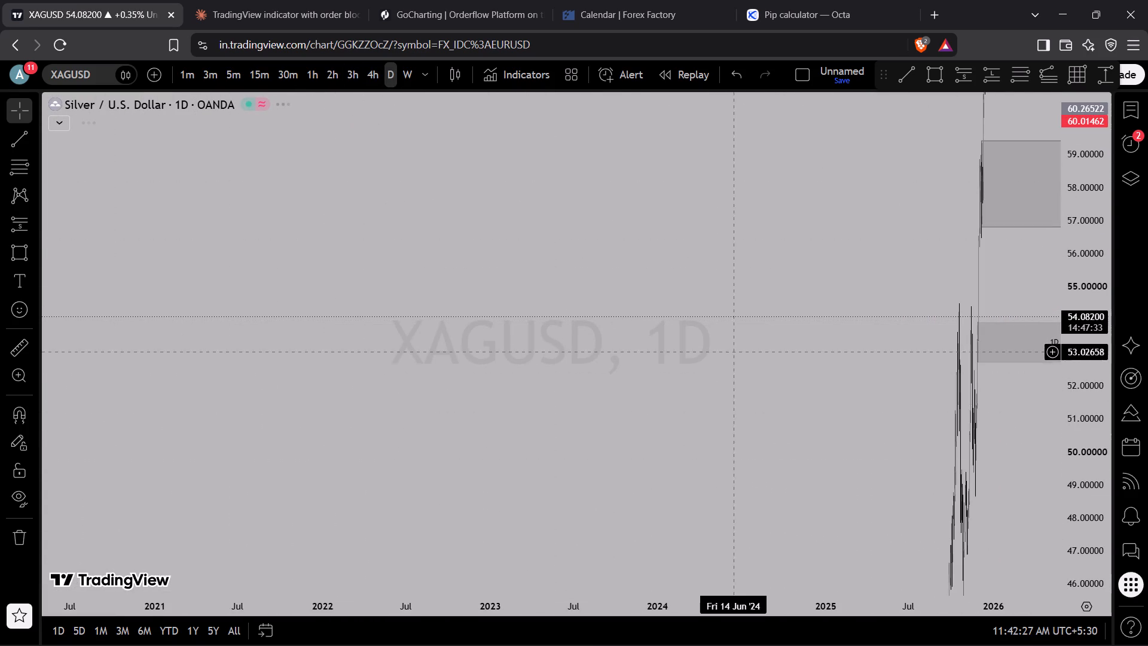
scroll(688, 358, up, 20)
scroll(688, 358, up, 2)
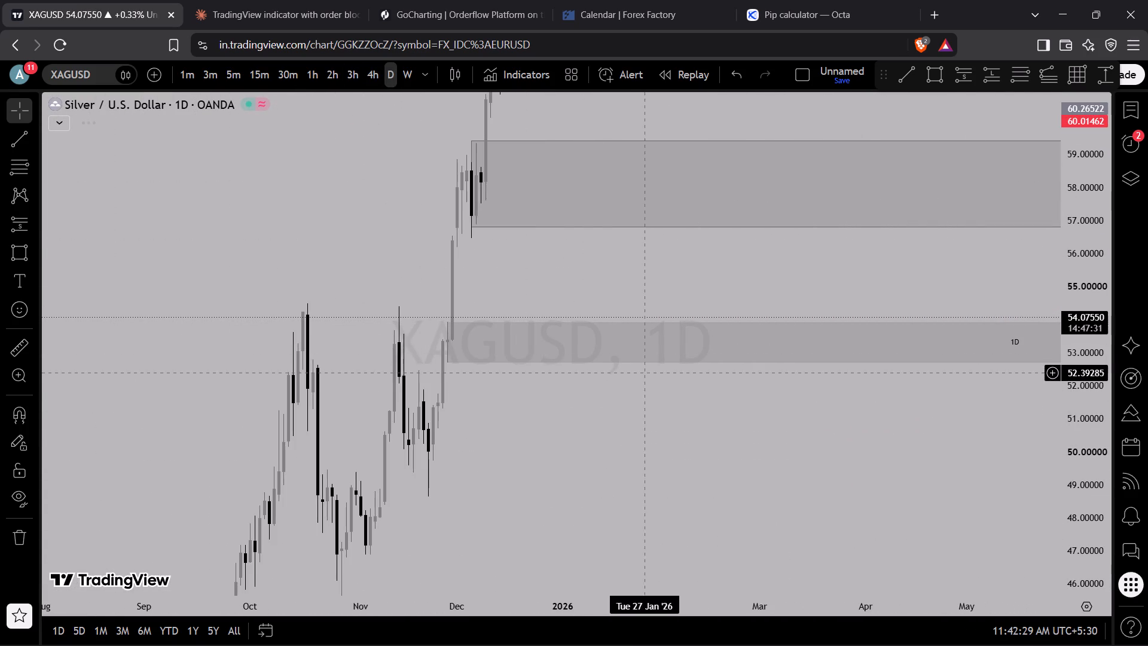
scroll(644, 373, up, 3)
scroll(705, 397, down, 5)
drag(920, 423, 164, 474)
drag(679, 477, 679, 479)
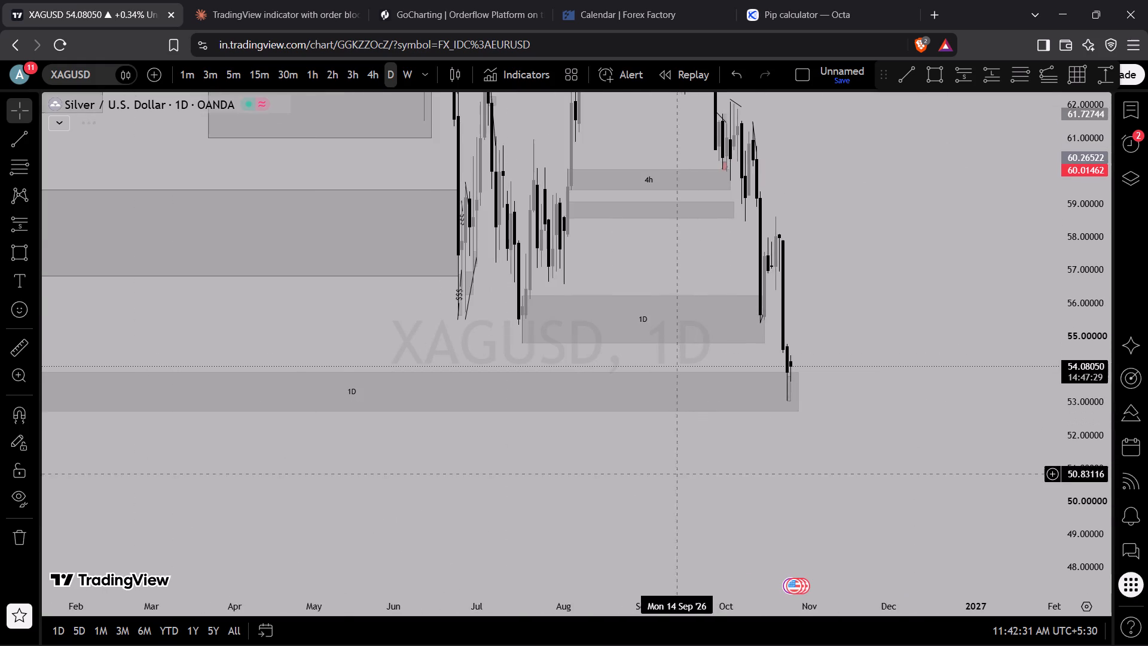
drag(679, 479, 1028, 403)
drag(638, 457, 808, 439)
drag(412, 453, 466, 419)
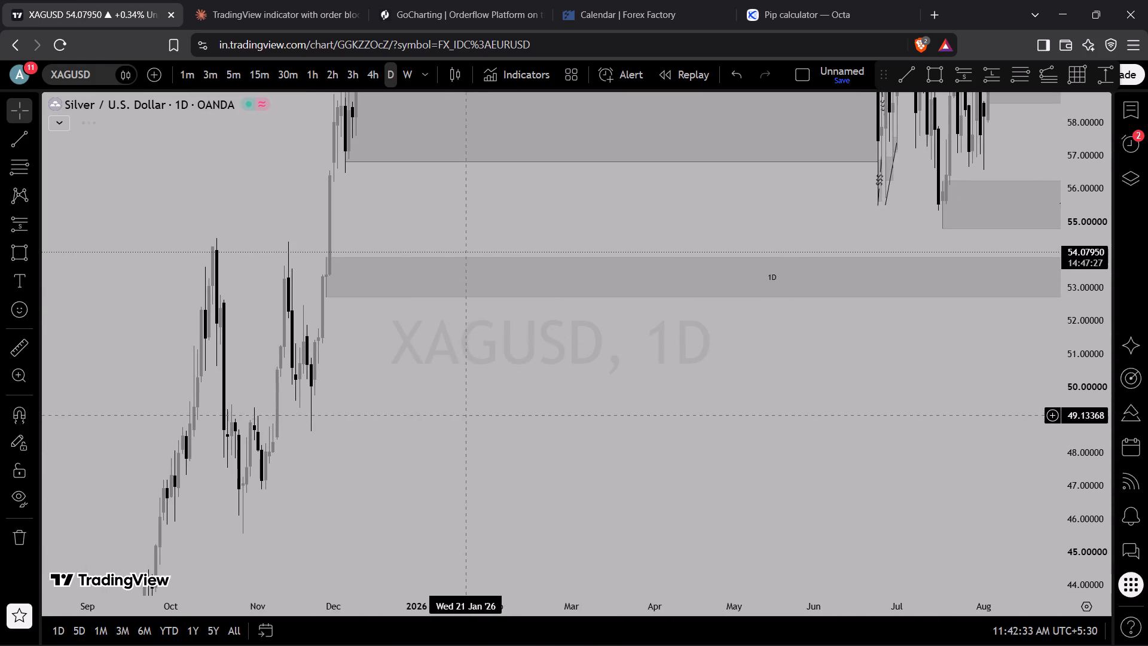
Draw a rectangle zone below the lowest 1D zone, from 20 Nov 2025 to about 14 Apr 2026, between about 50.92 and 48.68.
drag(295, 402, 401, 344)
scroll(297, 363, up, 7)
drag(283, 372, 851, 340)
click(927, 72)
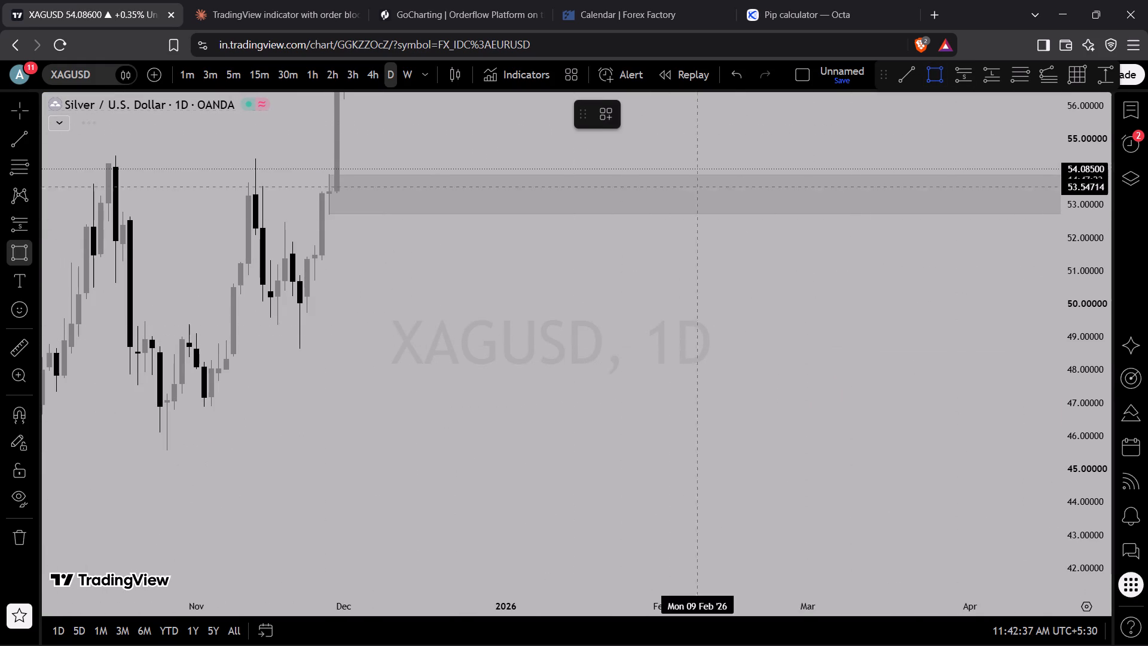
click(289, 273)
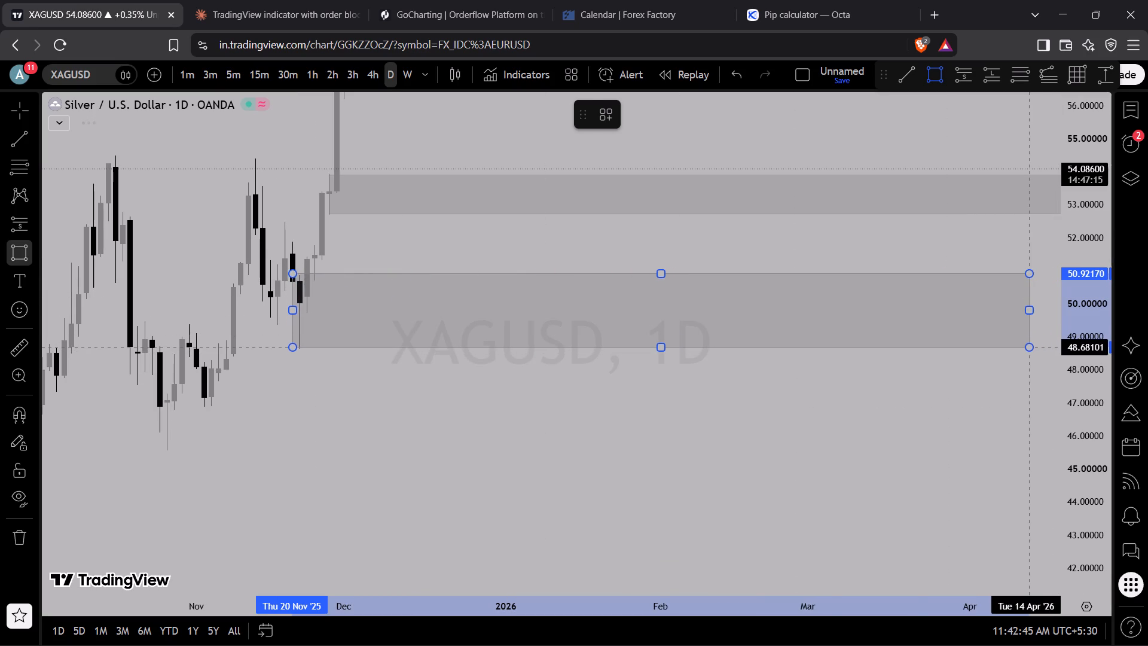
click(1033, 348)
Extend the new zone's end date past the latest daily candle to early November 2026.
drag(802, 412, 783, 394)
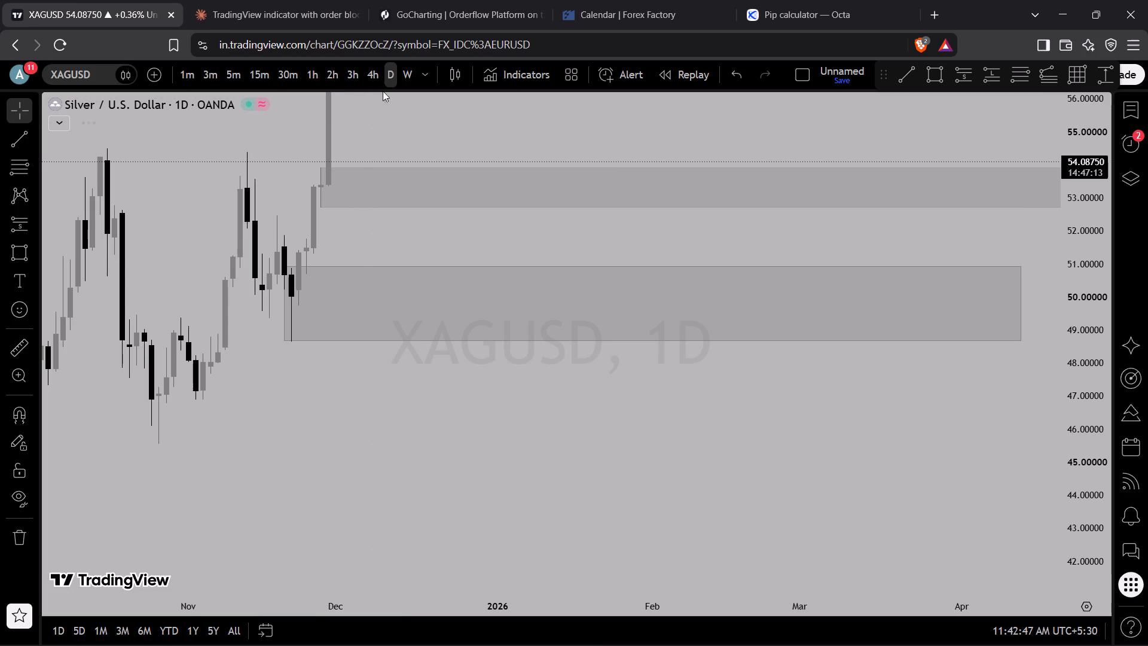
scroll(584, 292, down, 6)
drag(755, 399, 224, 402)
scroll(540, 330, down, 4)
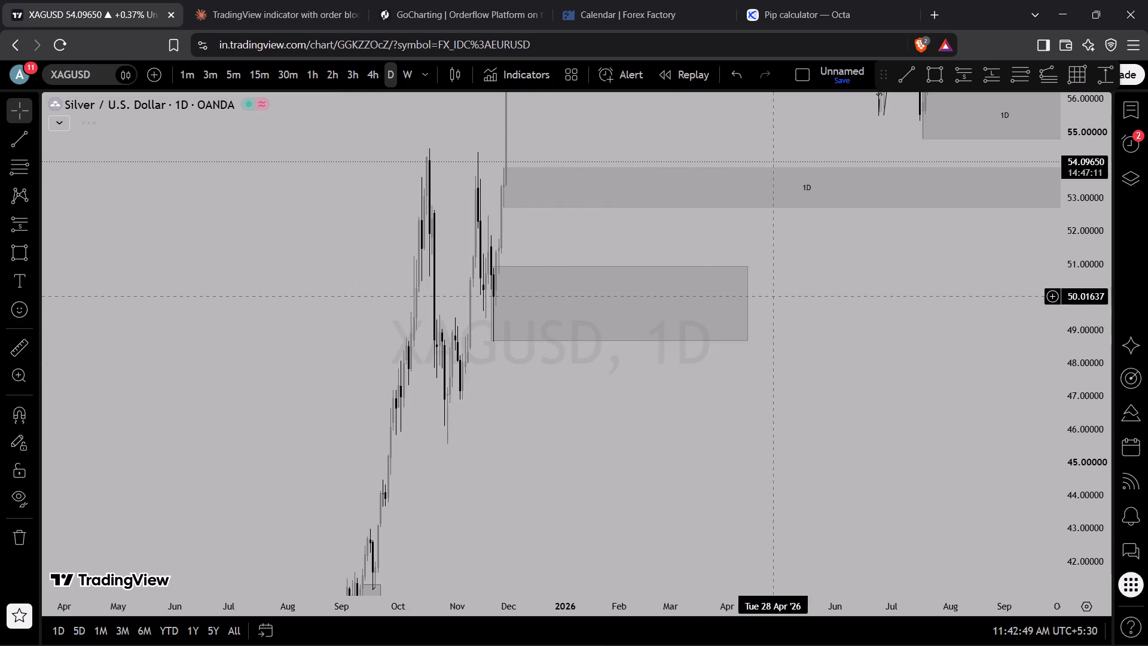
drag(786, 296, 446, 354)
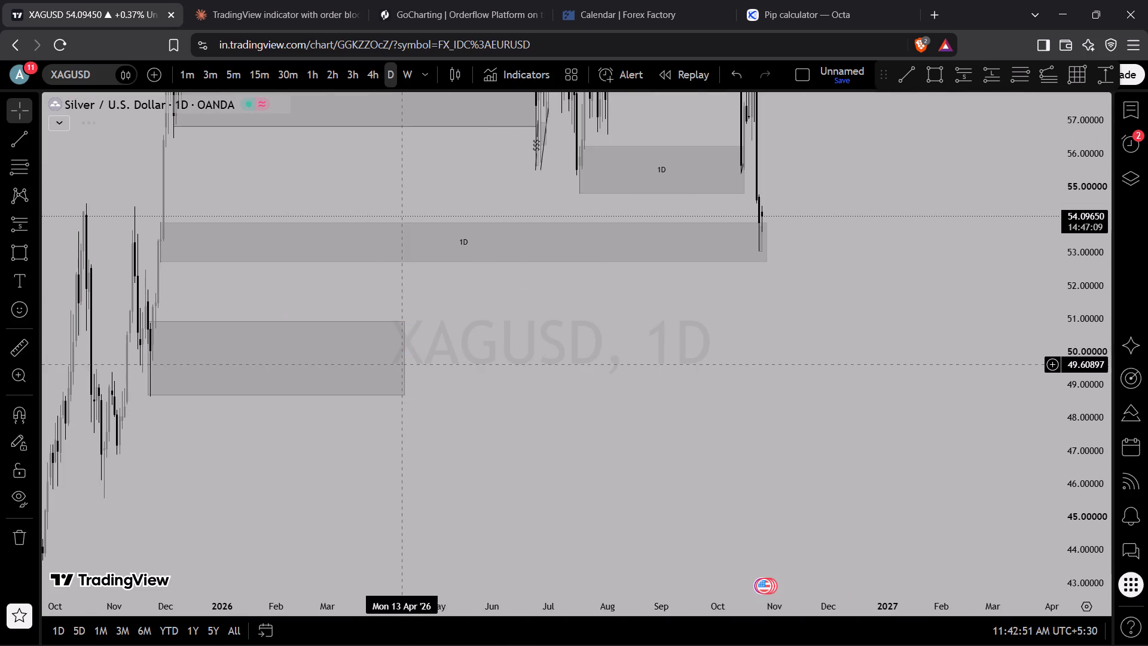
drag(404, 357, 742, 345)
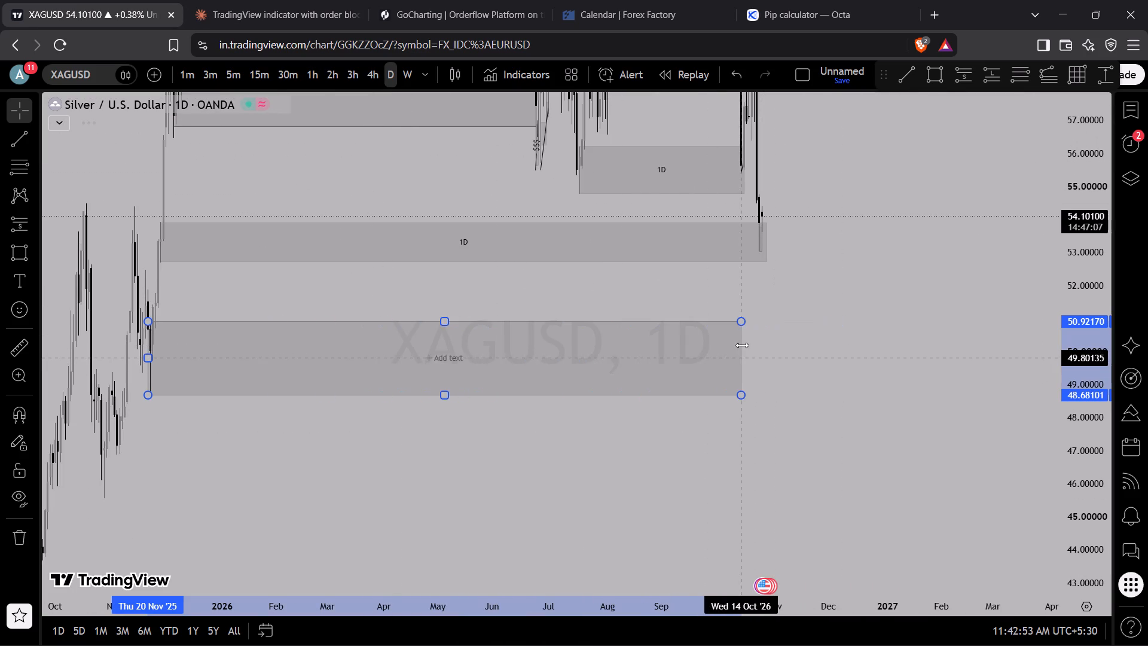
drag(742, 345, 764, 351)
drag(823, 338, 799, 348)
scroll(687, 337, up, 4)
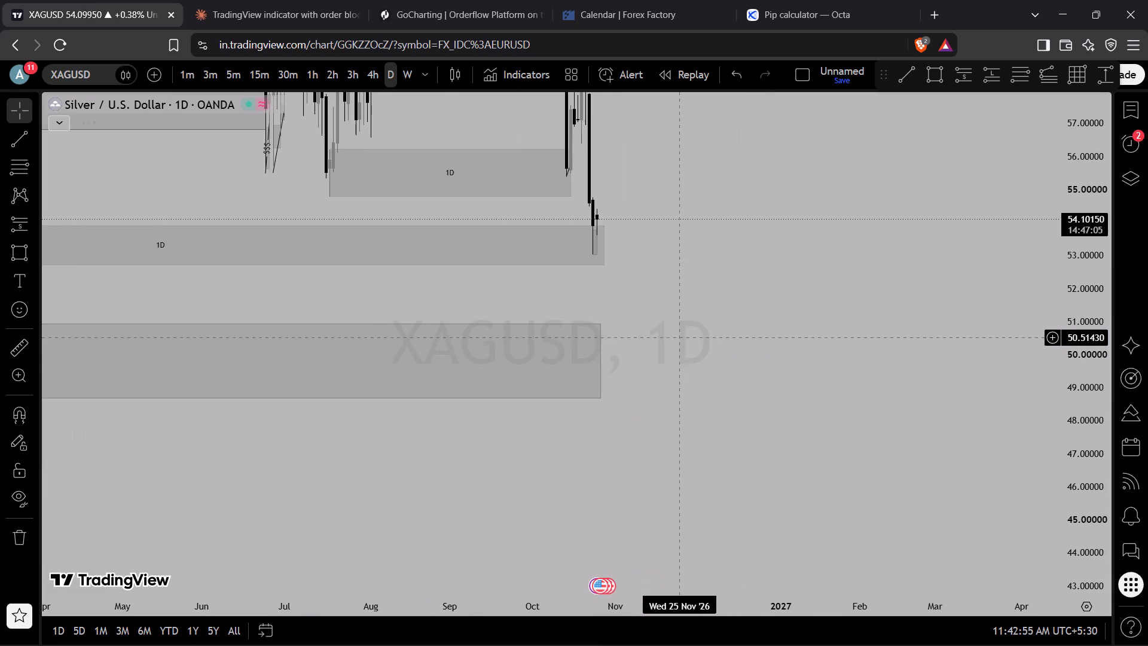
drag(606, 362, 622, 366)
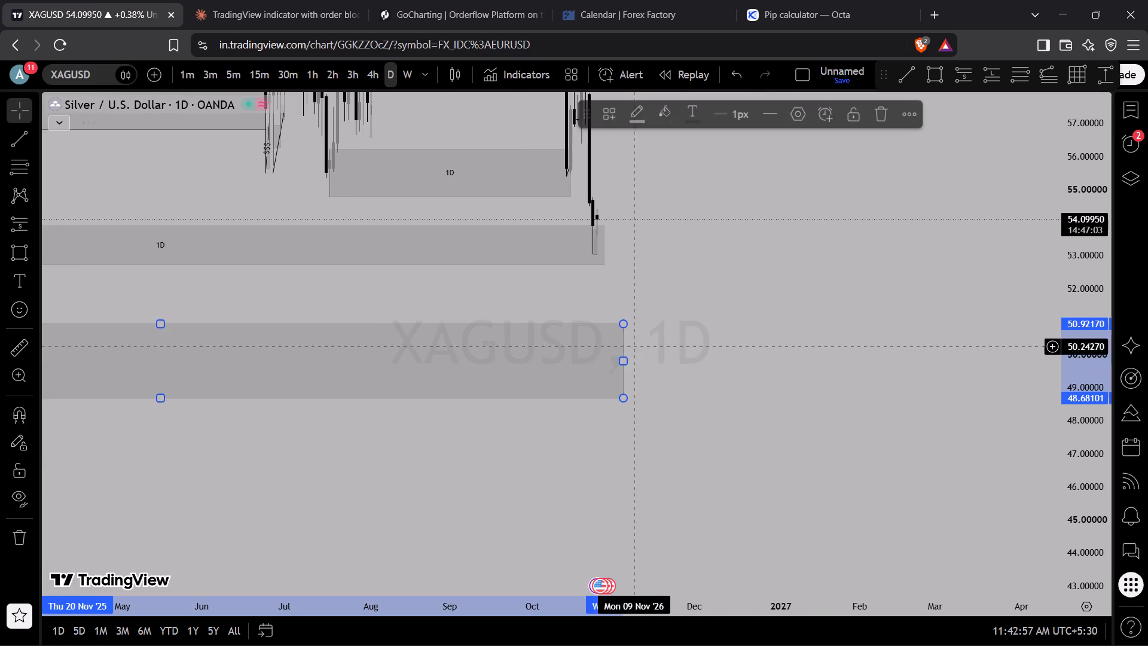
click(613, 300)
Switch XAGUSD to the 1h timeframe and shorten the new zone so it ends at about 30 Oct 2026.
scroll(503, 226, up, 9)
drag(319, 284, 720, 294)
click(334, 61)
click(312, 77)
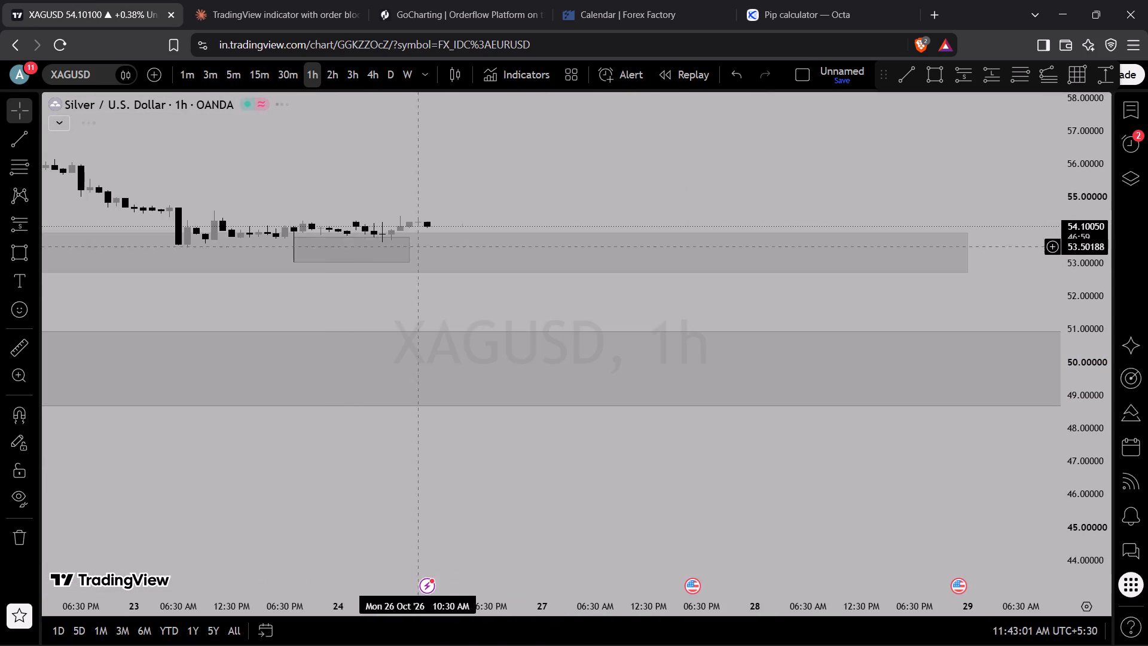
scroll(505, 280, down, 10)
drag(758, 305, 231, 335)
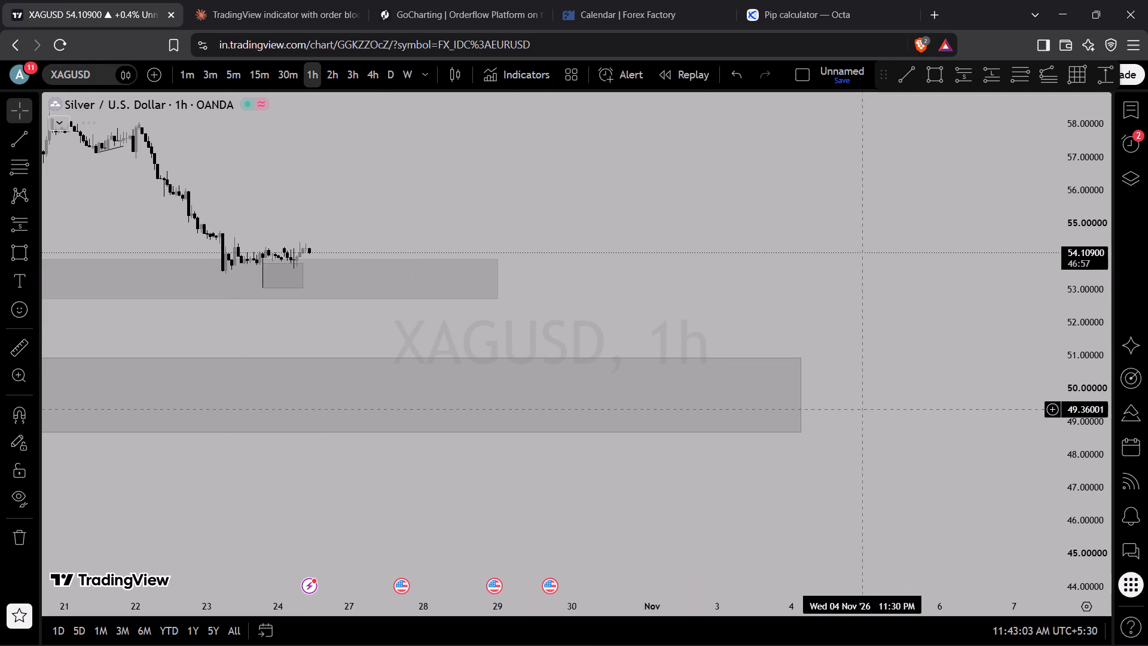
drag(804, 395, 607, 420)
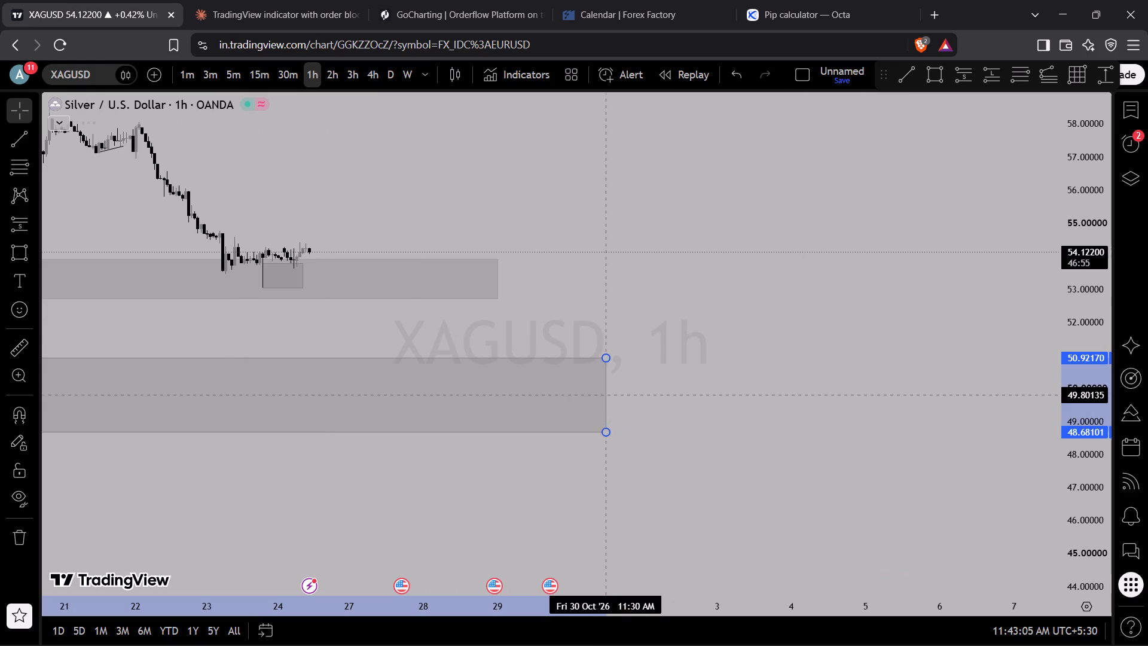
click(506, 279)
Examine XAGUSD 1h price action around the small grey rectangle inside the 1D zone.
drag(567, 324, 734, 388)
scroll(422, 359, down, 6)
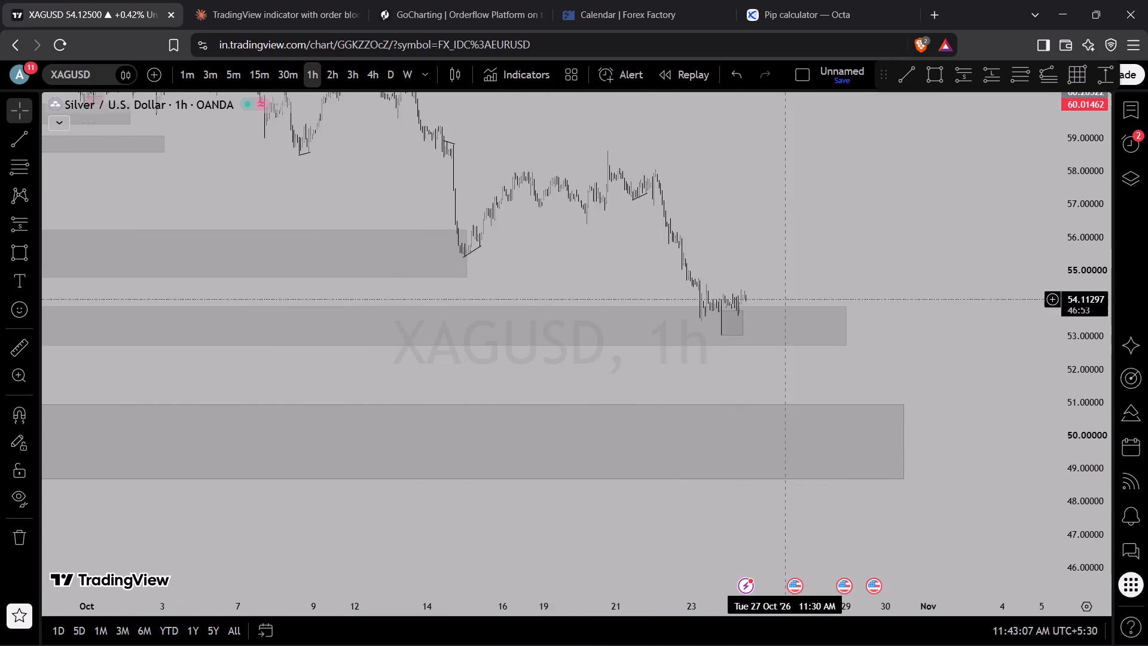
drag(1073, 448, 1116, 233)
scroll(604, 338, up, 8)
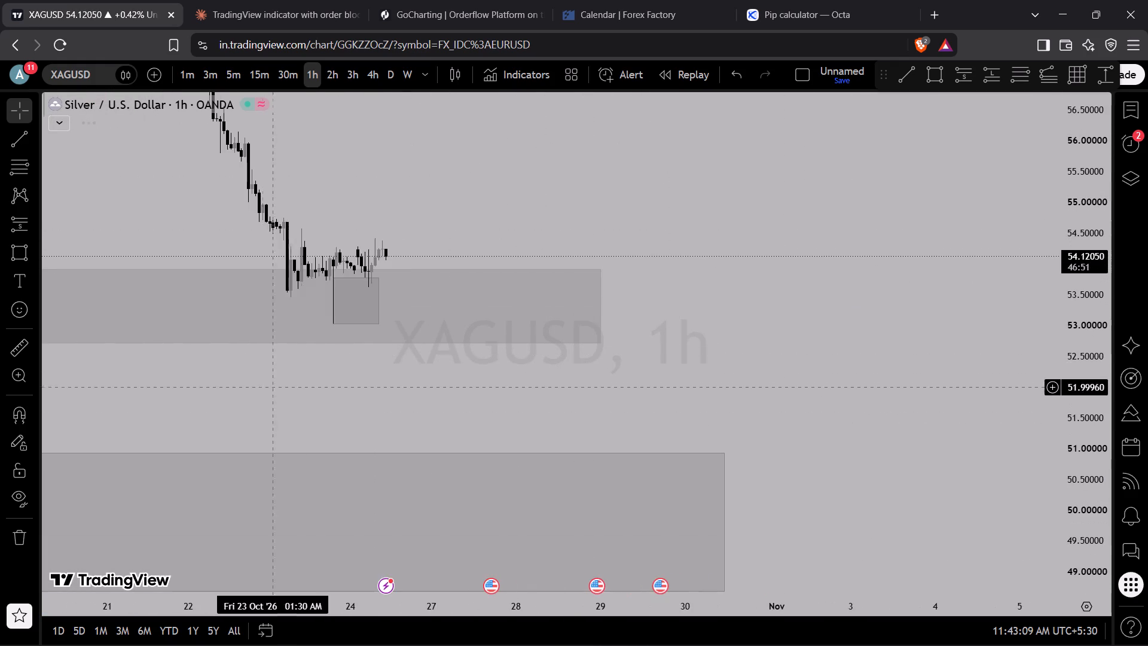
drag(263, 379, 682, 399)
scroll(703, 306, up, 4)
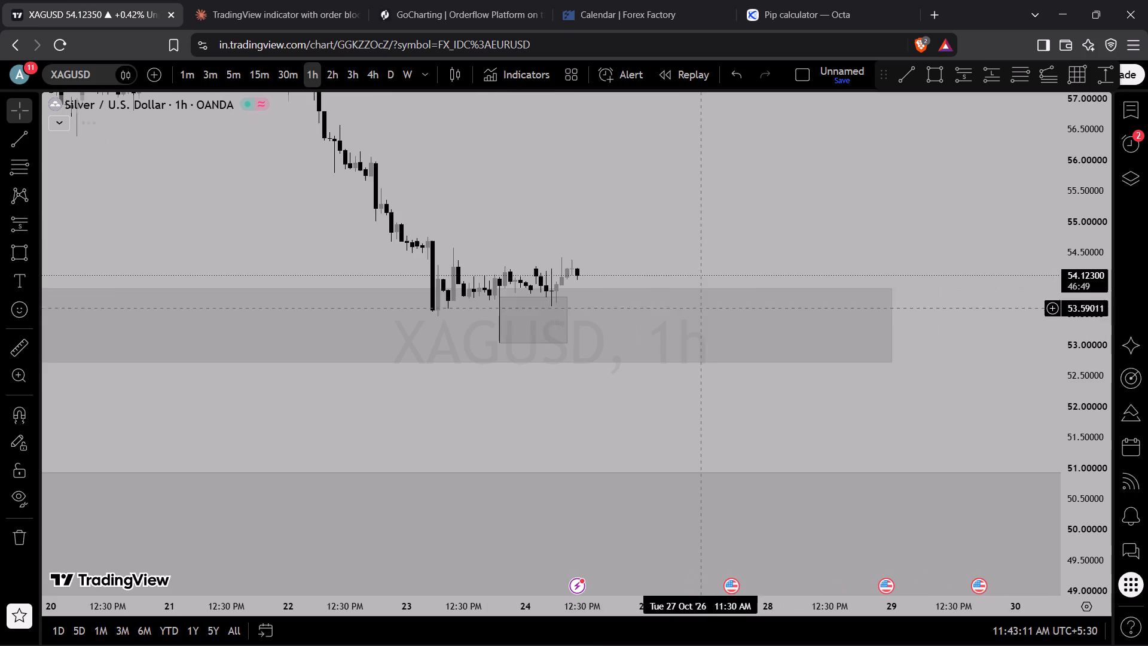
drag(1092, 446, 1147, 165)
scroll(854, 258, up, 3)
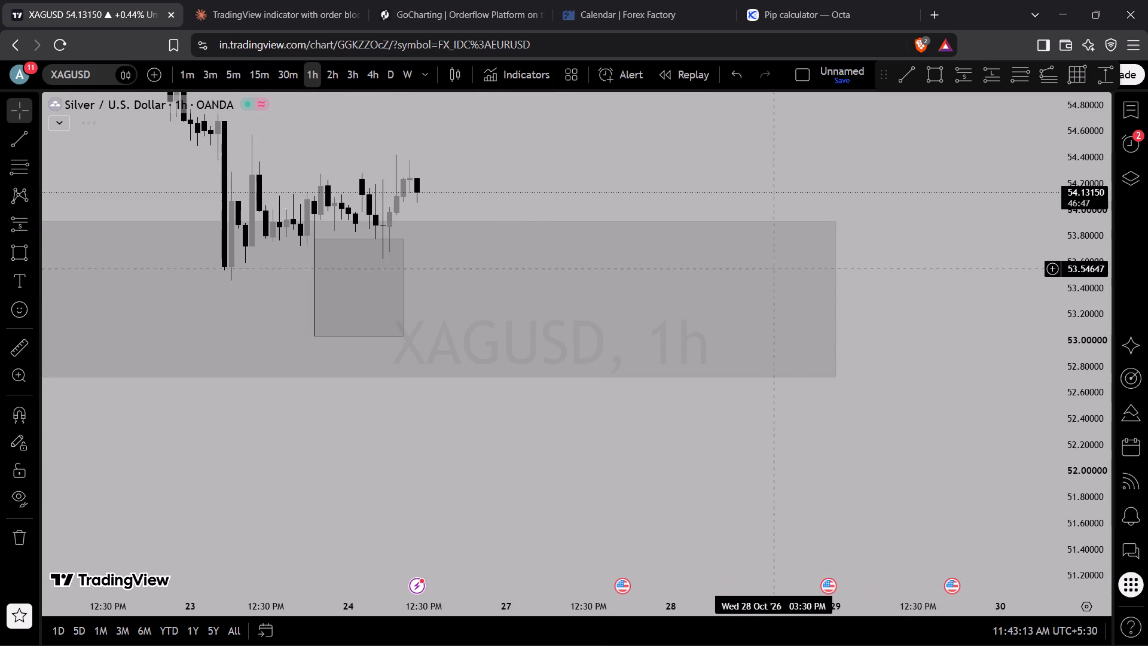
drag(694, 164, 787, 368)
scroll(545, 279, down, 3)
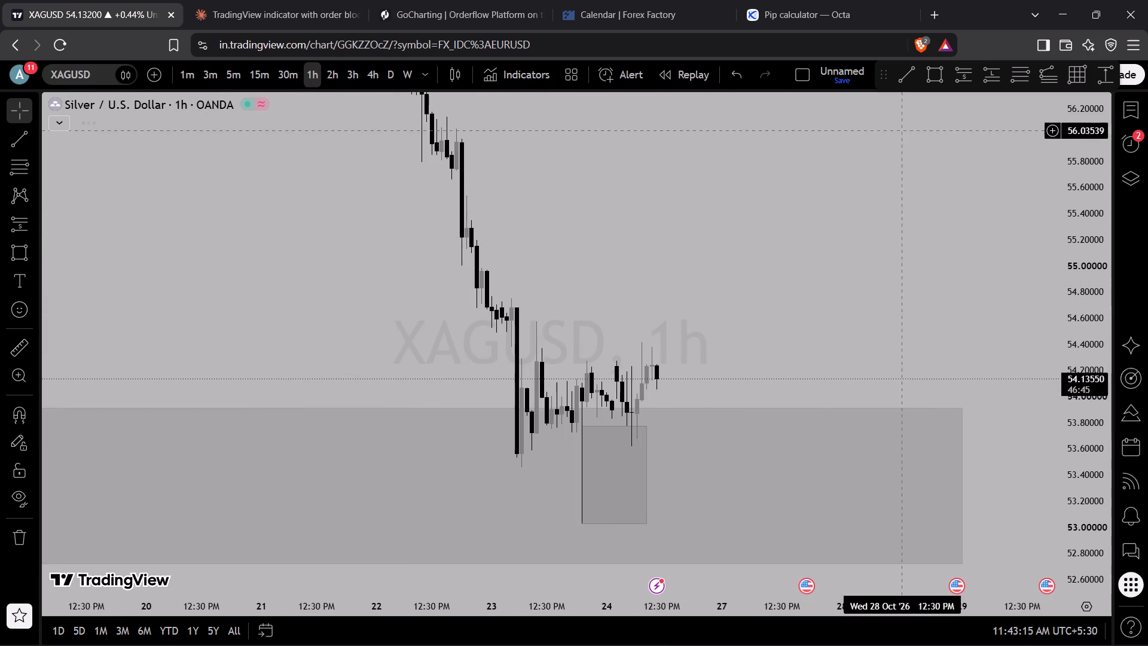
Switch the chart to US30 from the watchlist, leaving the watchlist closed.
click(1131, 112)
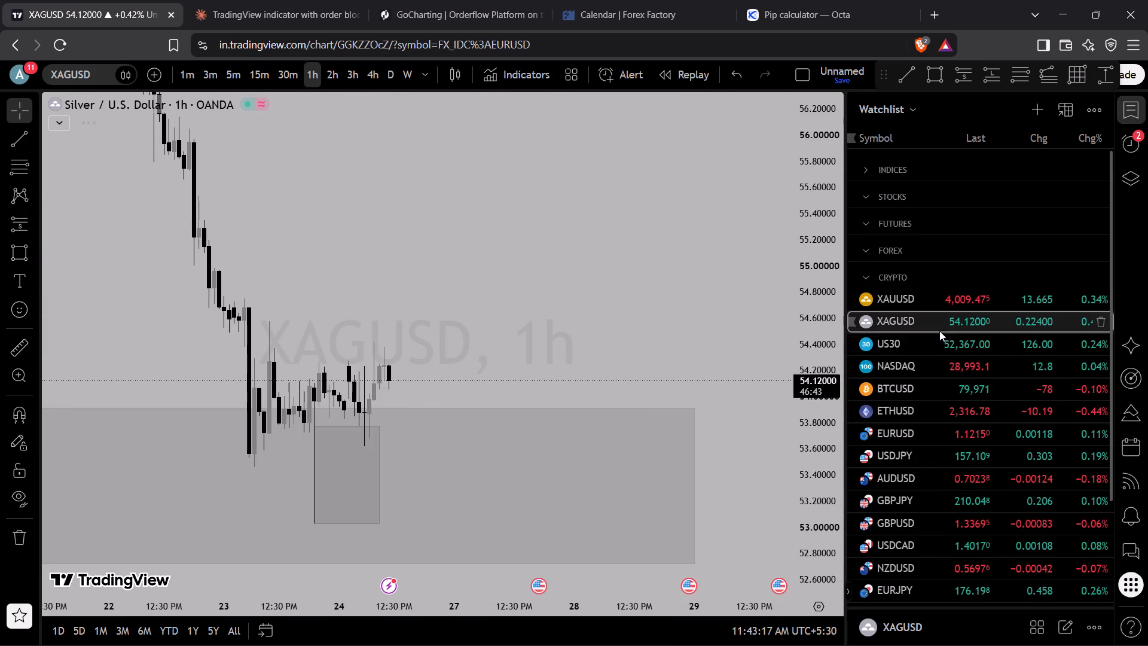
click(939, 346)
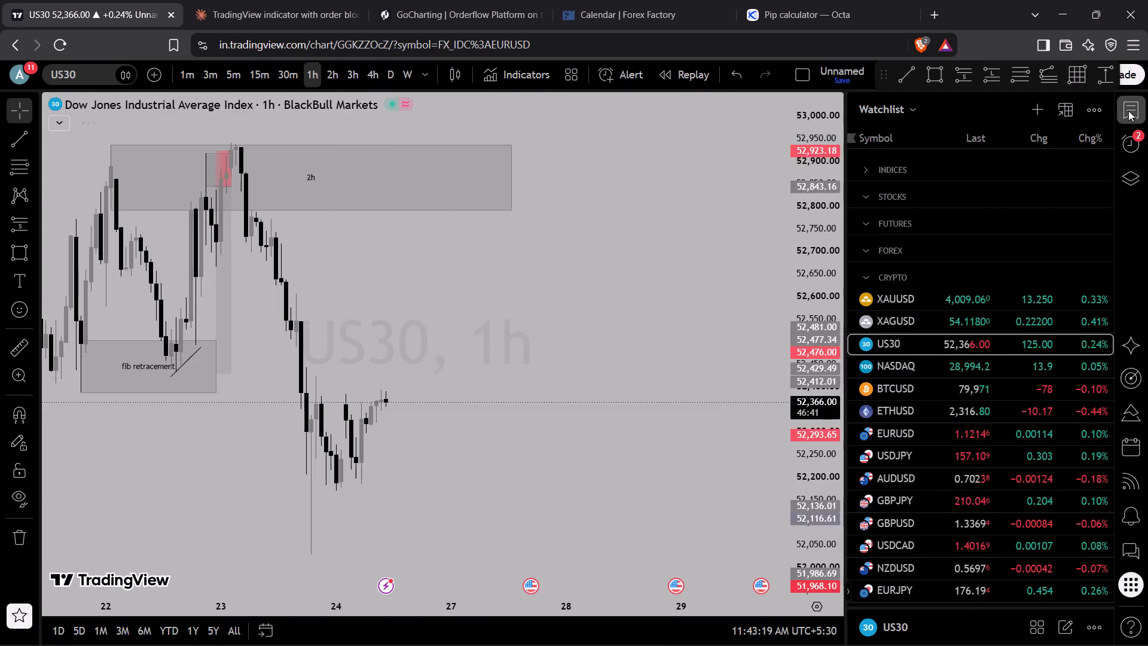
click(1127, 108)
Examine US30 price action and marked zones on the 1h and 30m timeframes.
scroll(957, 403, up, 3)
drag(936, 389, 1047, 226)
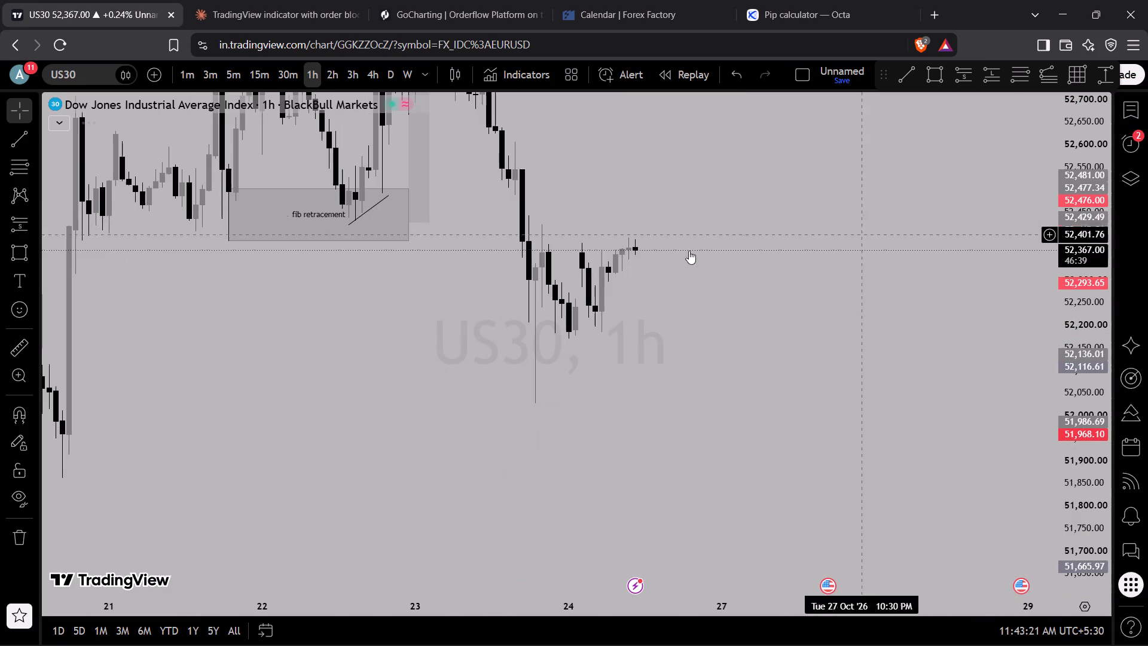
scroll(554, 284, down, 4)
drag(571, 303, 567, 358)
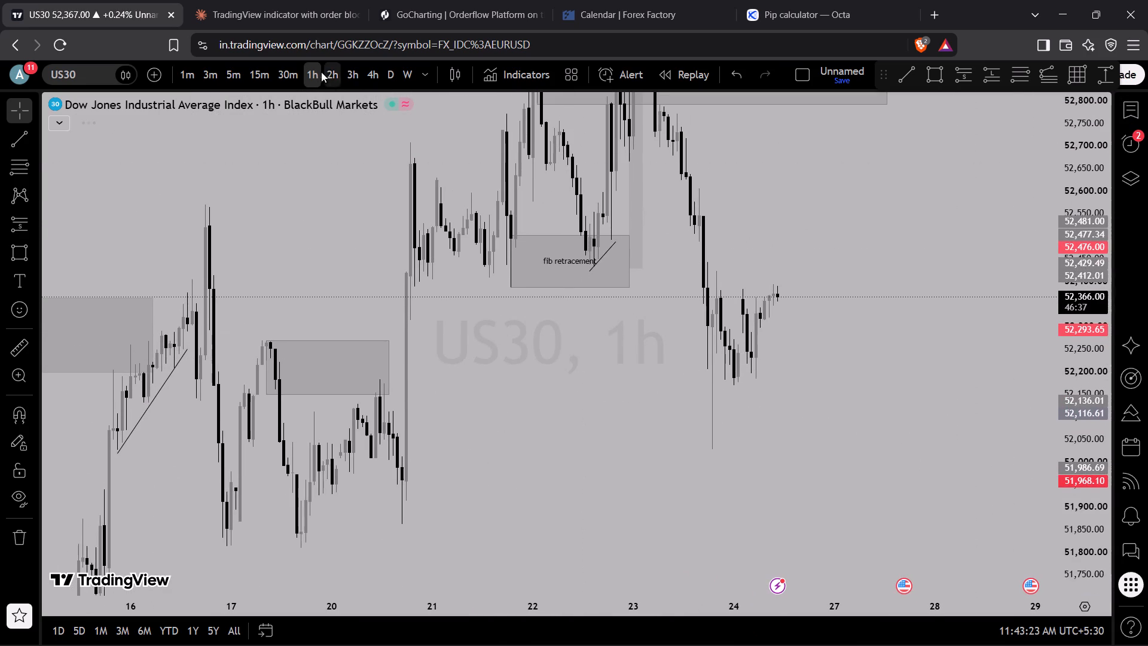
click(284, 72)
scroll(591, 294, down, 4)
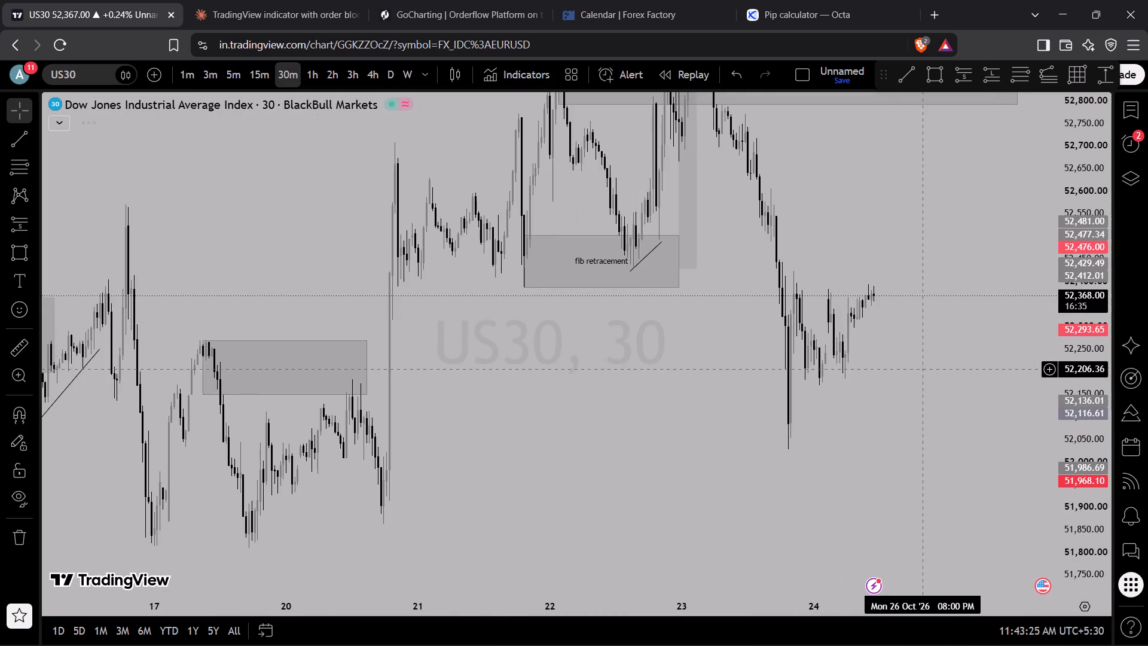
scroll(879, 373, up, 3)
scroll(734, 349, down, 4)
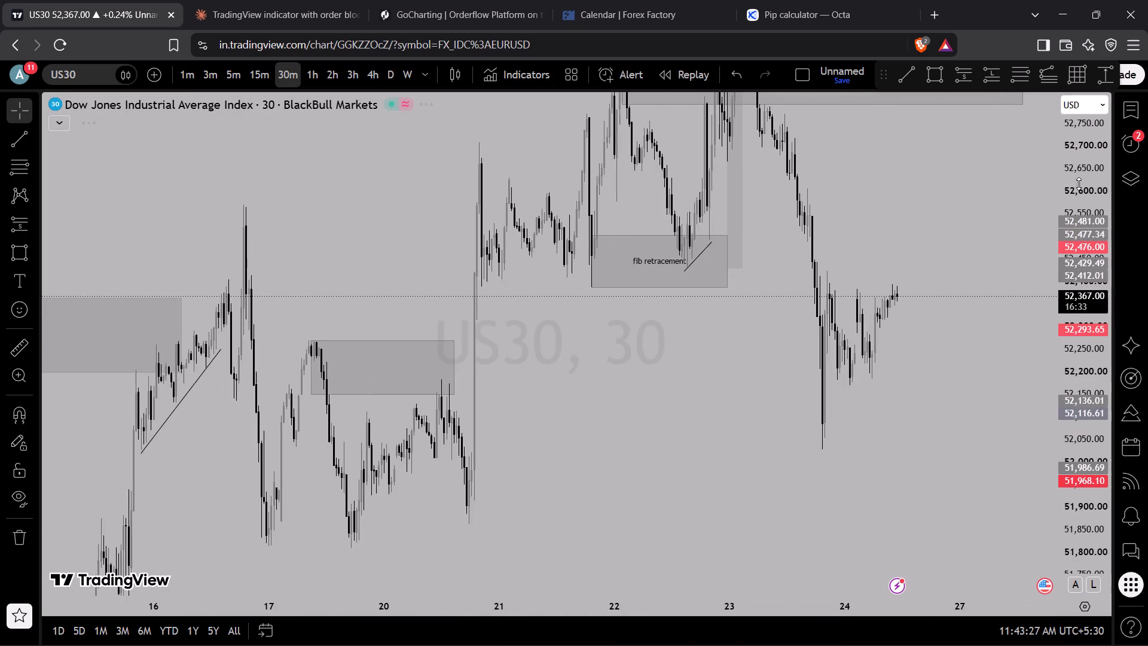
drag(1082, 261, 1032, 425)
scroll(664, 349, down, 5)
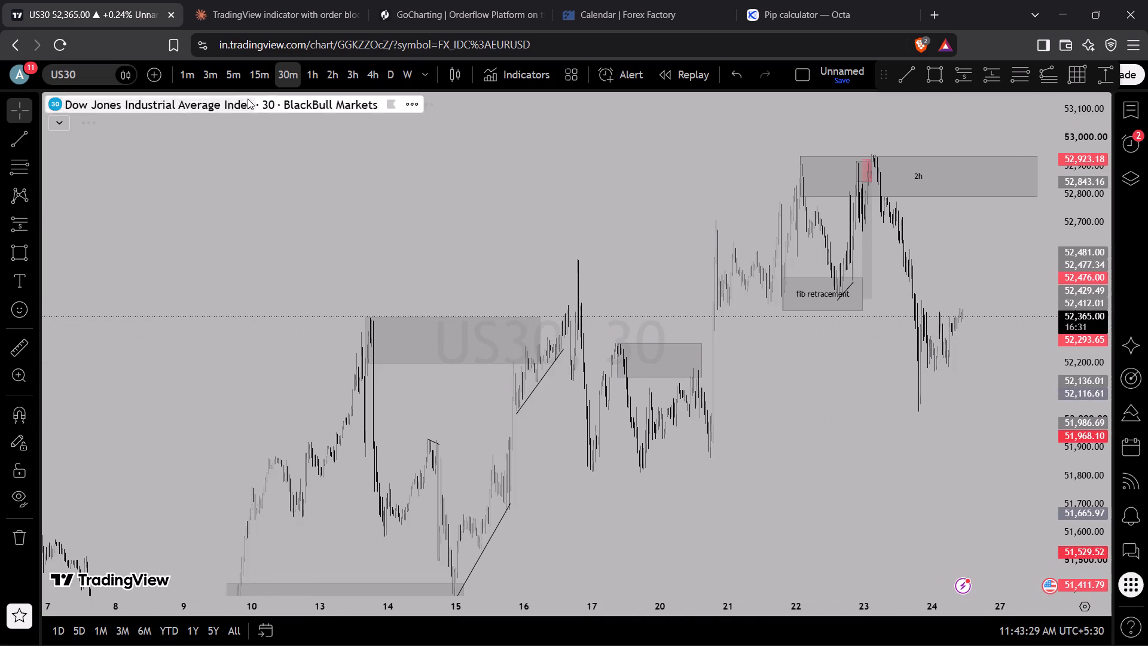
Switch US30 to the 4h timeframe and examine recent candles around the 2h and fib retracement zones.
click(369, 78)
scroll(597, 373, up, 6)
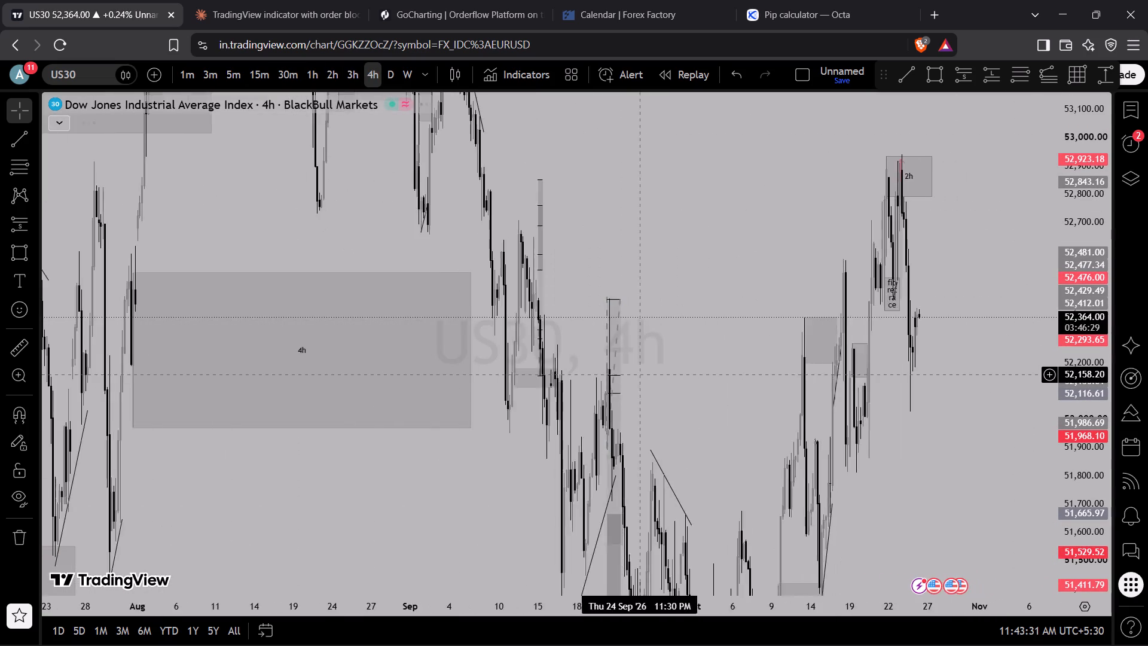
scroll(655, 375, up, 14)
drag(652, 372, 942, 435)
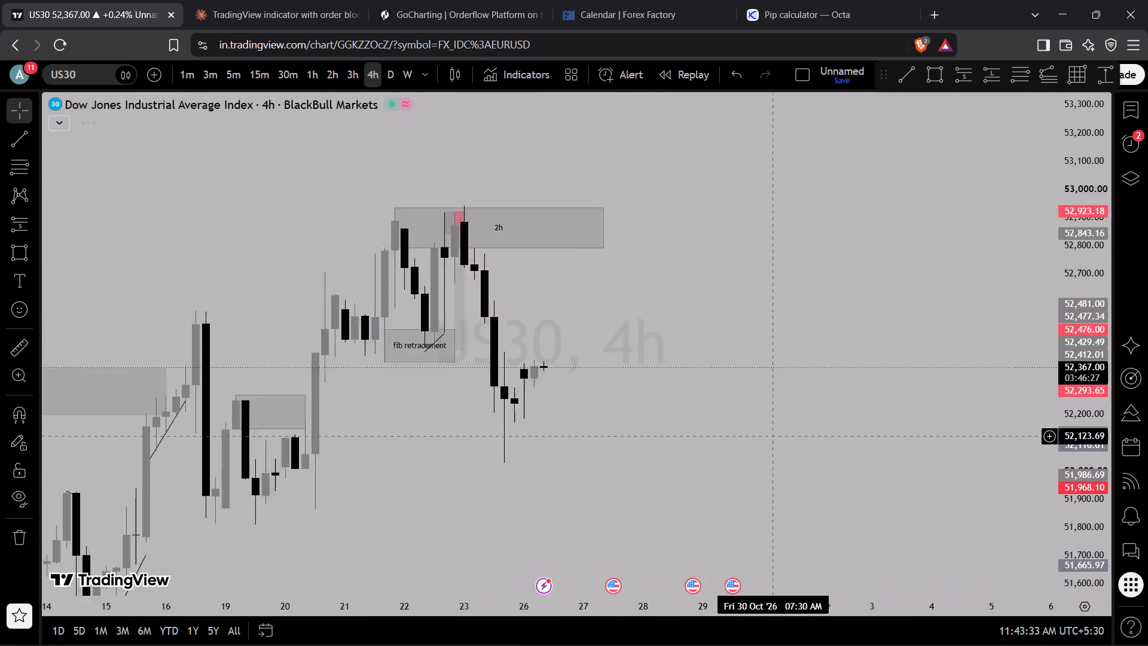
Examine the wider US30 4h price action across October, from the lower 2h zone to the upper 2h zone.
drag(942, 435, 1147, 380)
drag(1095, 237, 1057, 429)
click(832, 389)
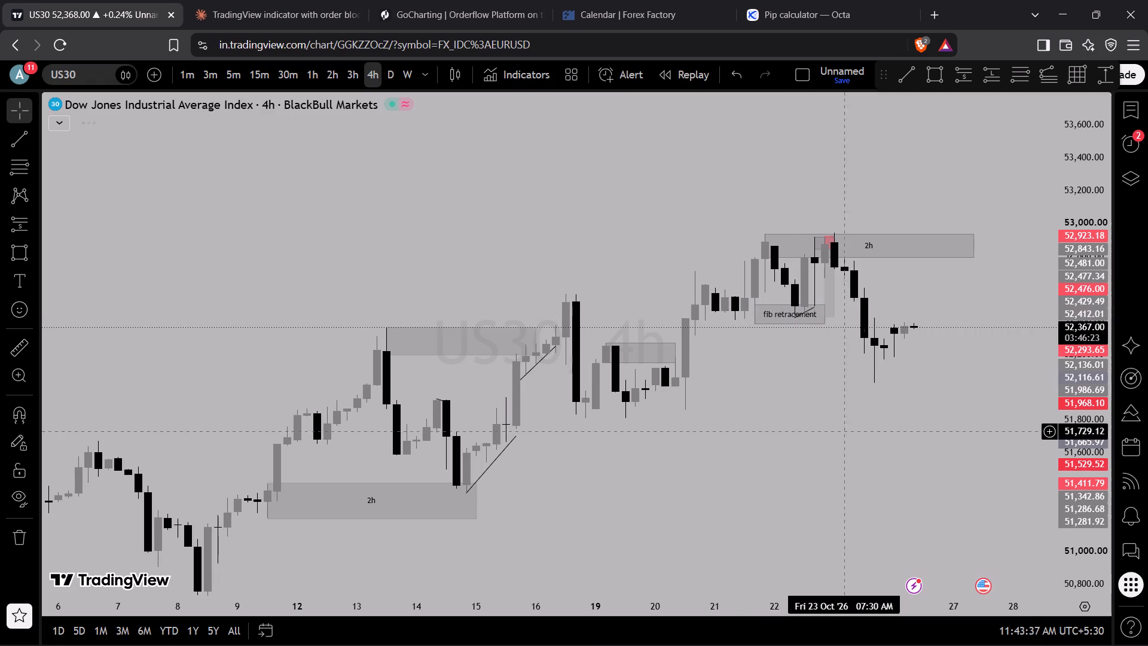
scroll(790, 431, down, 2)
scroll(803, 395, up, 3)
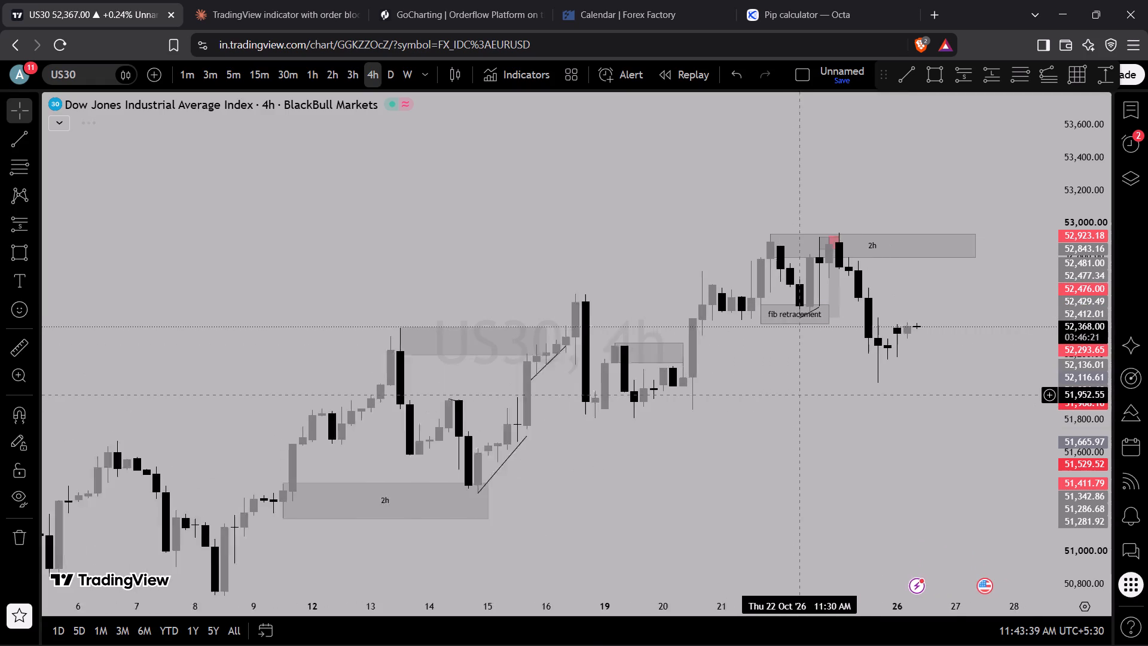
scroll(804, 403, down, 3)
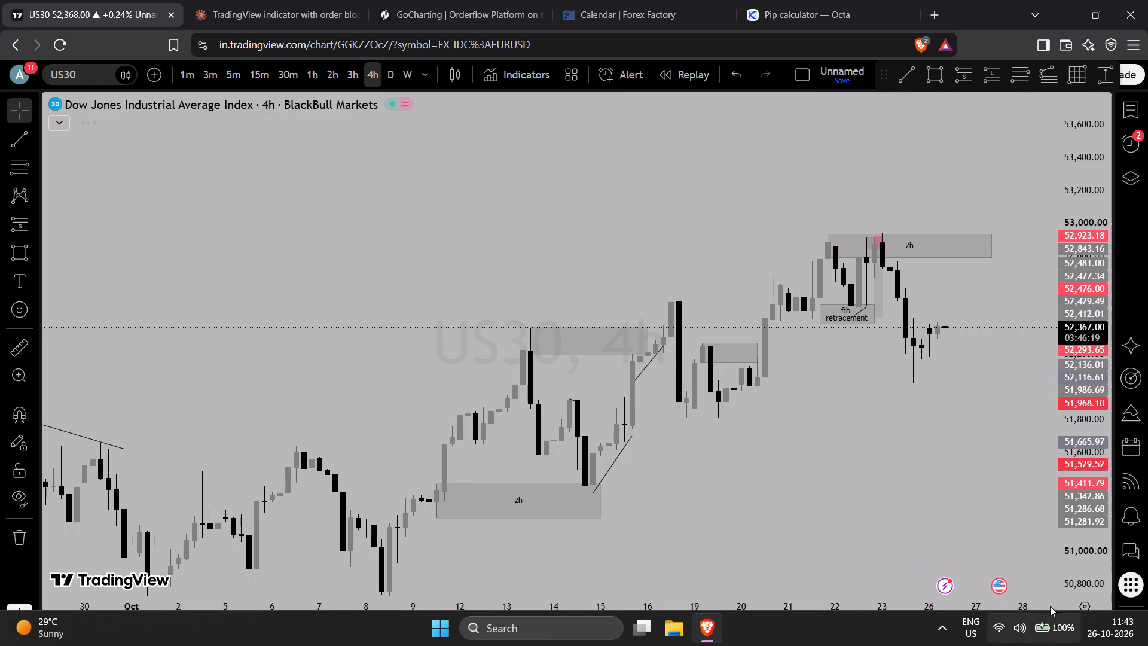
Reload the chart page, accepting that unsaved changes may be lost.
click(60, 44)
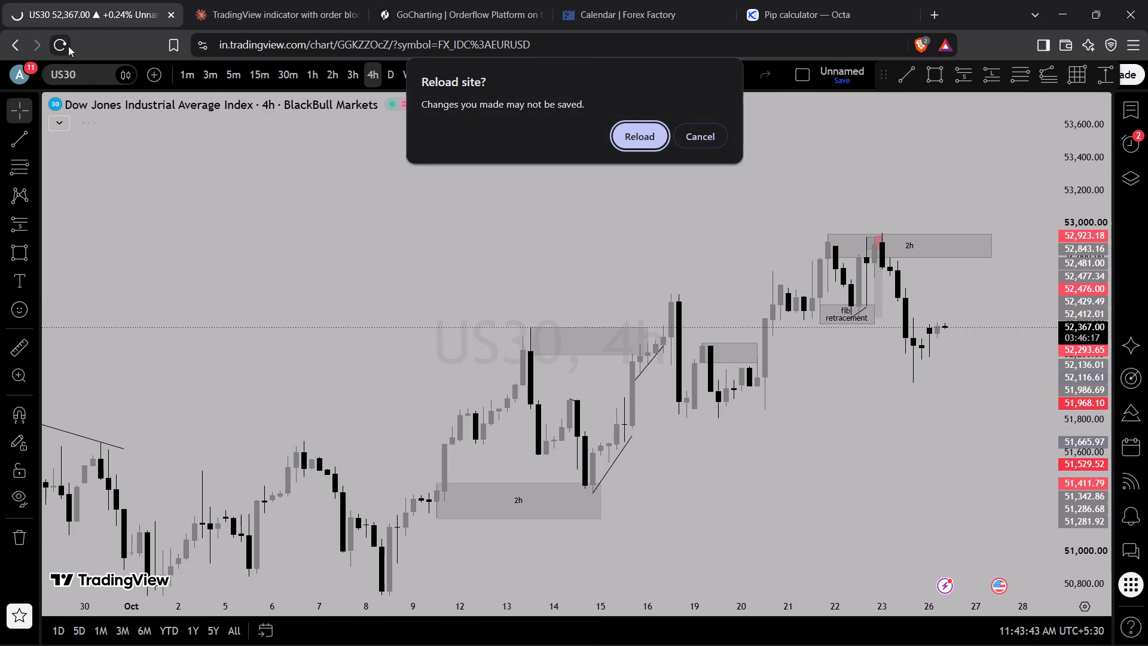
click(626, 134)
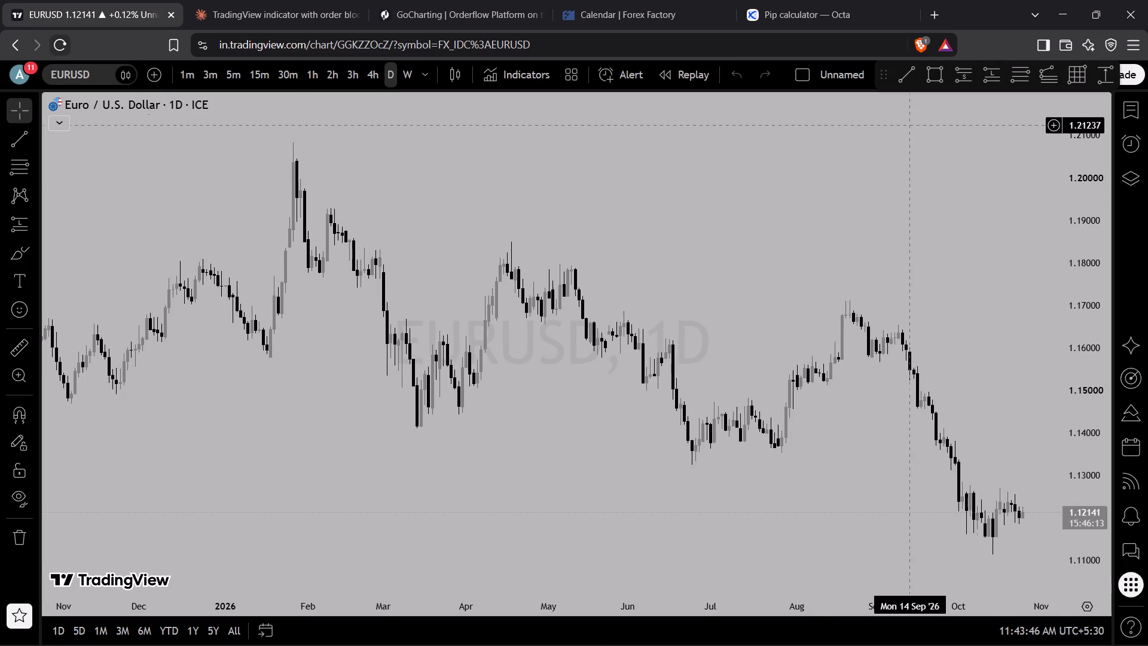
Switch the reloaded chart to US30 from the watchlist, leaving the watchlist closed.
click(1139, 110)
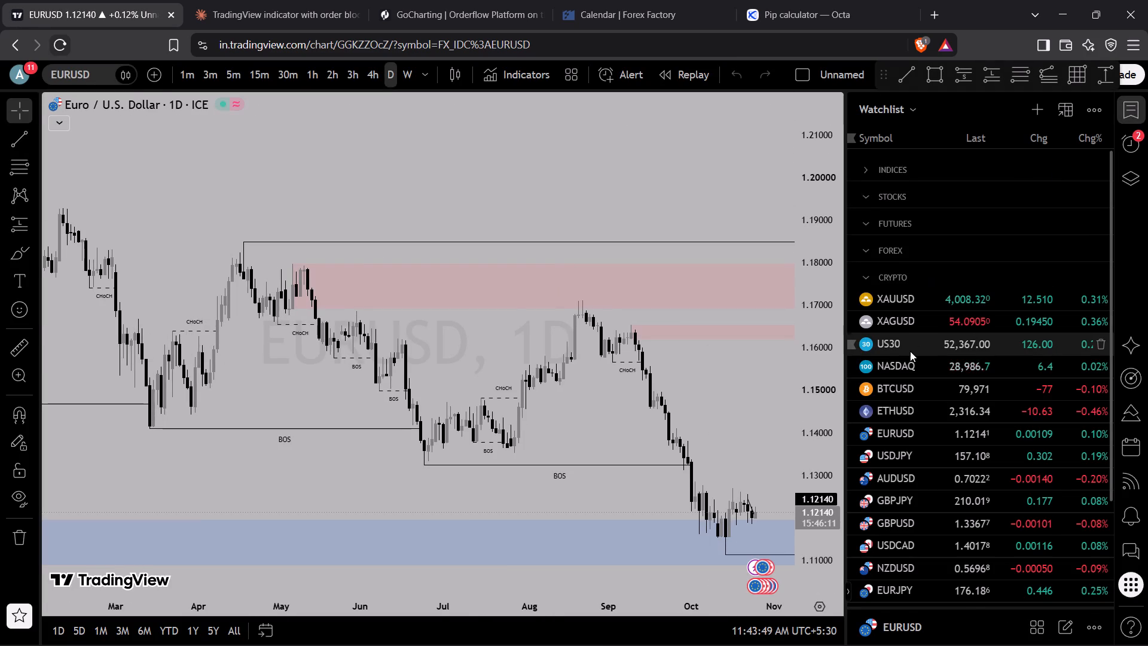
click(910, 351)
click(1140, 120)
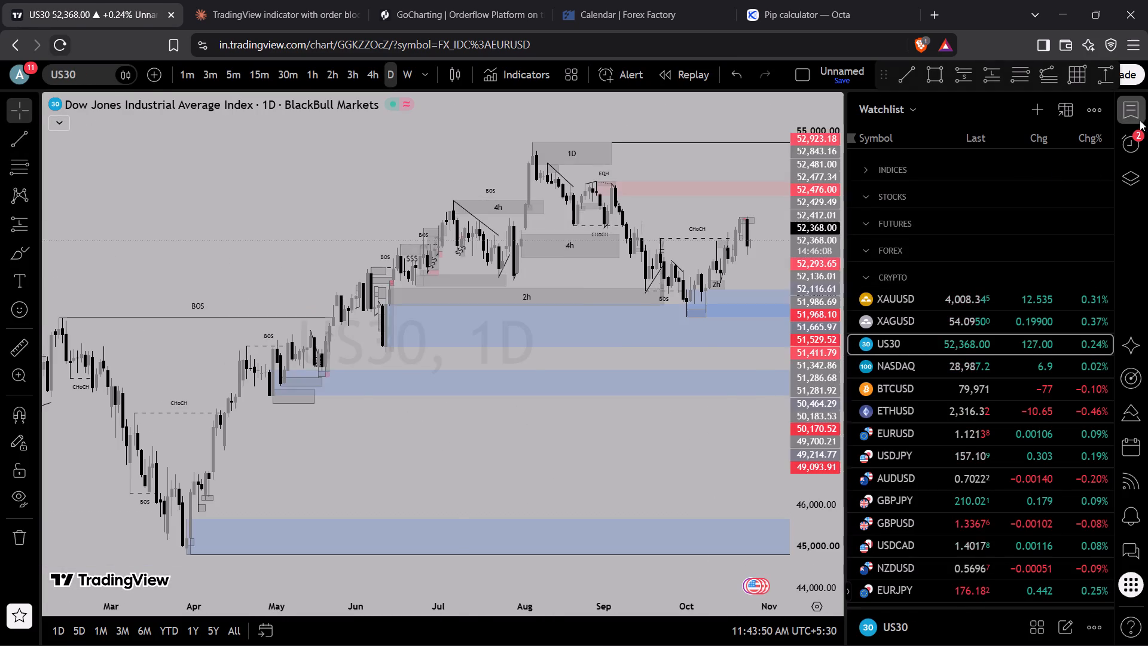
Examine US30 on the daily timeframe, covering the 1D, 4h and 2h zones, order blocks and structure labels since August.
scroll(874, 270, up, 2)
drag(1095, 389, 1098, 148)
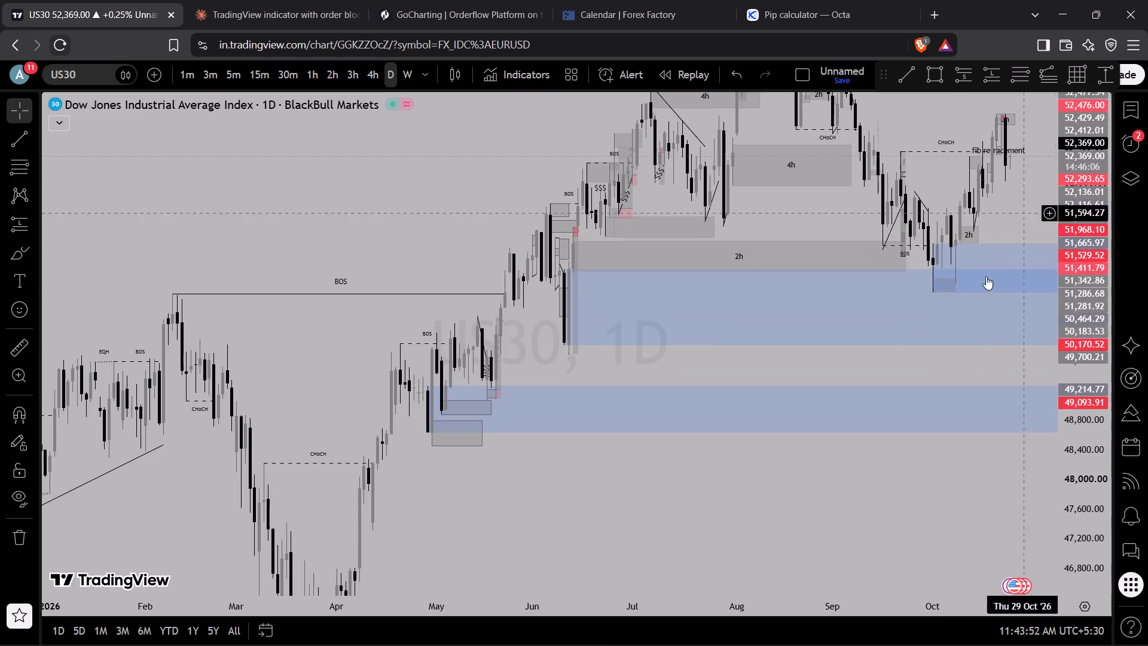
drag(964, 352, 739, 554)
scroll(609, 452, up, 2)
scroll(609, 452, down, 1)
scroll(637, 420, up, 3)
scroll(736, 394, up, 3)
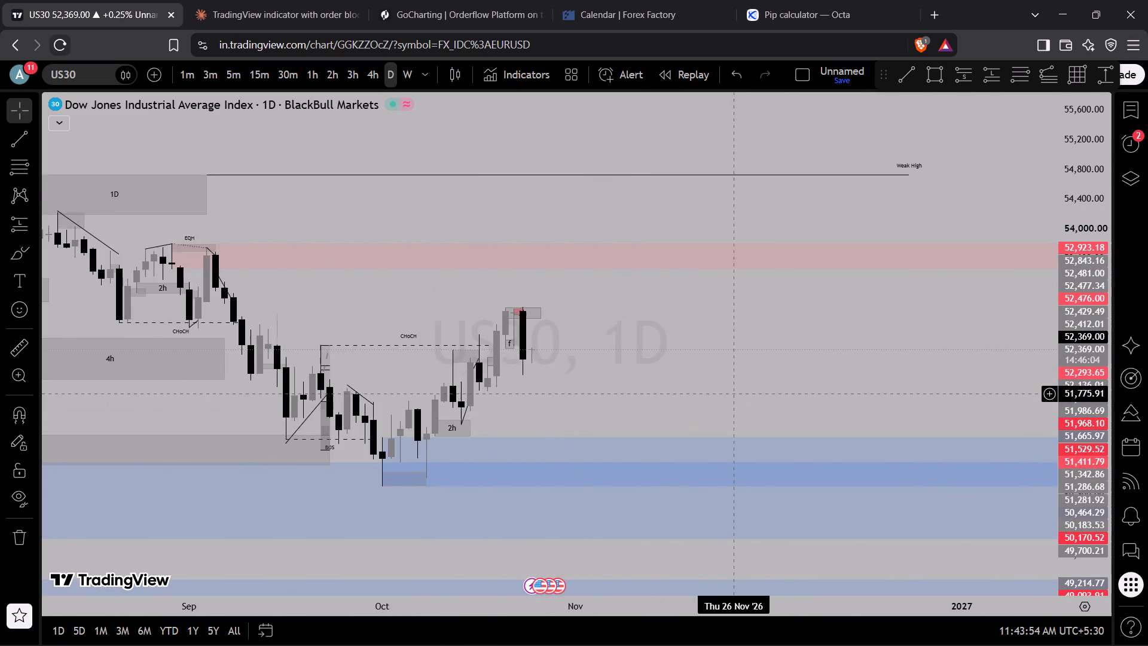
drag(712, 395, 816, 366)
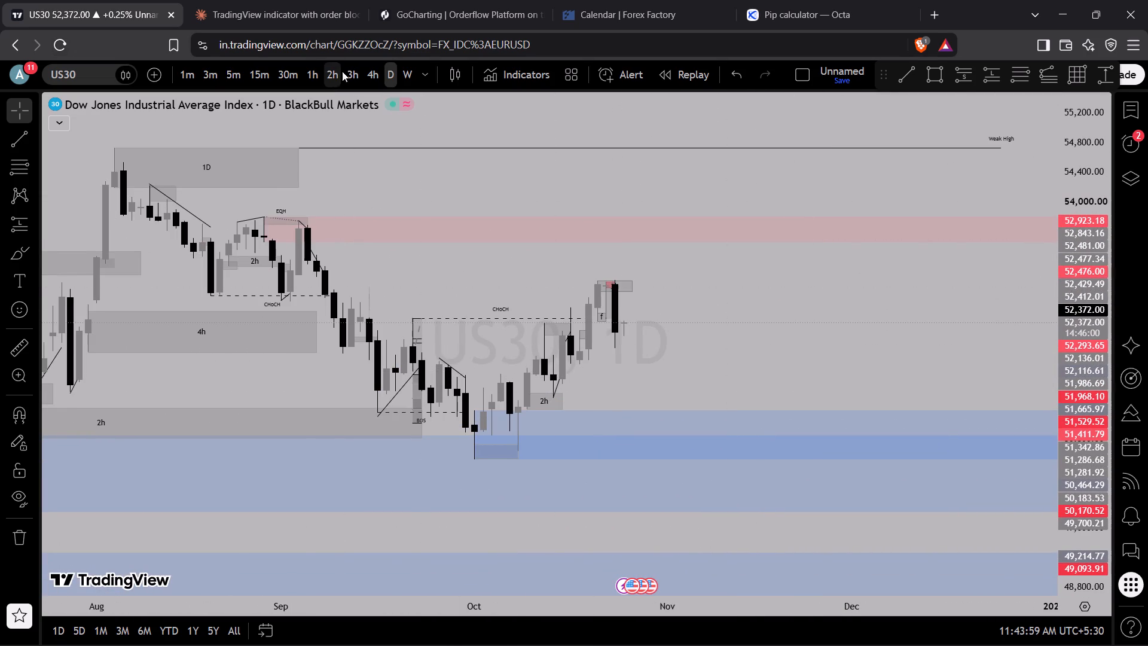
scroll(309, 138, down, 1)
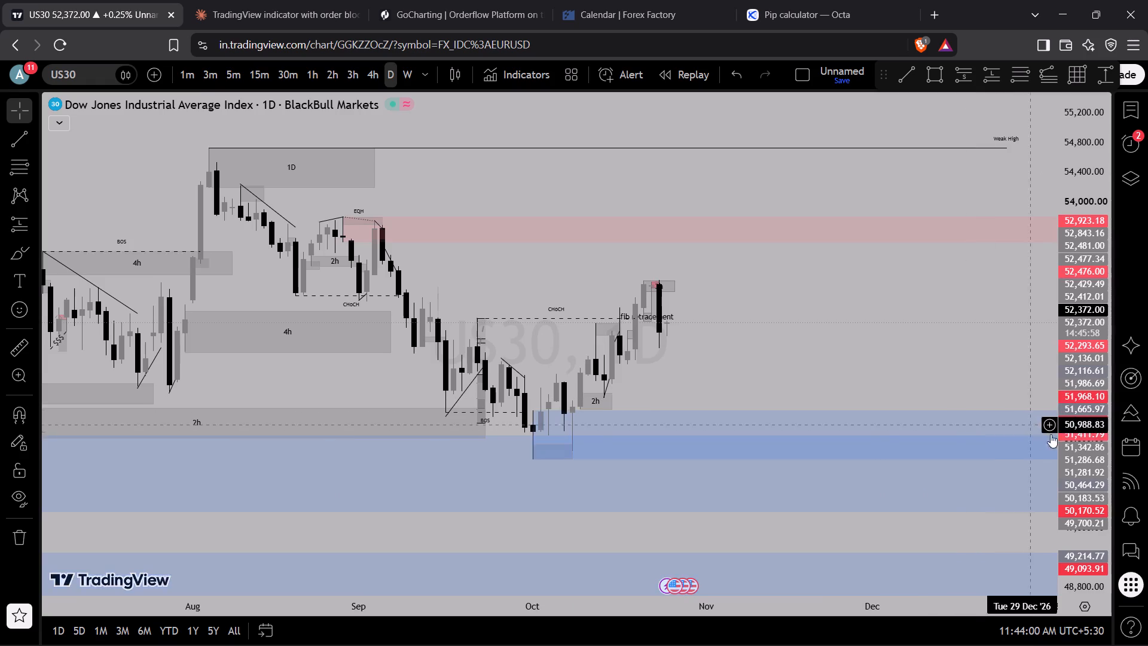
drag(1086, 464, 1043, 165)
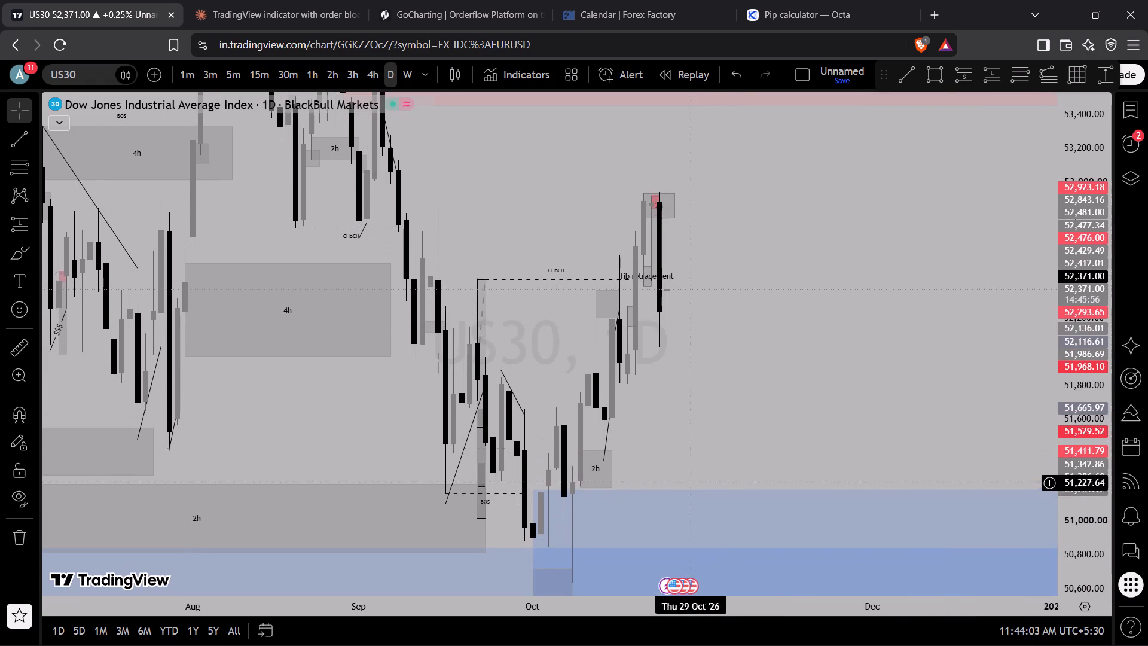
drag(738, 435, 751, 517)
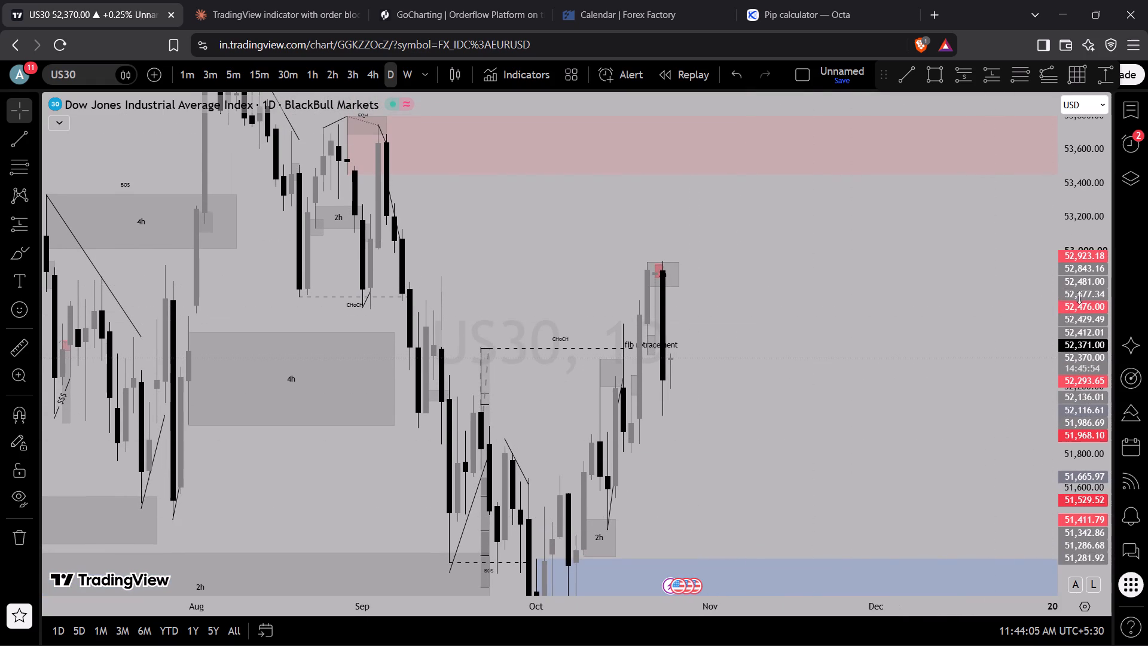
drag(1079, 297, 1065, 493)
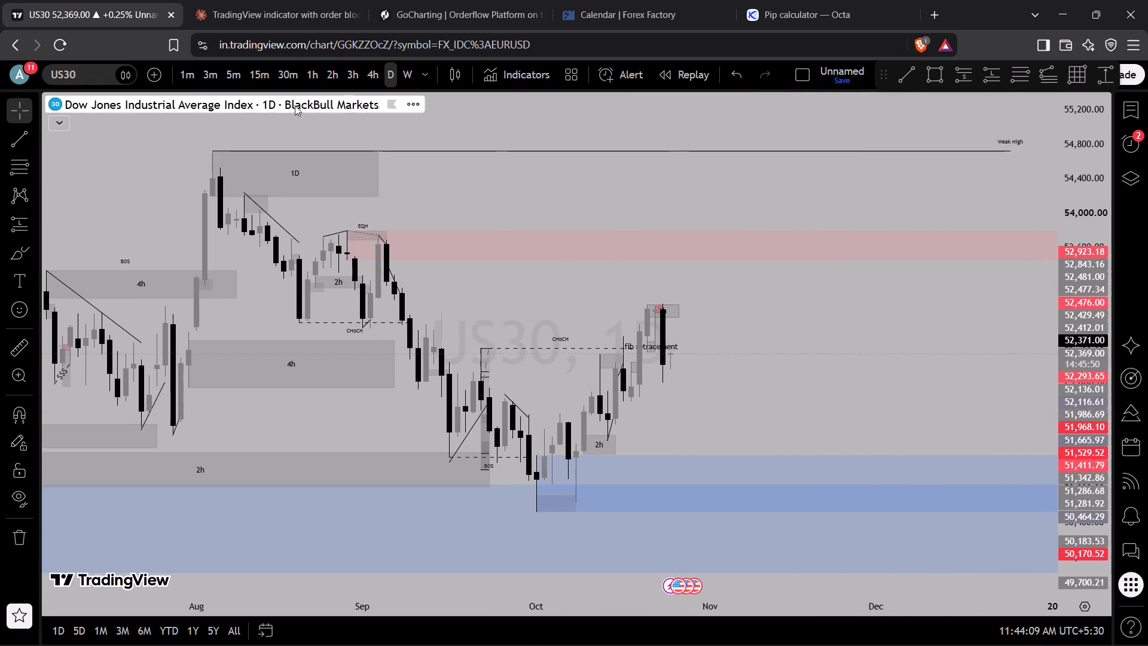
Switch US30 to the 4h timeframe and examine its structure labels and order blocks from September through October.
click(371, 72)
scroll(367, 97, down, 5)
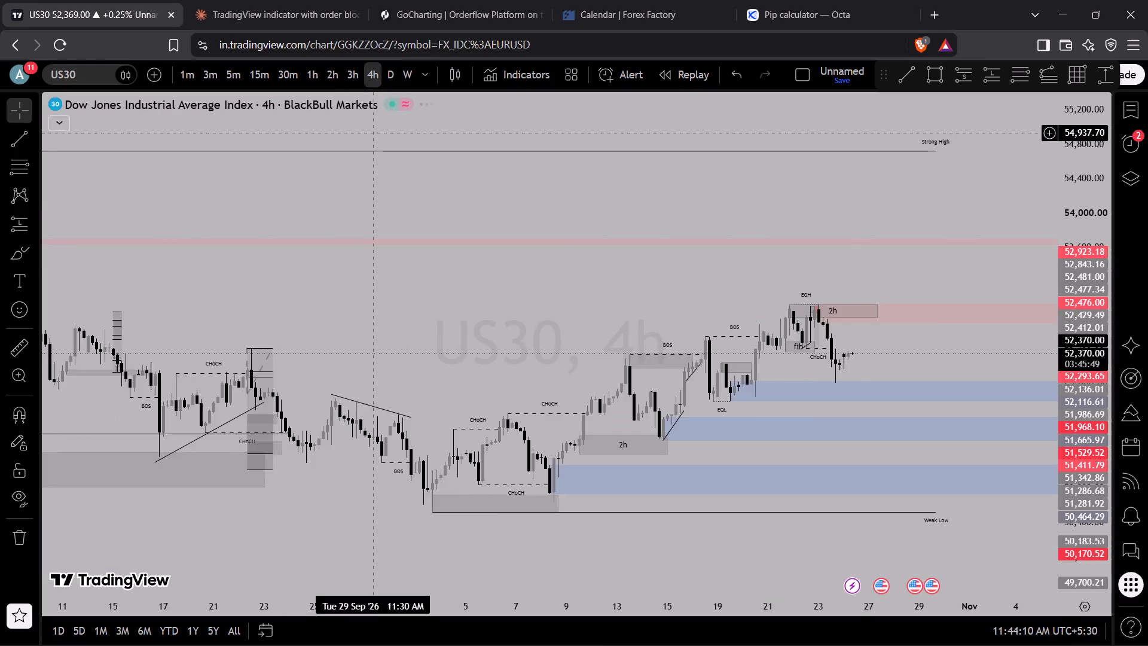
scroll(373, 133, down, 5)
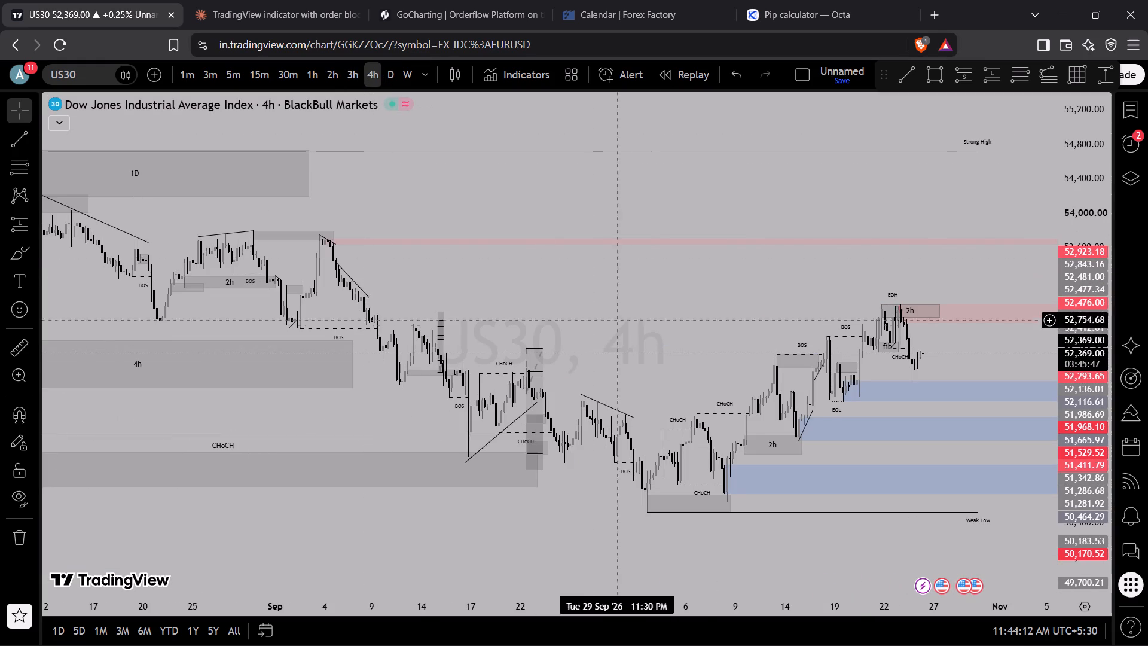
scroll(652, 330, up, 3)
scroll(798, 348, up, 1)
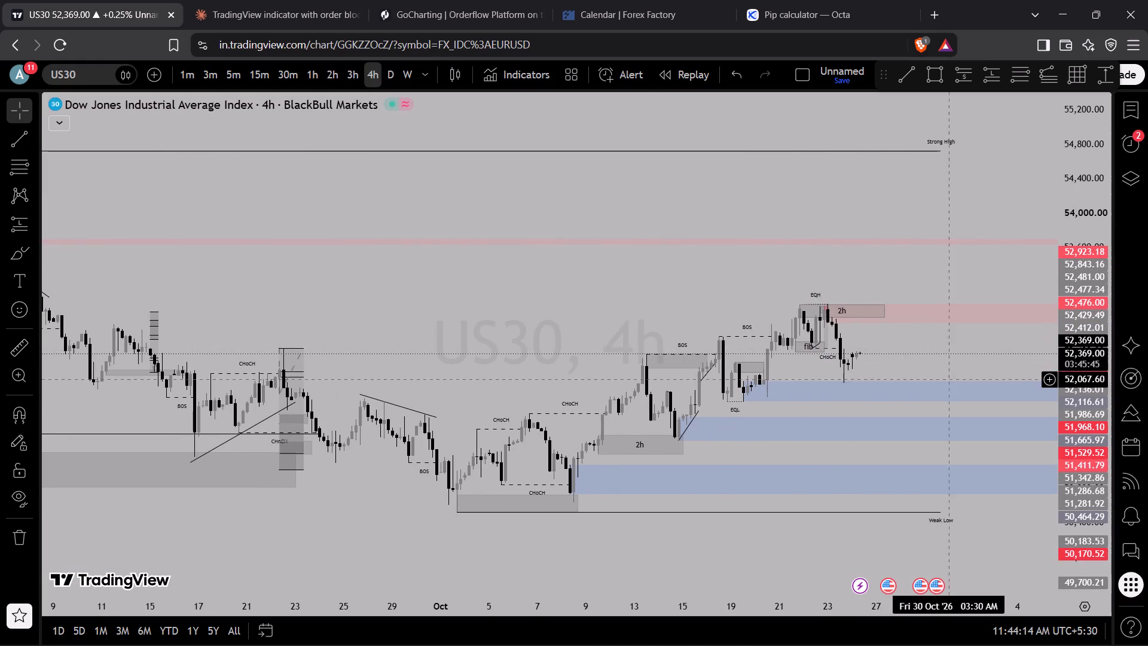
Switch US30 to the 30m timeframe and examine recent candles between the 2h zone and the blue order block below.
click(291, 65)
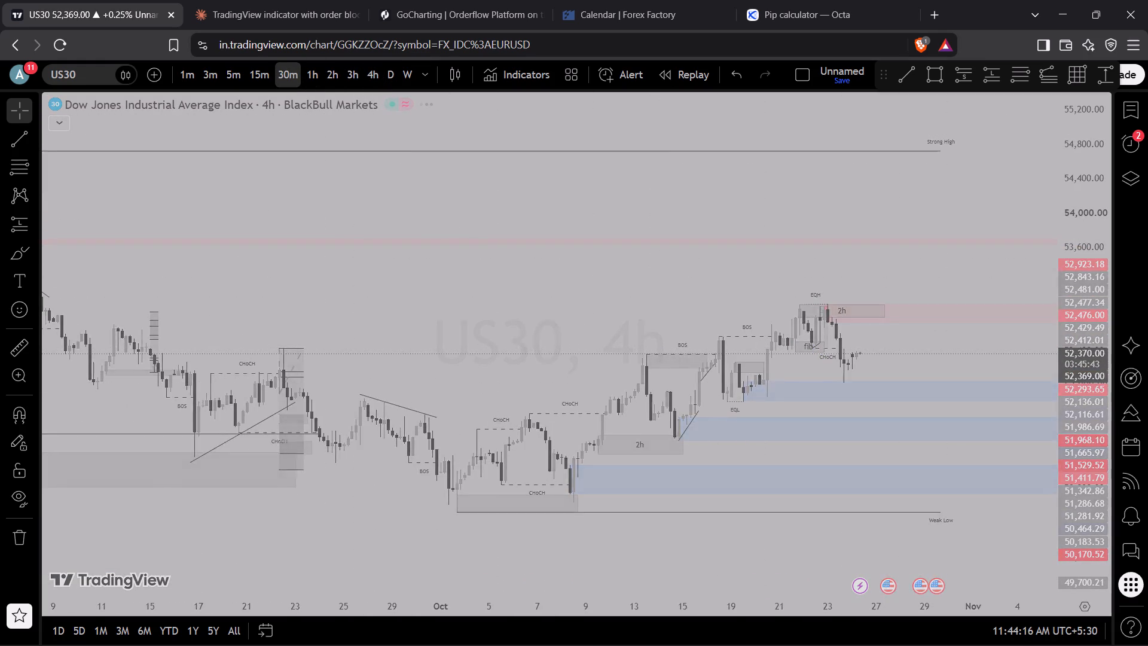
drag(1098, 452, 1088, 42)
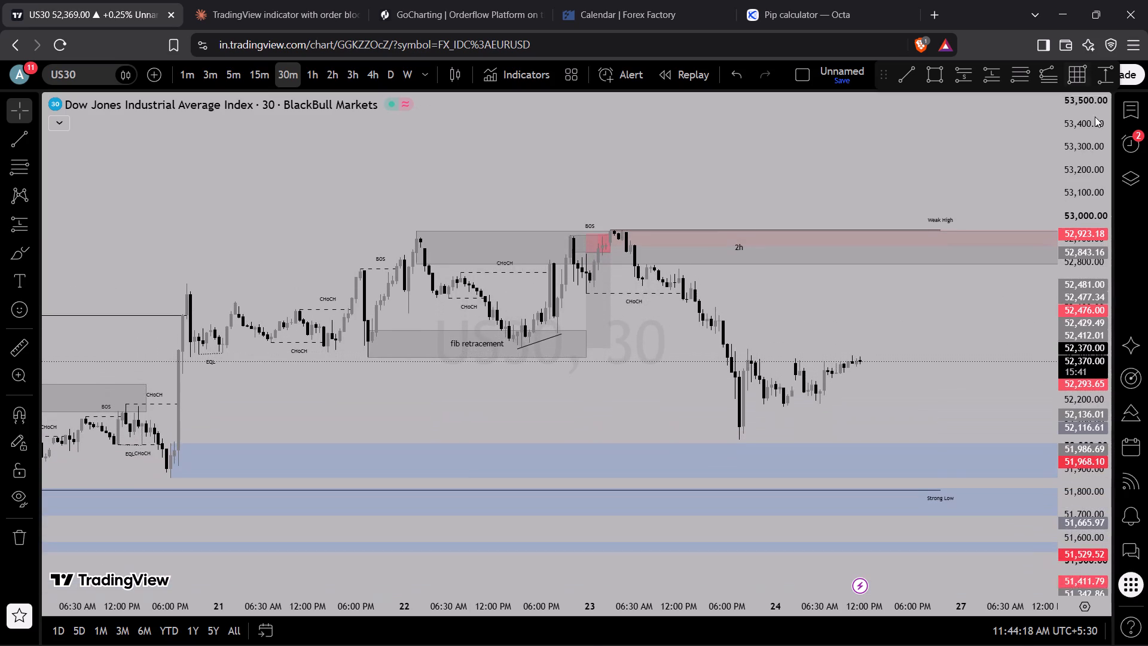
drag(1088, 387, 1061, 153)
scroll(761, 361, up, 3)
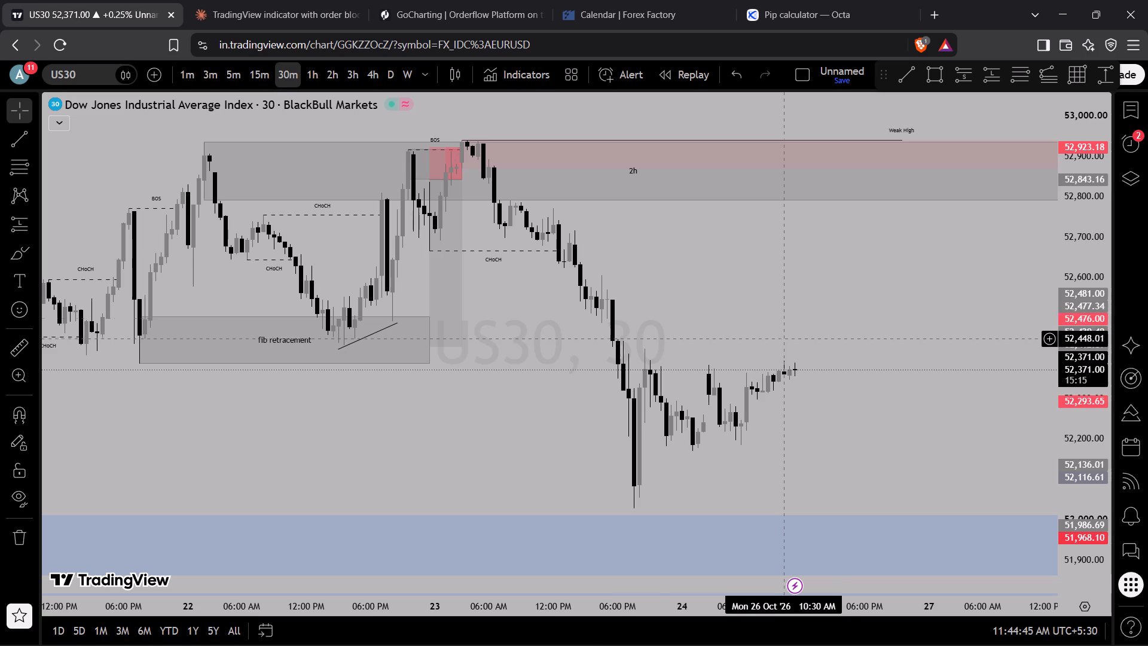
Return US30 to the 4h timeframe and examine price between the upper 2h zone and the blue order blocks below.
click(361, 77)
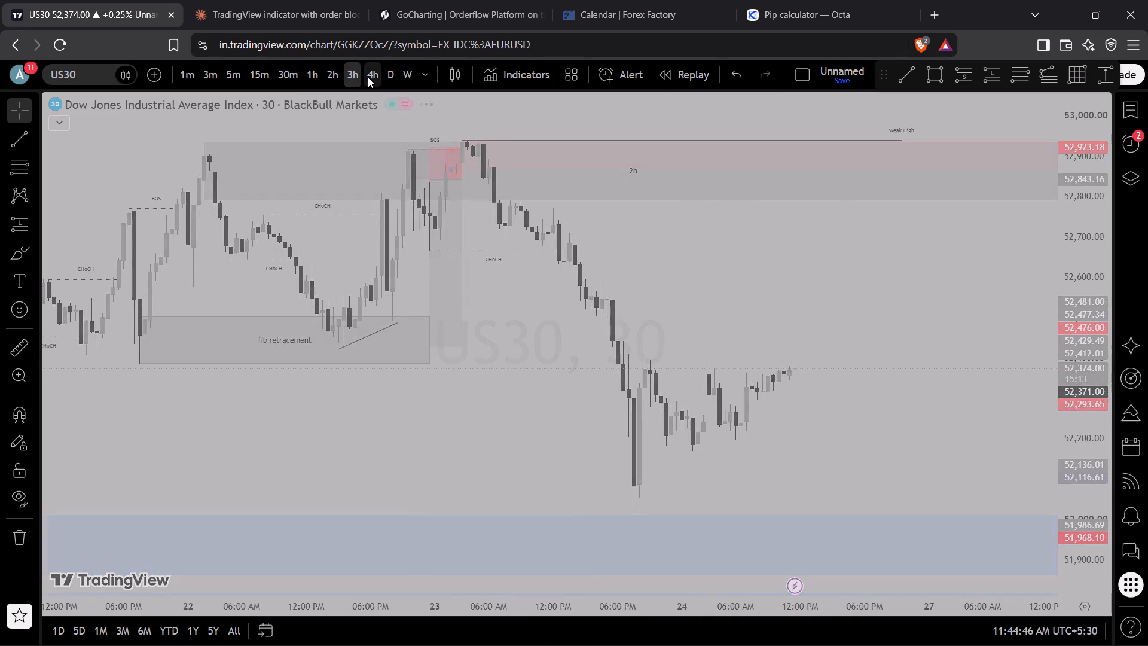
click(368, 77)
scroll(512, 452, up, 4)
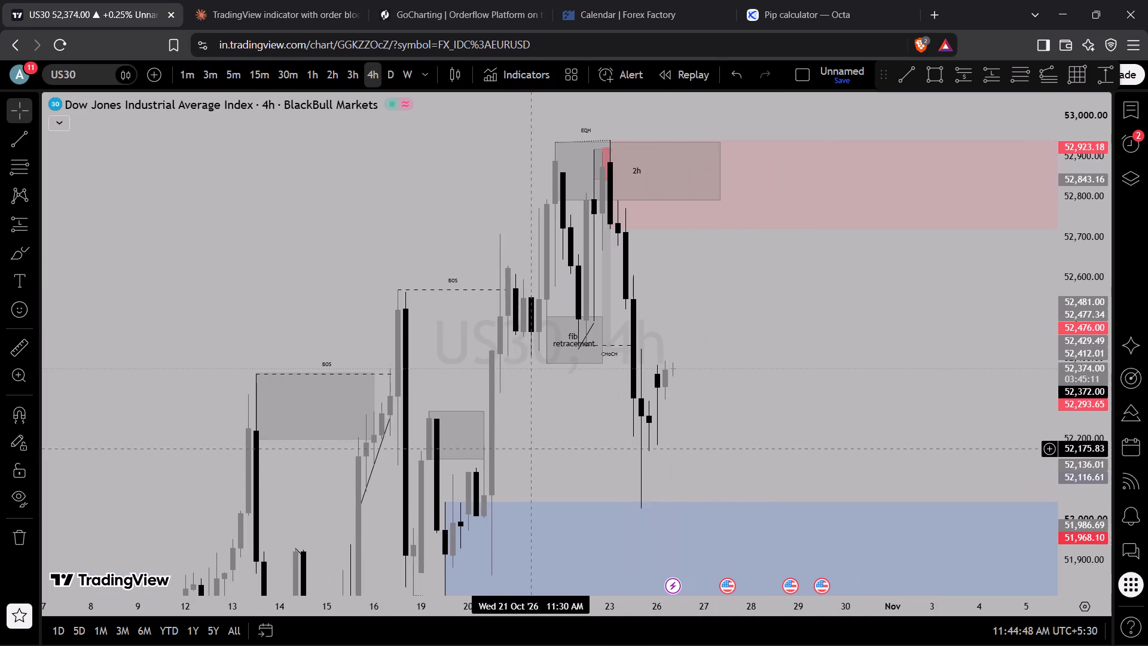
drag(735, 414, 786, 339)
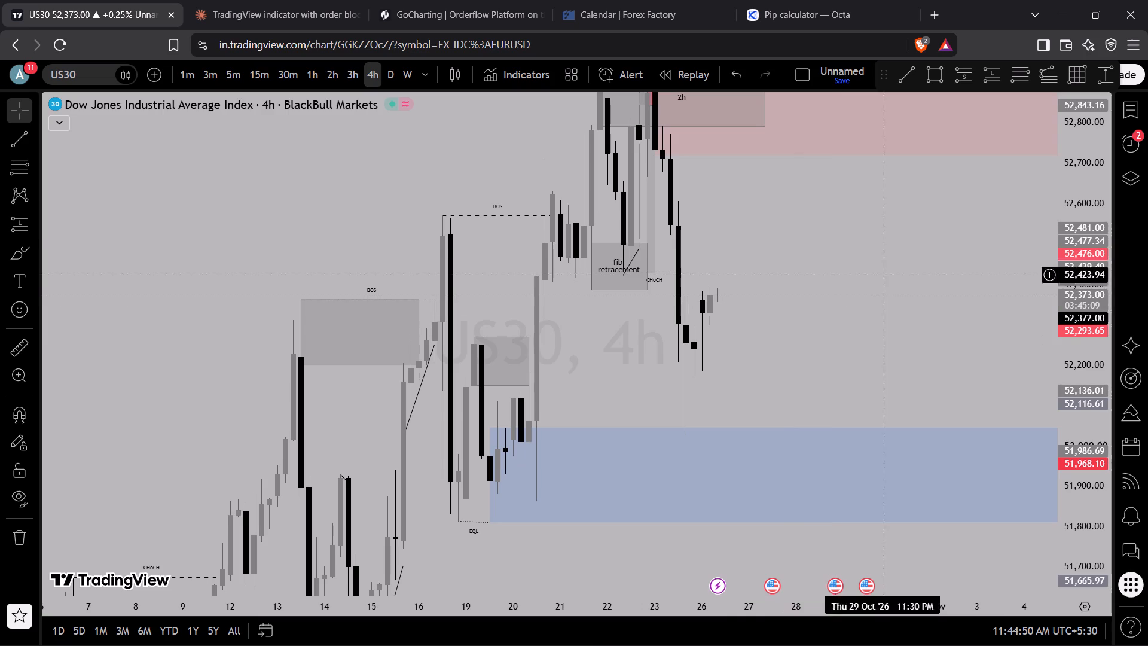
drag(1070, 233, 1051, 416)
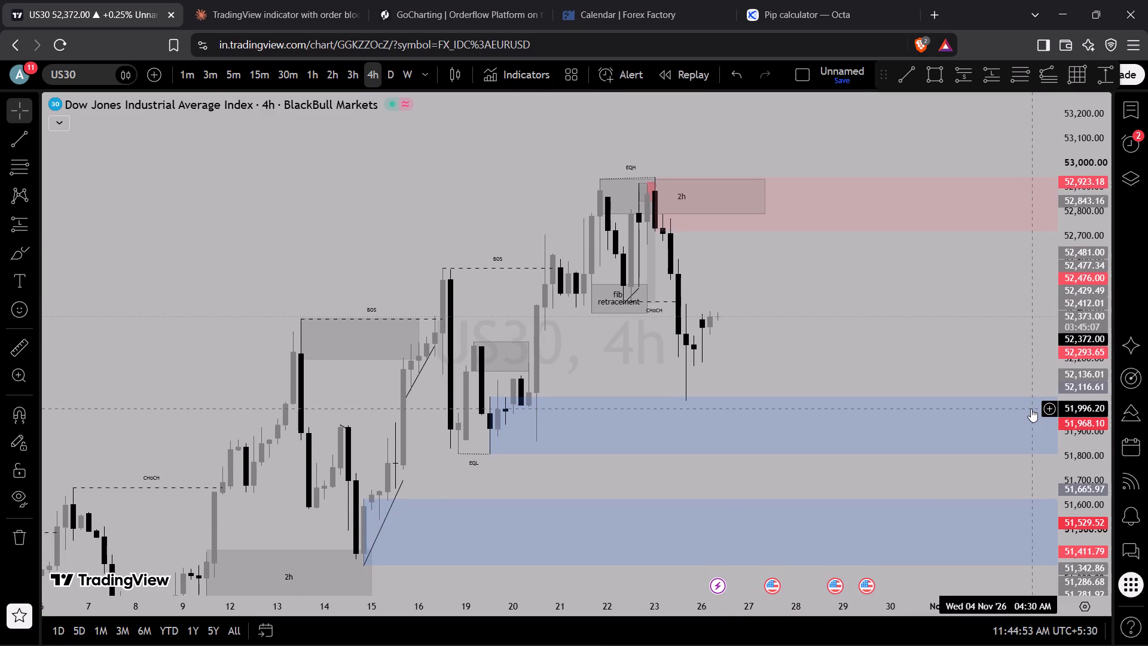
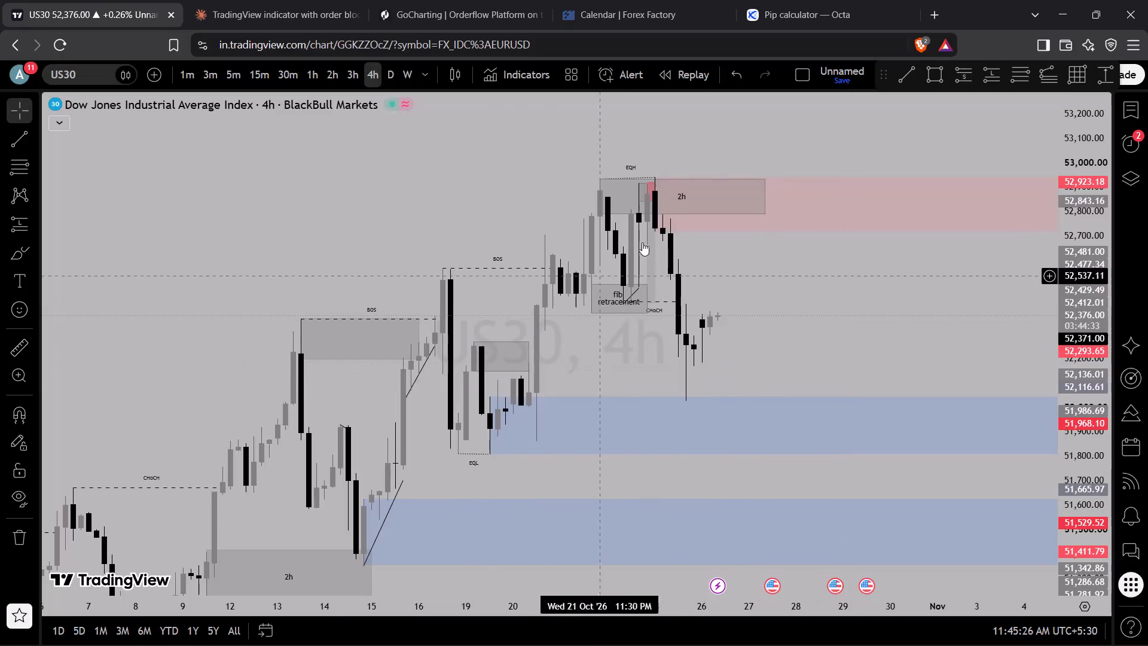
Examine US30 on the 4h timeframe, from the upper 2h zone down through the blue order blocks and October structure labels.
scroll(625, 221, up, 5)
drag(596, 311, 638, 303)
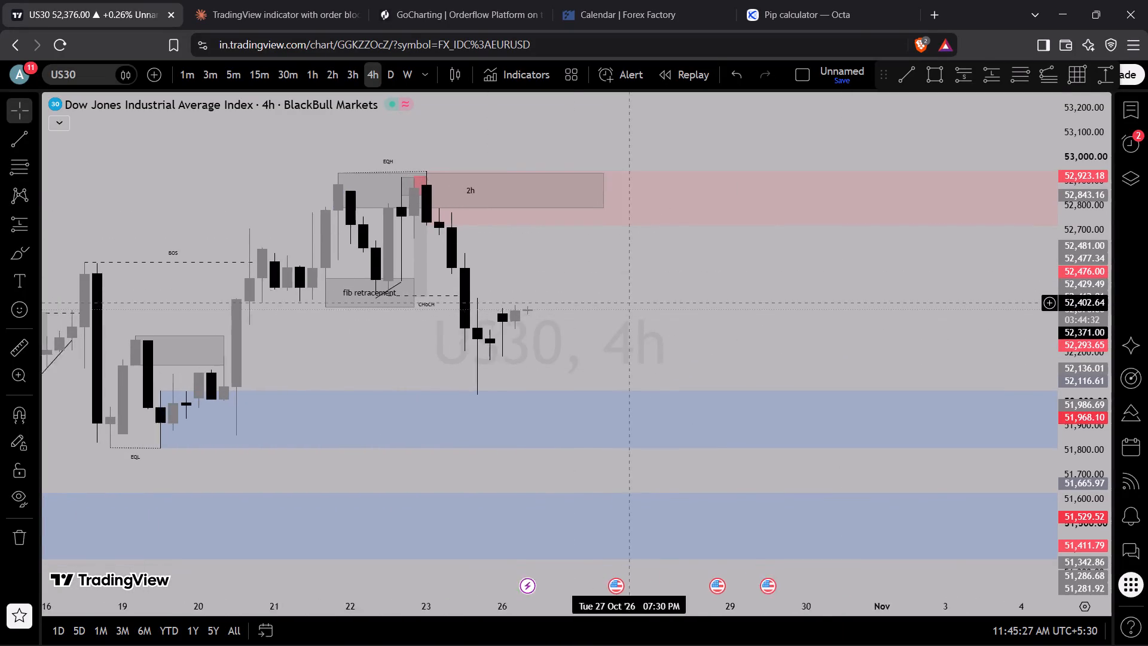
drag(638, 303, 847, 313)
drag(1110, 441, 1121, 212)
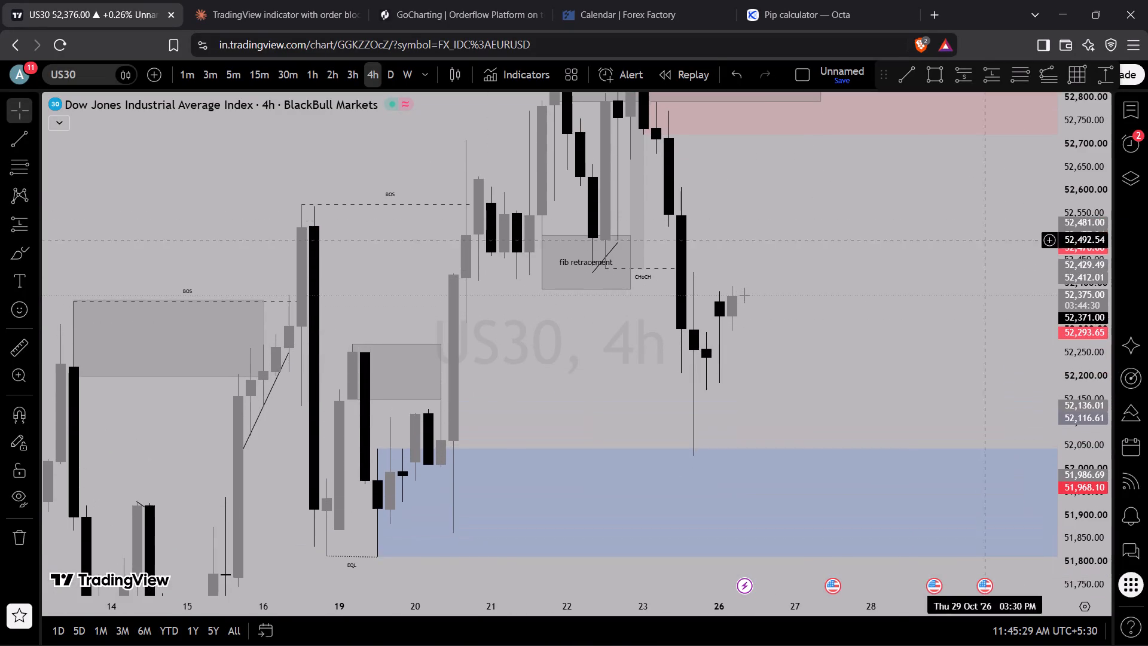
scroll(761, 296, down, 2)
drag(886, 245, 949, 387)
scroll(790, 454, up, 2)
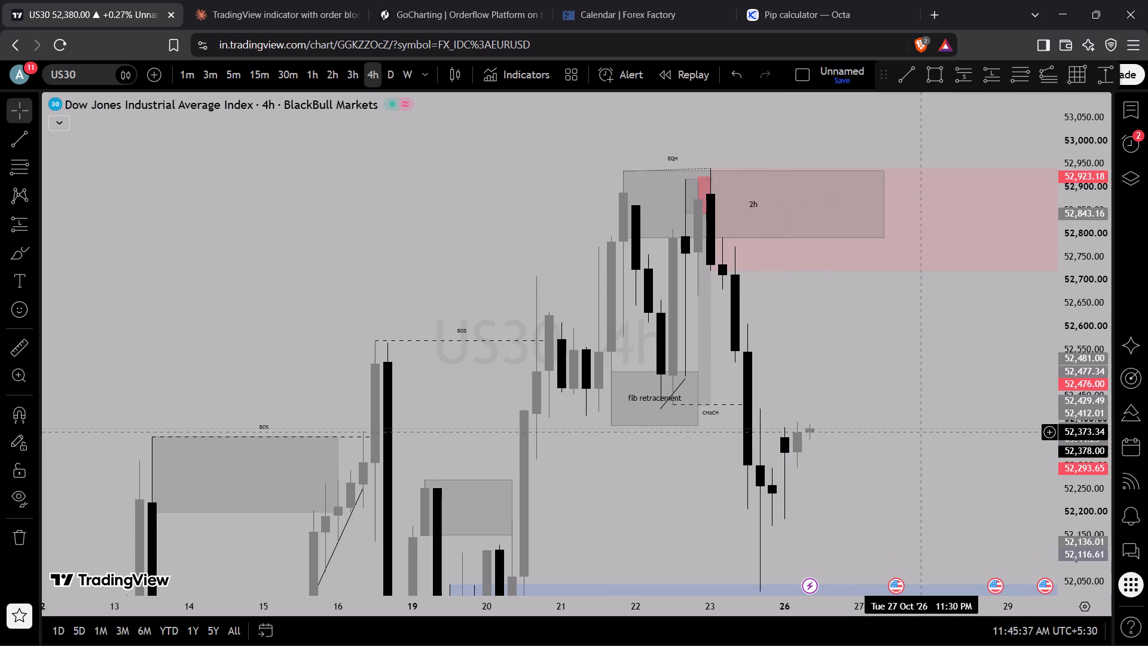
drag(921, 432, 915, 343)
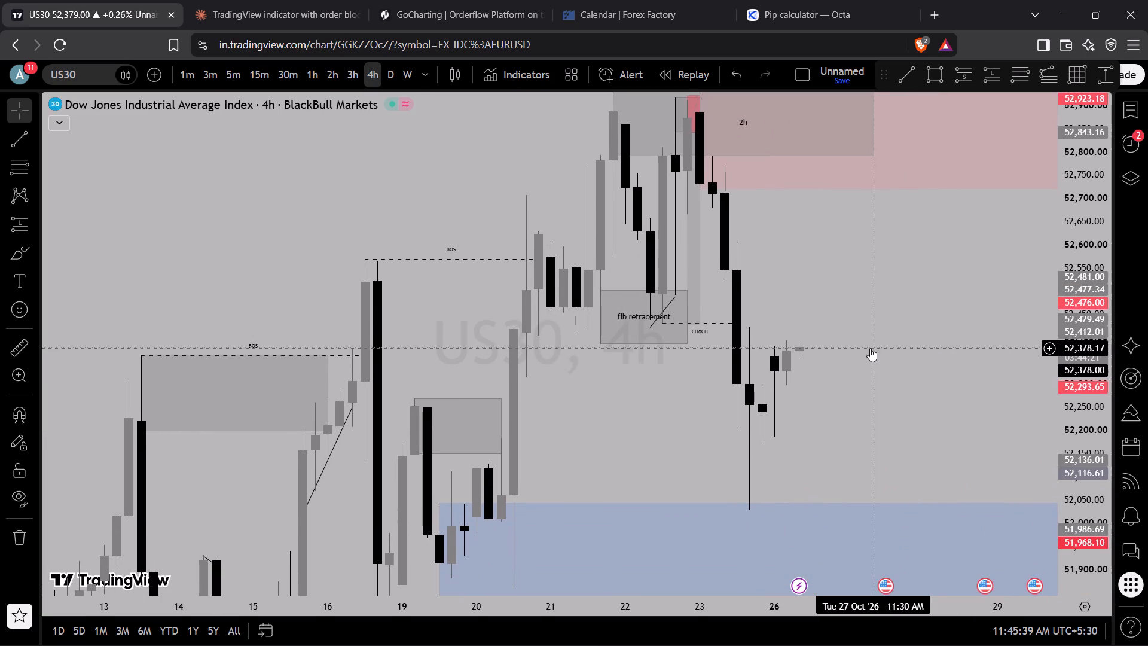
drag(874, 348, 884, 419)
scroll(817, 462, down, 4)
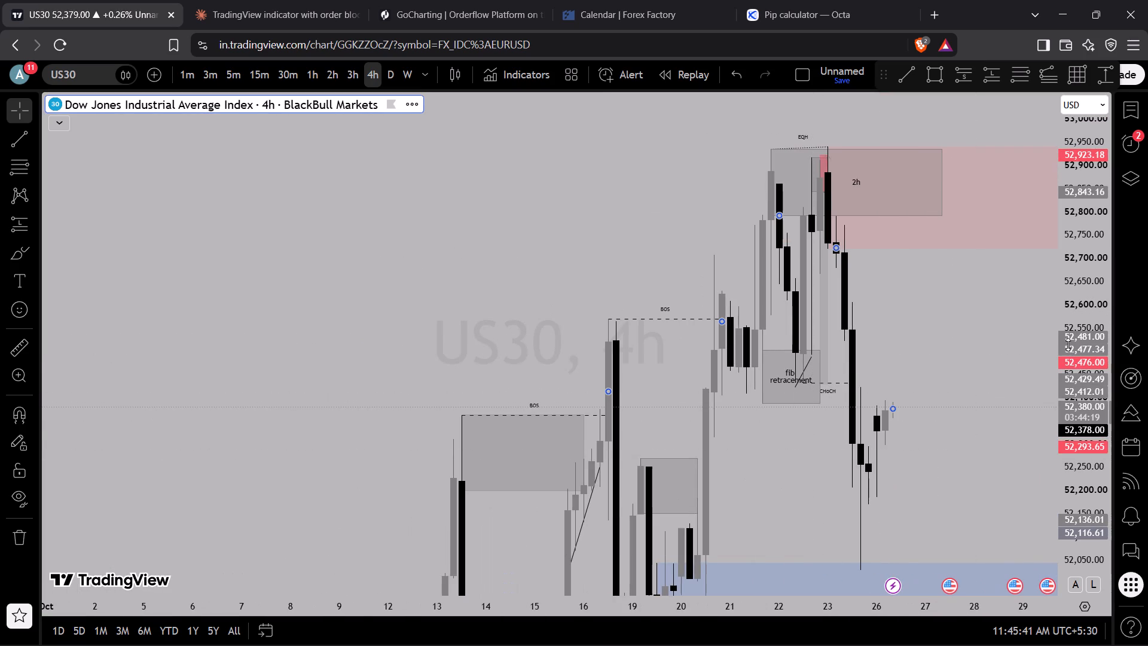
drag(1062, 275, 1071, 507)
scroll(780, 489, down, 3)
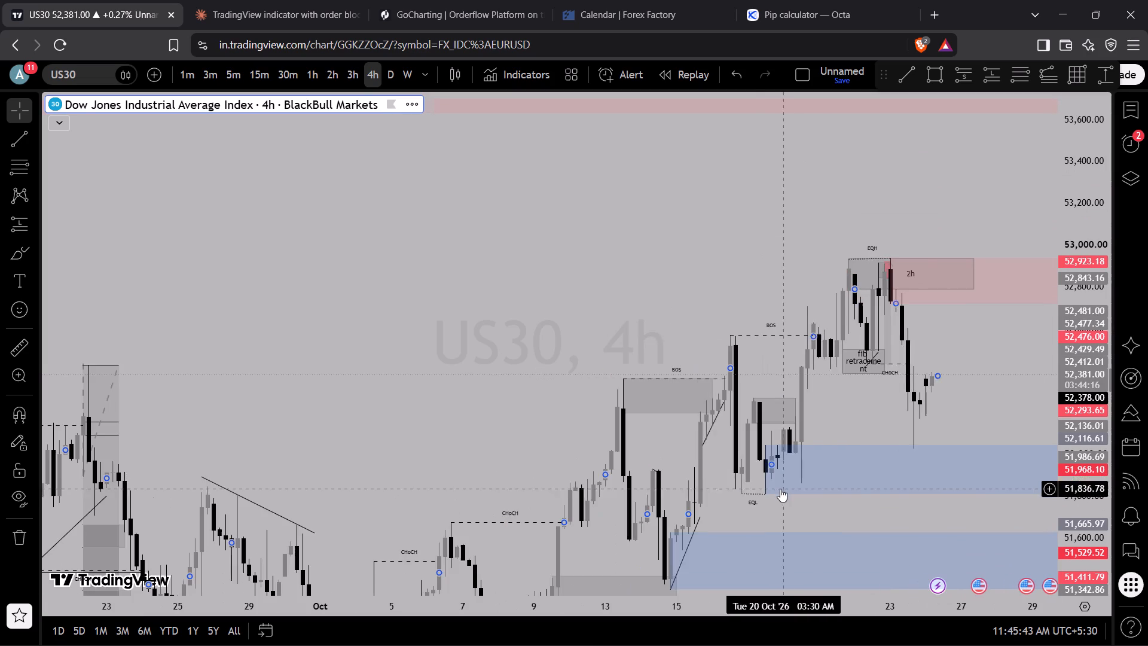
drag(842, 505, 900, 349)
drag(1067, 249, 1078, 359)
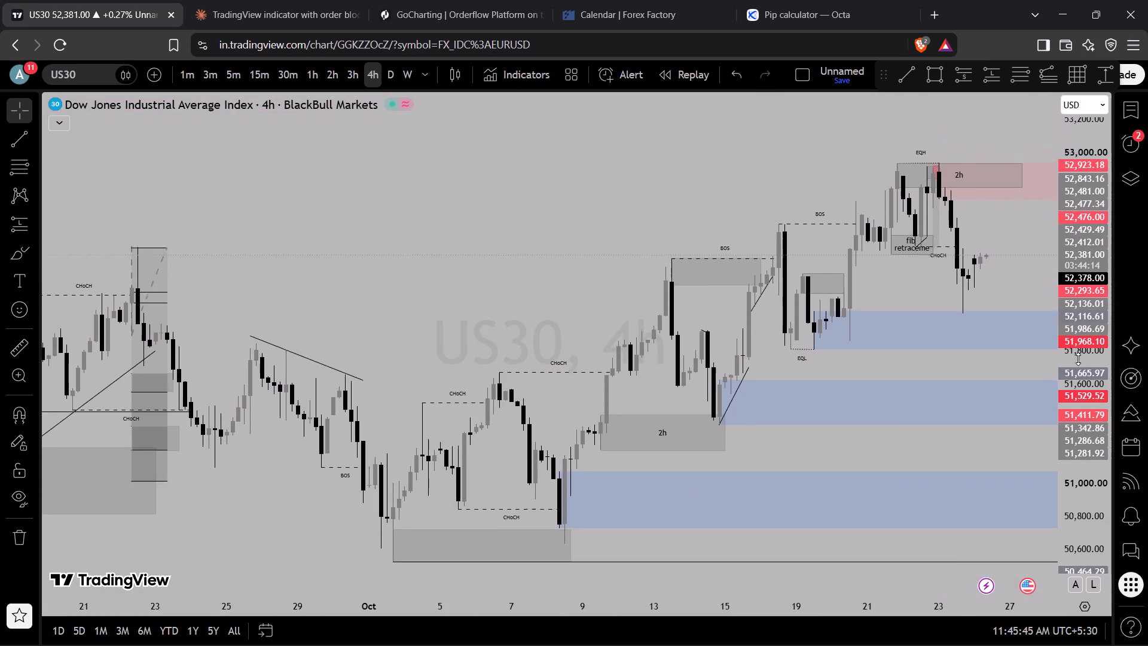
drag(1078, 359, 1037, 478)
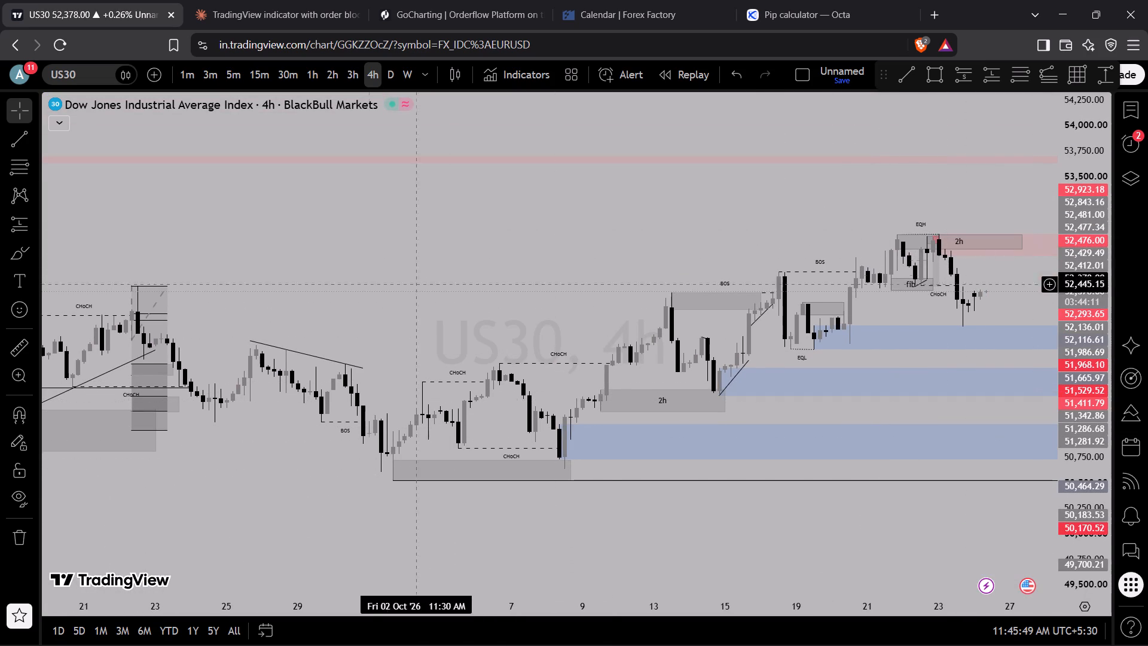
Examine US30 on the 2h timeframe, comparing its recent drop from the 2h zone with the 1h timeframe and returning to 2h.
click(326, 68)
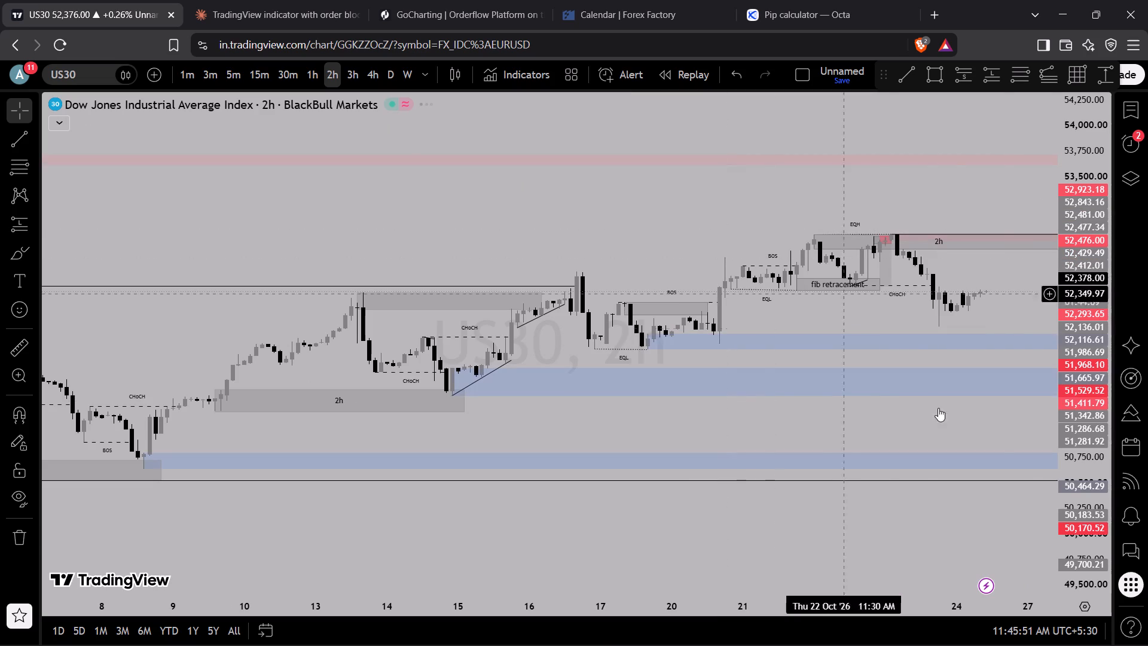
drag(1094, 481, 1109, 0)
drag(1009, 291, 921, 461)
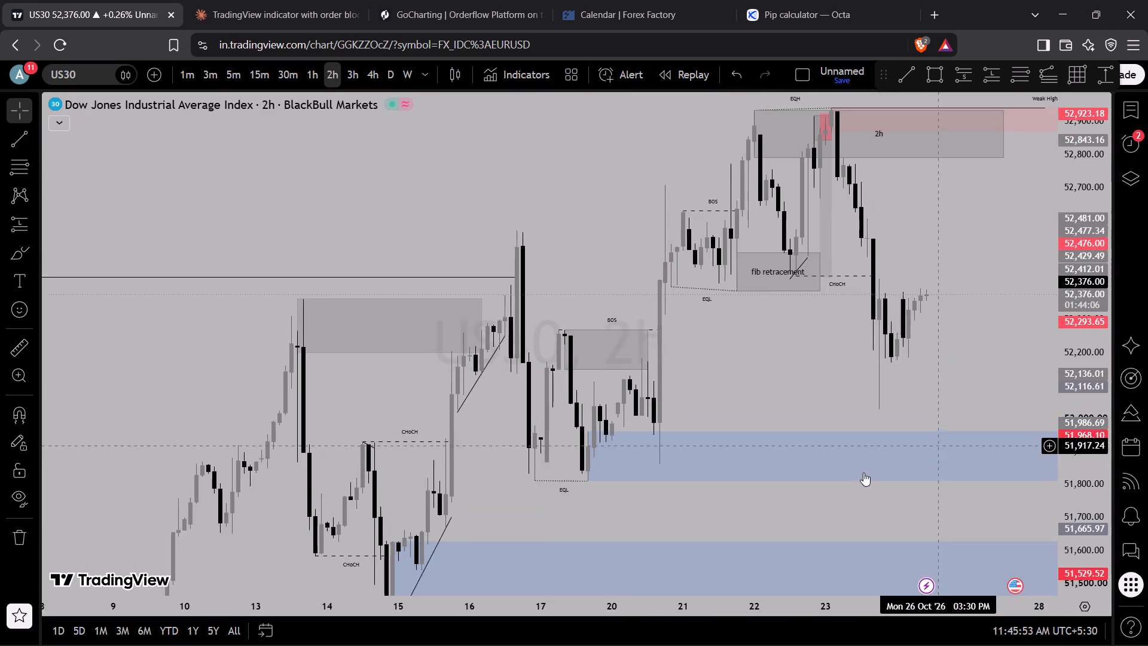
scroll(513, 397, up, 4)
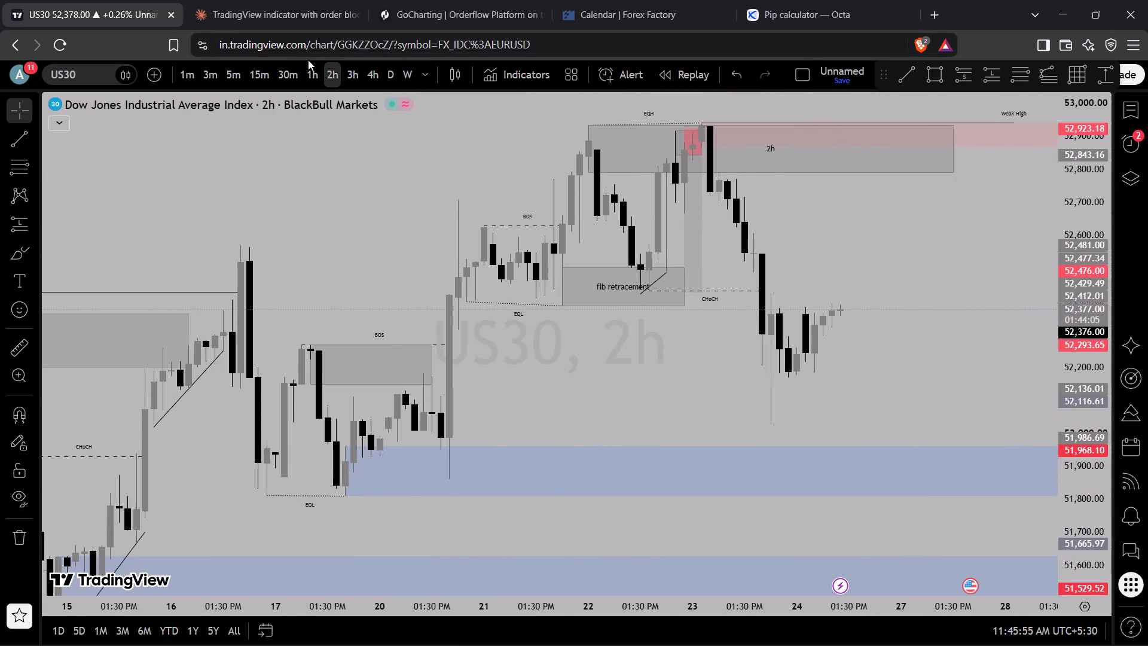
click(312, 74)
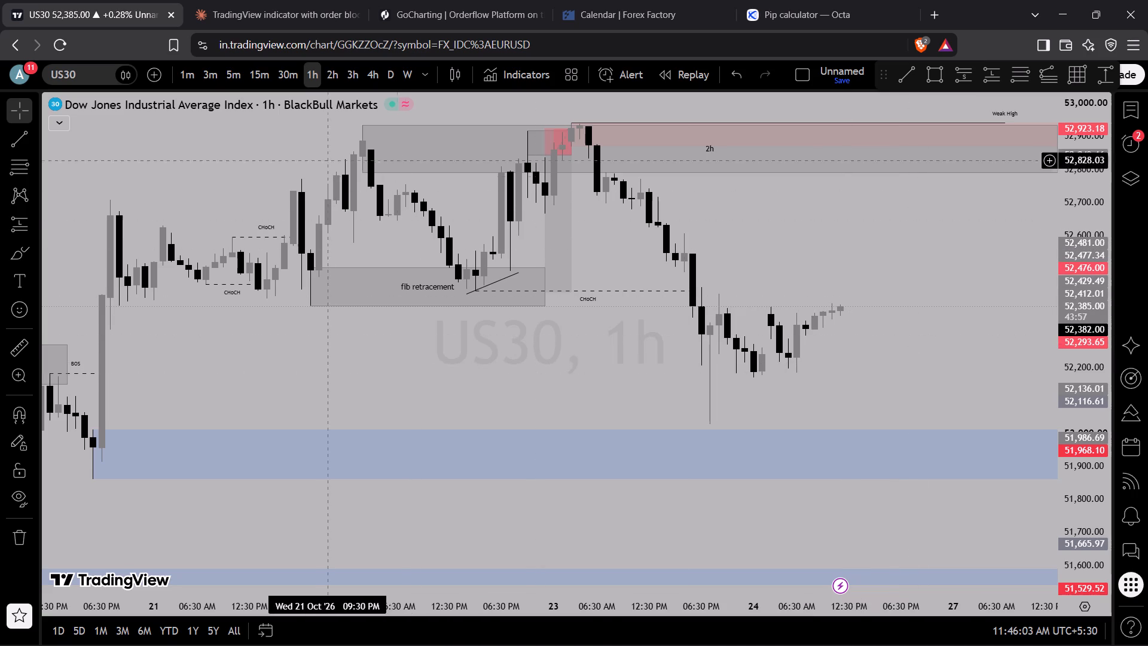
click(330, 74)
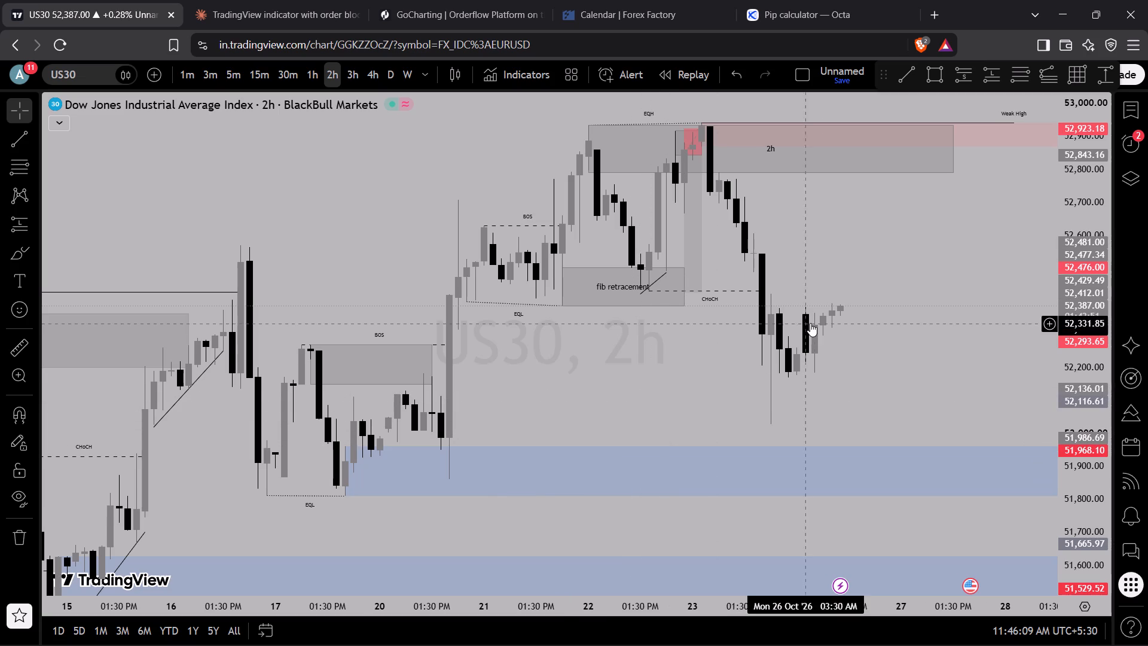
drag(740, 372, 734, 401)
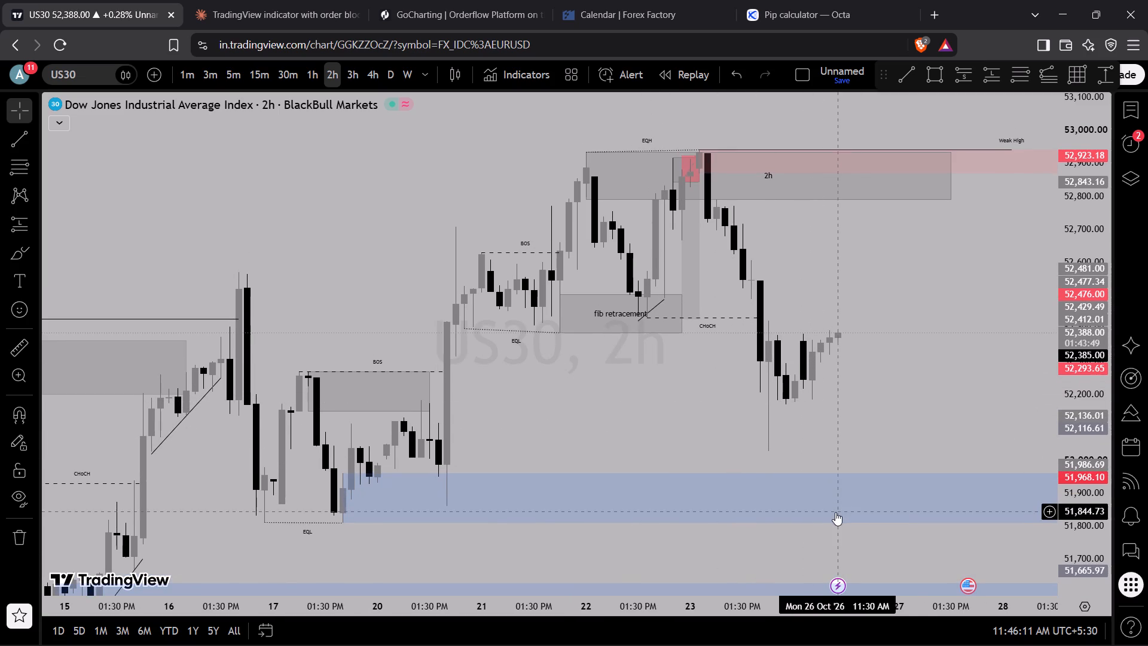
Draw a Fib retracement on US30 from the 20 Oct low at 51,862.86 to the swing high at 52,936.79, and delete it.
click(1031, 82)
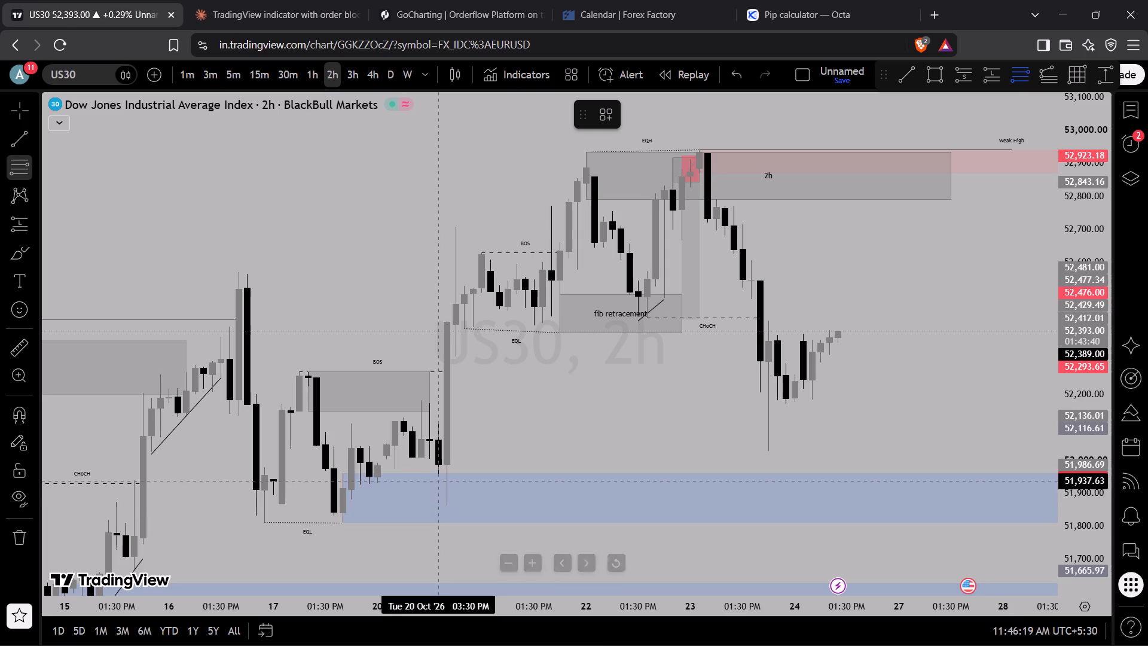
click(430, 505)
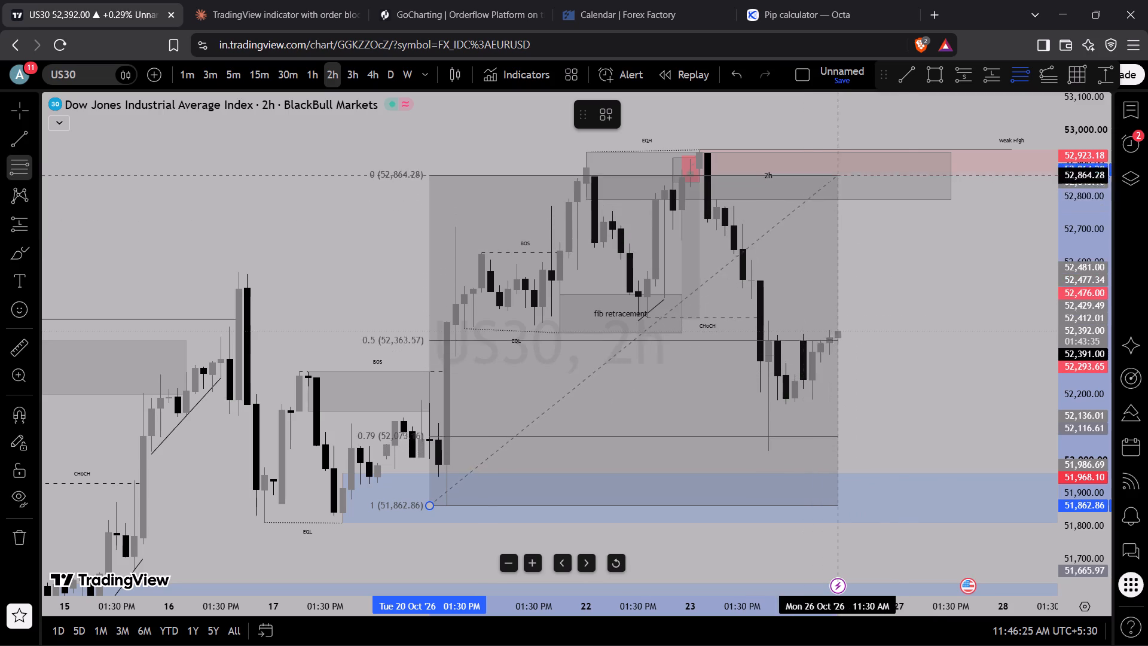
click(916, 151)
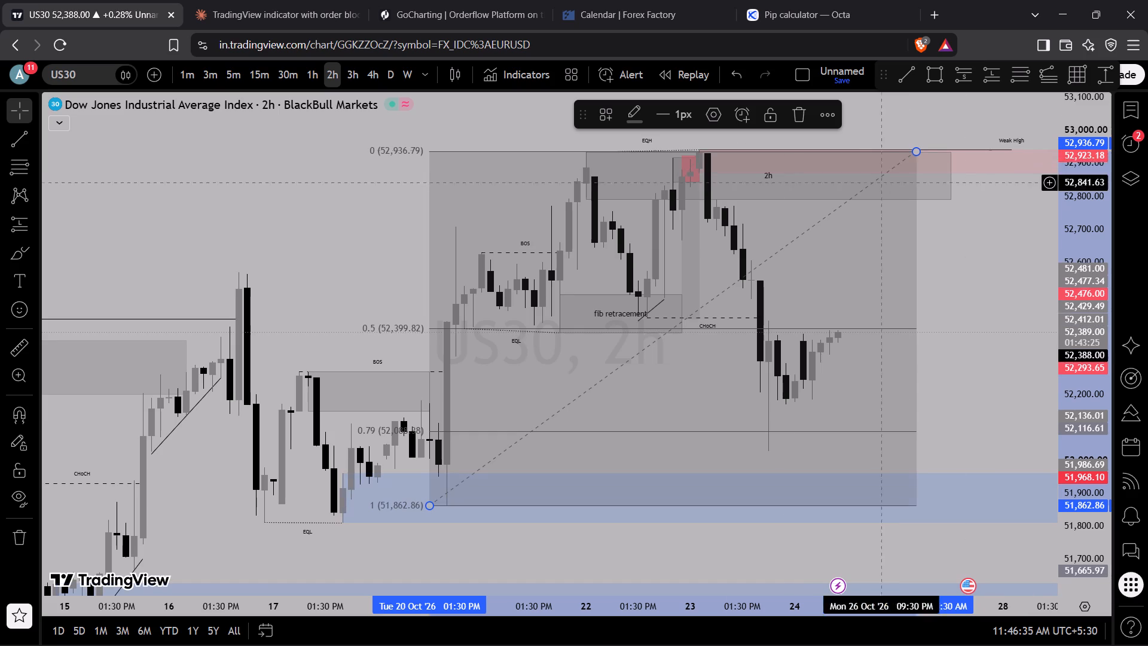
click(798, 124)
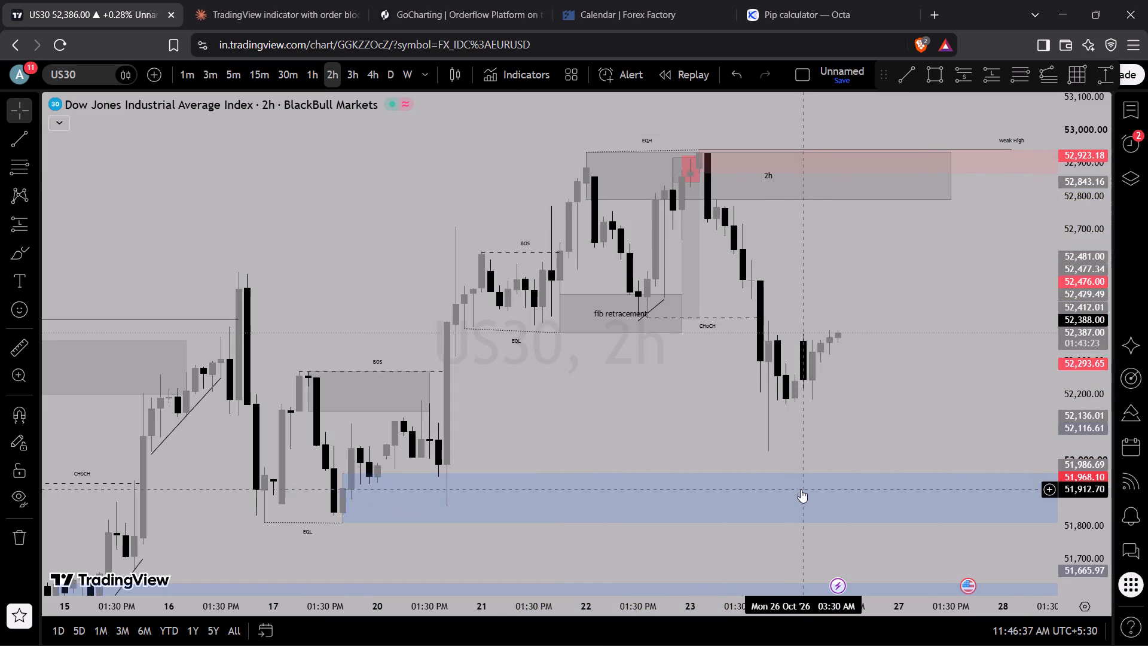
Examine the US30 2h candles between the fib retracement zone and the blue order blocks below.
scroll(801, 489, up, 3)
drag(852, 446, 1074, 431)
drag(1091, 484, 1120, 85)
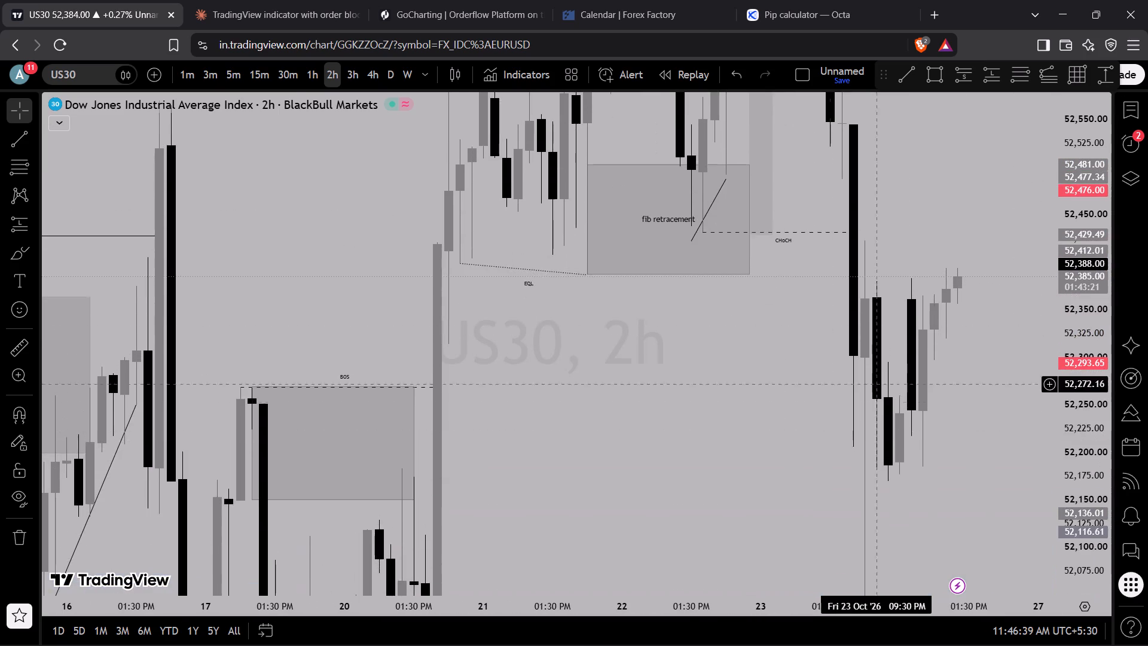
scroll(813, 397, up, 3)
drag(781, 429, 787, 209)
drag(1116, 196, 1089, 308)
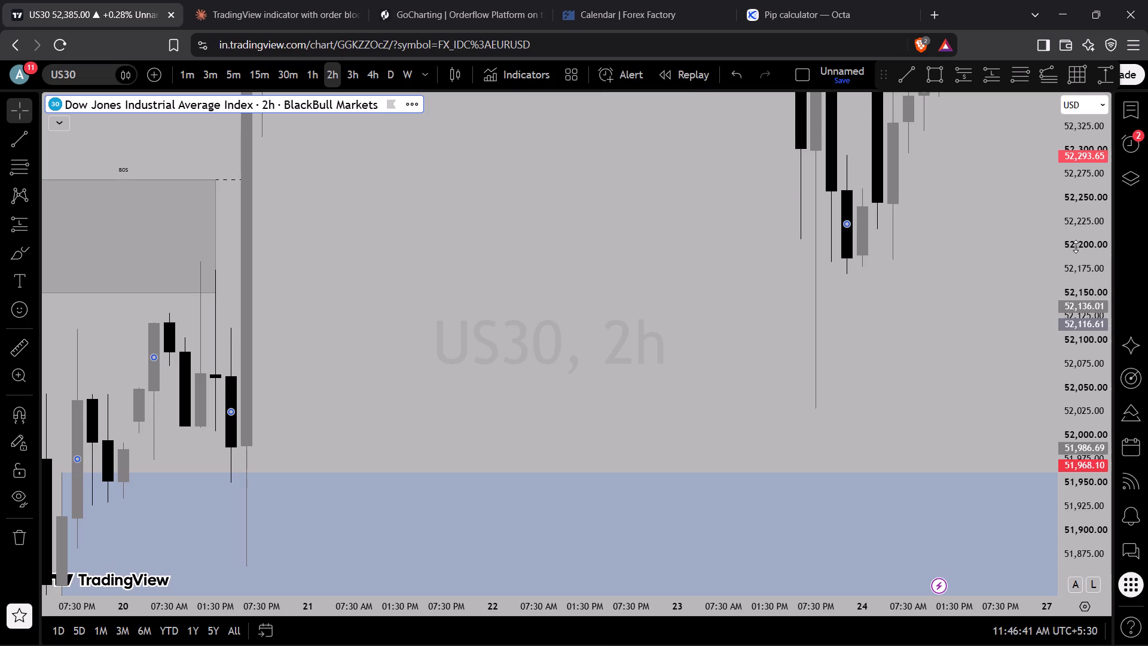
drag(1076, 246, 1032, 440)
drag(1077, 259, 1057, 467)
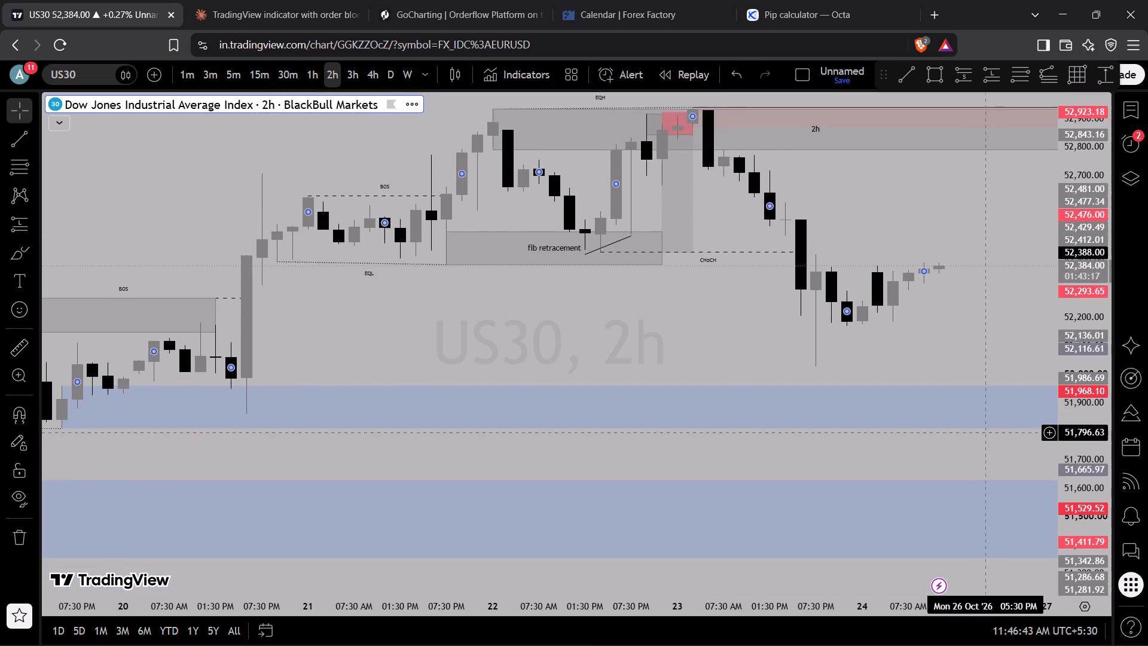
scroll(987, 432, down, 4)
click(469, 219)
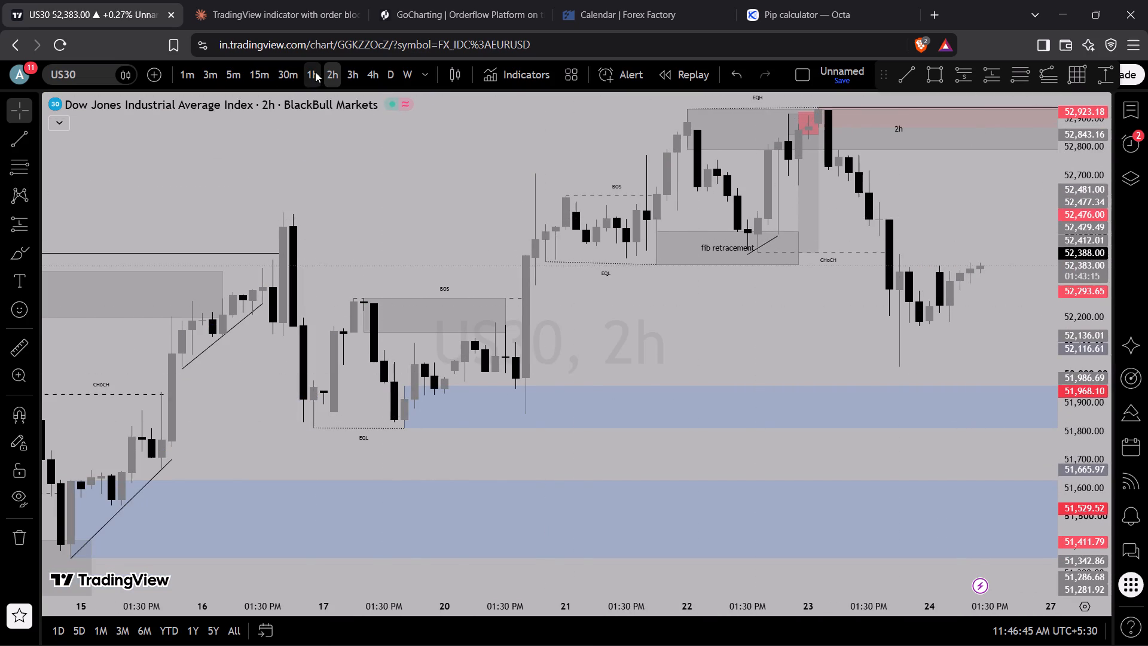
Switch US30 to the 1h timeframe and examine its structure labels, order blocks and recent candles below the 2h zone.
click(315, 72)
scroll(945, 349, down, 7)
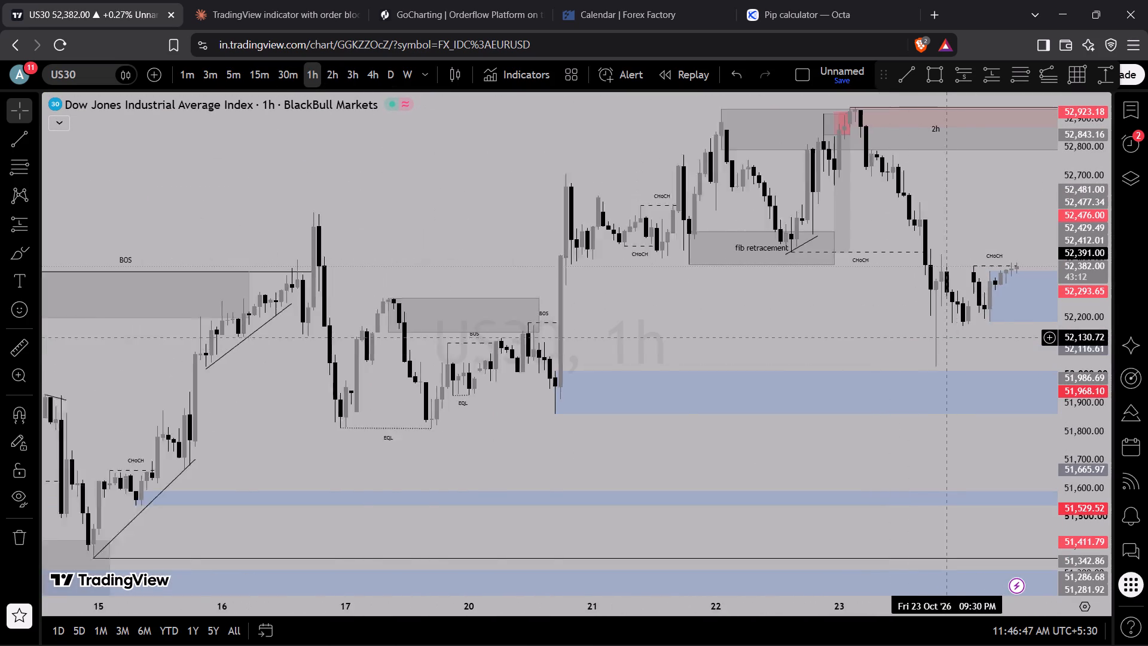
scroll(945, 337, down, 2)
drag(866, 344, 630, 344)
drag(1080, 404, 1109, 208)
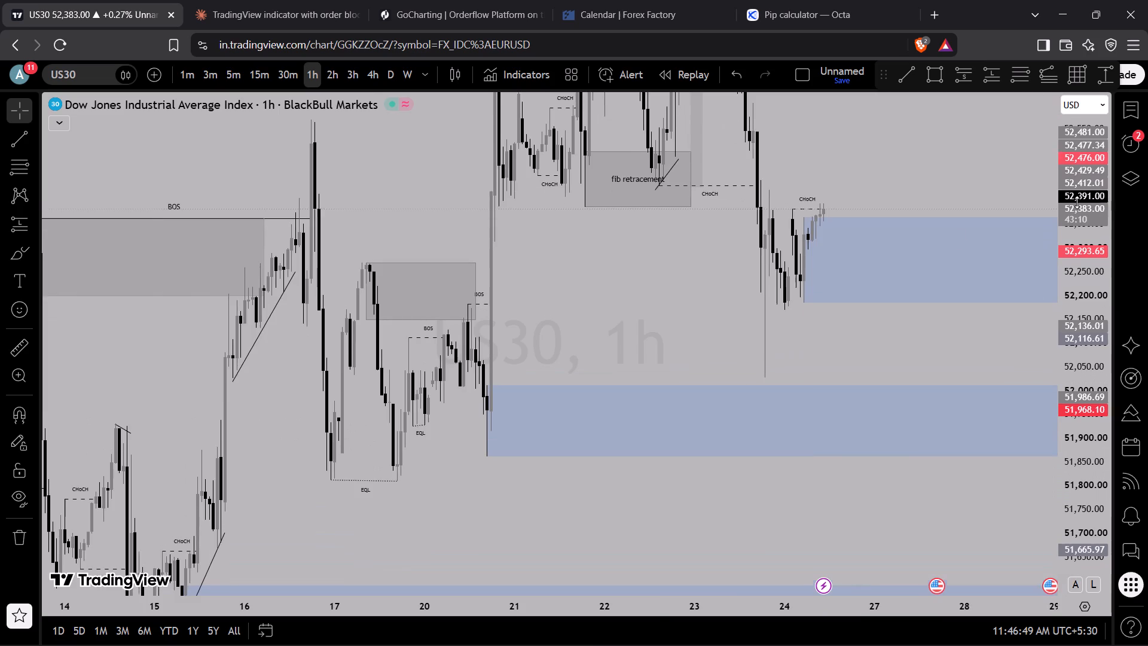
scroll(733, 293, up, 2)
drag(795, 404, 808, 452)
drag(696, 343, 720, 495)
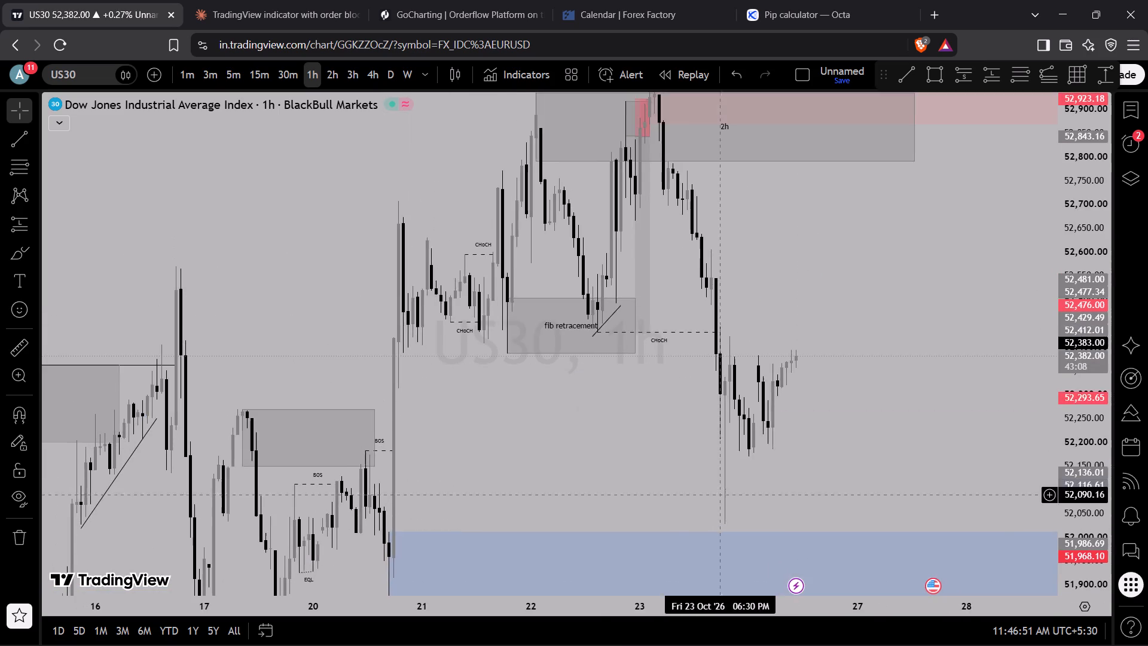
scroll(603, 438, up, 4)
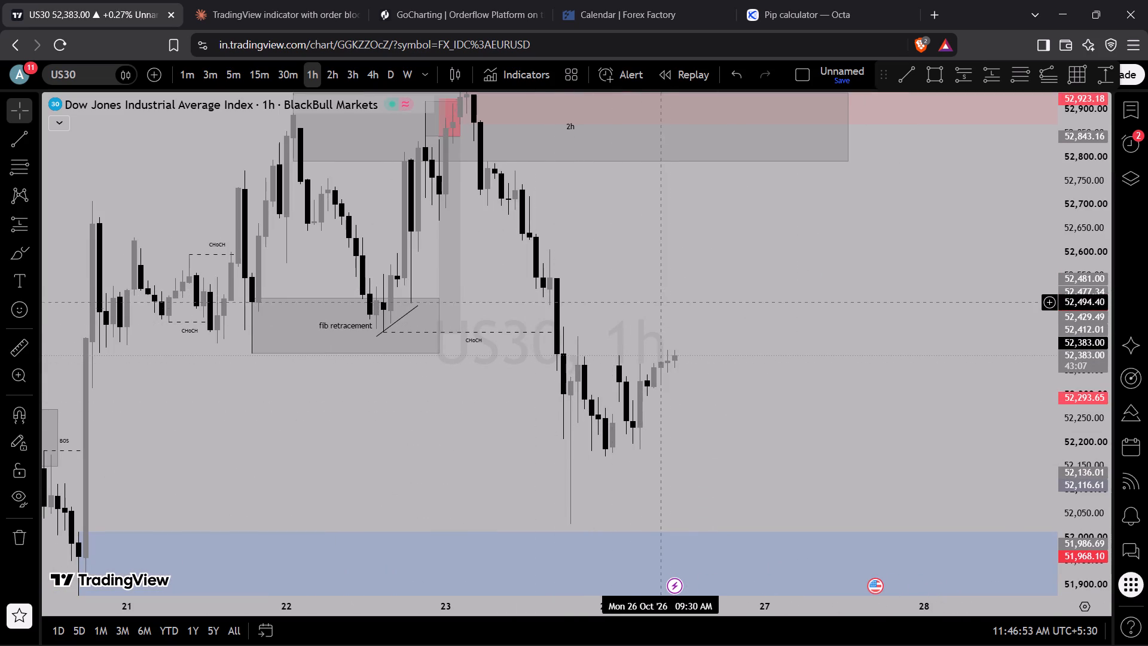
click(933, 70)
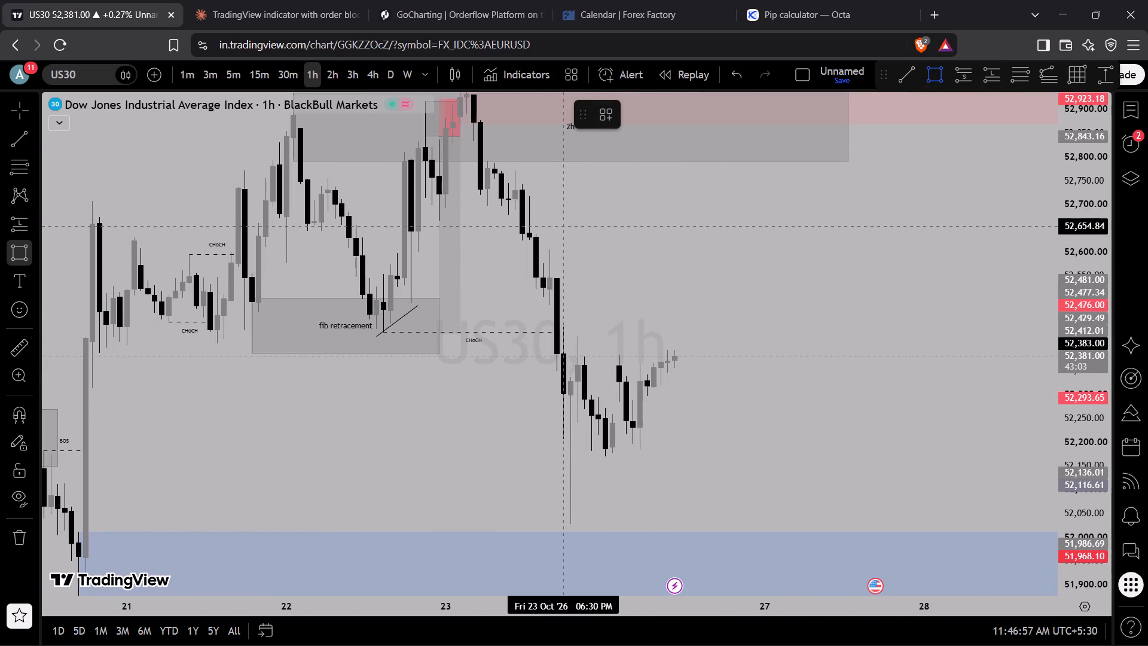
right_click(541, 251)
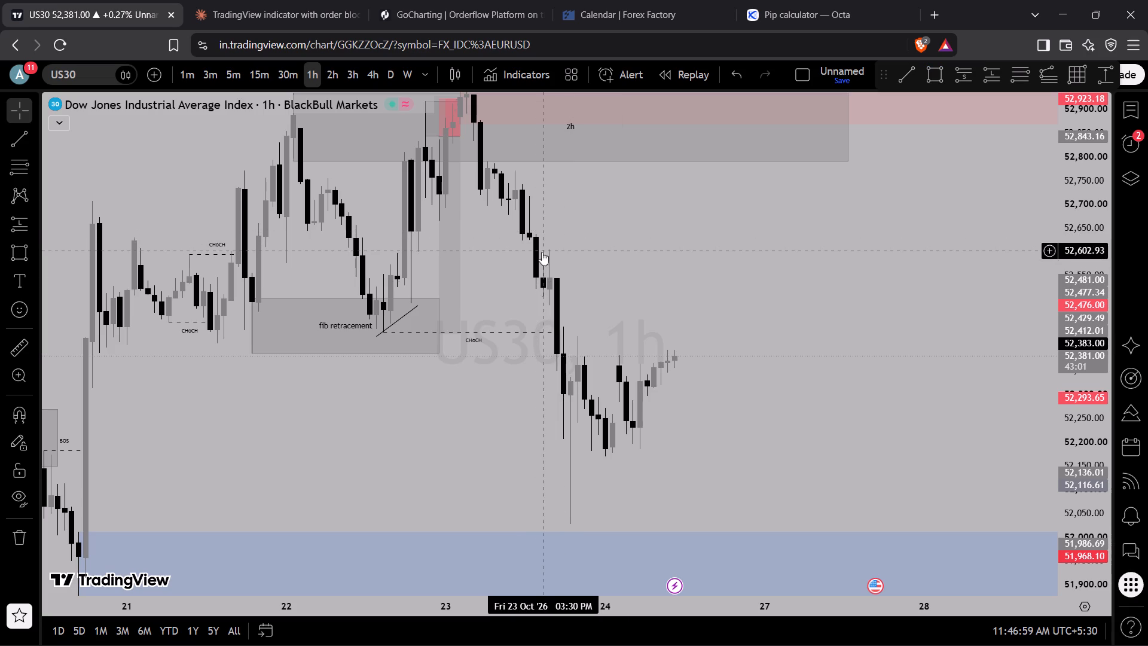
drag(506, 357, 637, 308)
drag(1085, 200, 1087, 413)
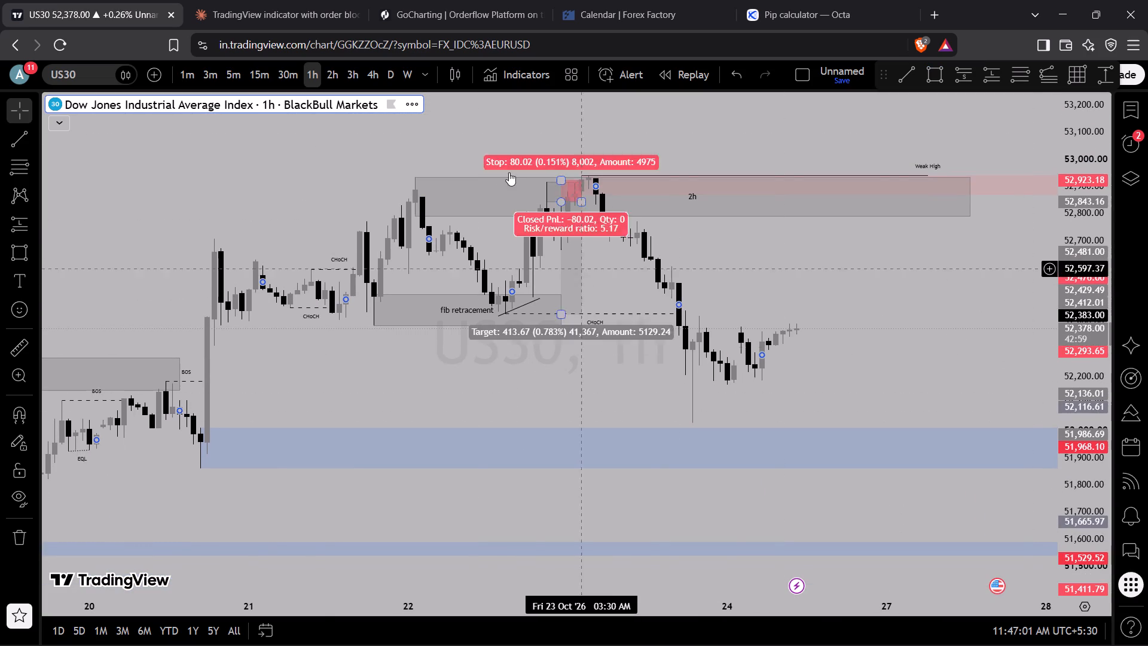
Return US30 to the 2h timeframe and view the recent candles below the 2h zone.
click(333, 73)
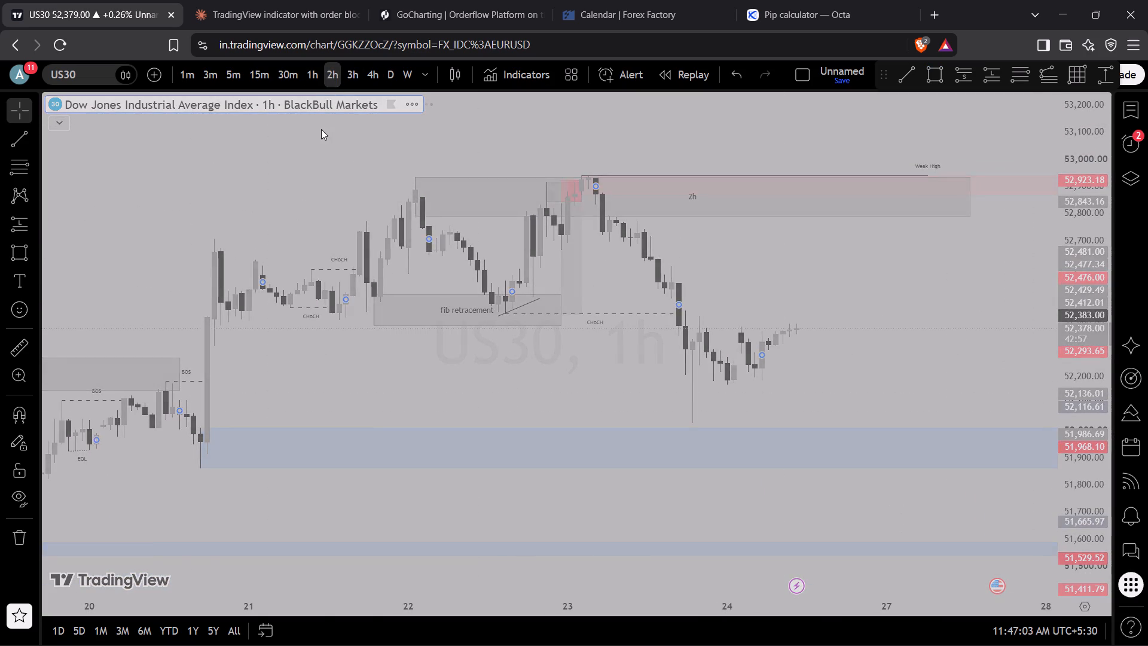
scroll(654, 472, up, 3)
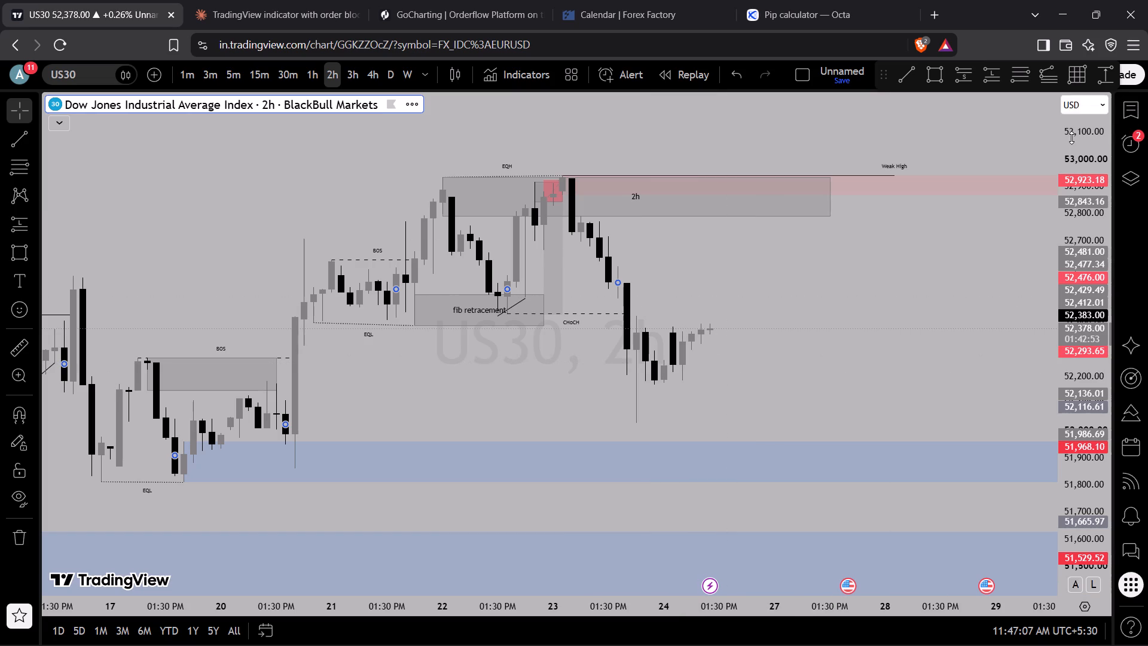
Switch the chart to NASDAQ from the watchlist and examine its 2h zones, structure labels and October decline.
click(1143, 105)
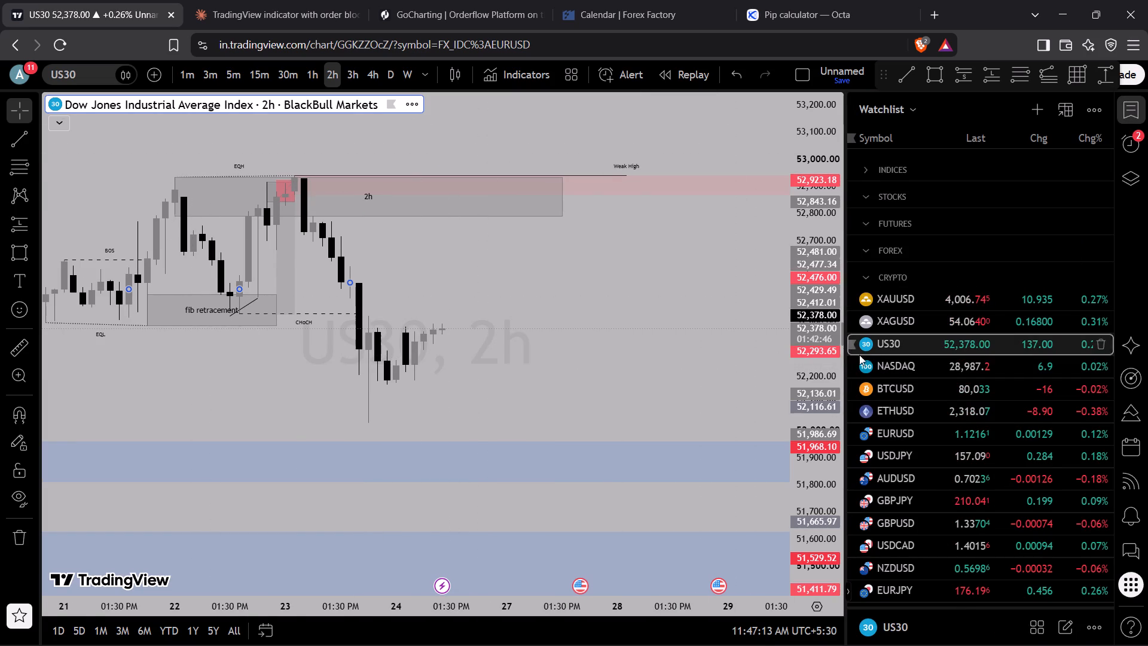
click(904, 363)
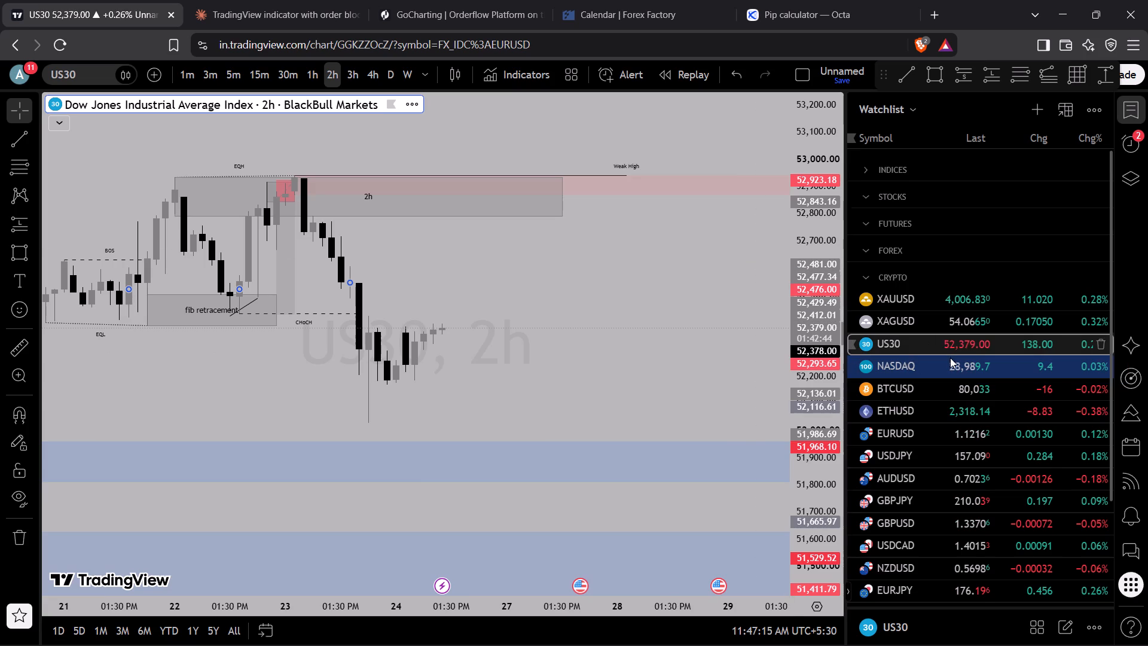
click(951, 365)
click(1128, 113)
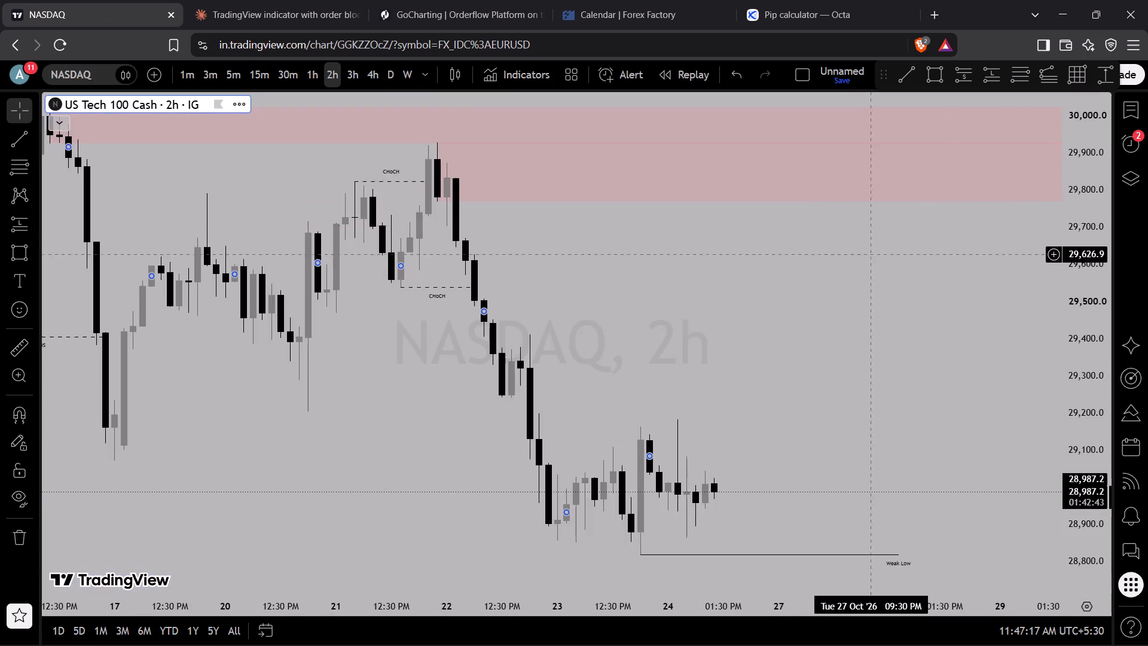
scroll(844, 257, down, 6)
drag(740, 444, 778, 267)
drag(1098, 214, 1064, 453)
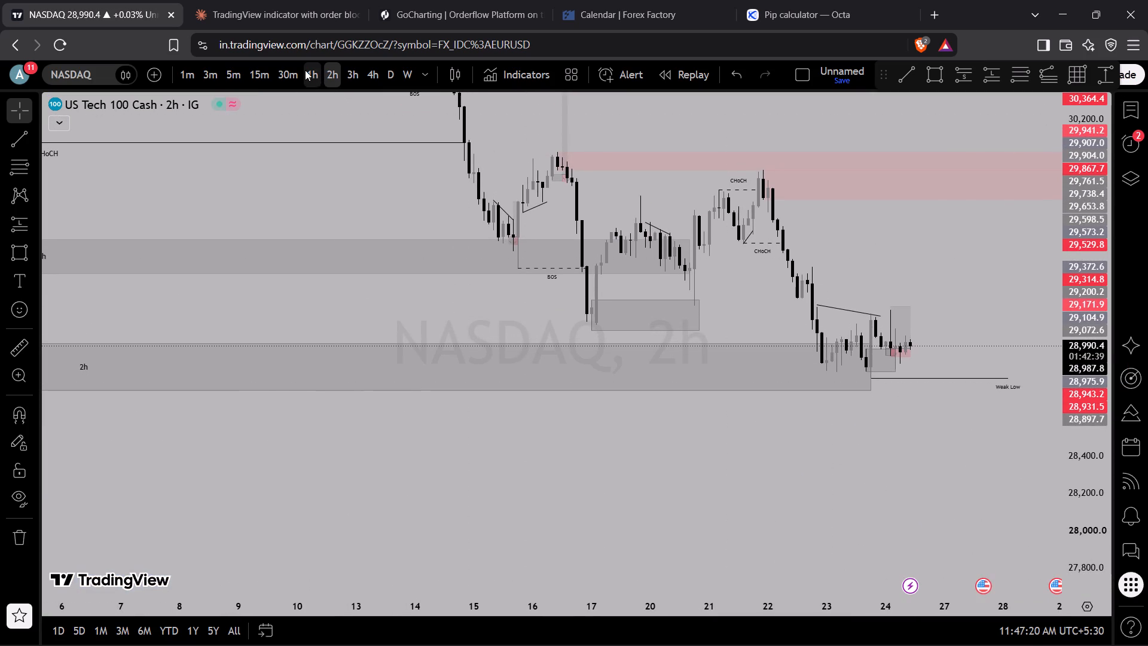
Switch NASDAQ to the 30m timeframe and examine the recent candles around the long position and blue order block.
click(288, 69)
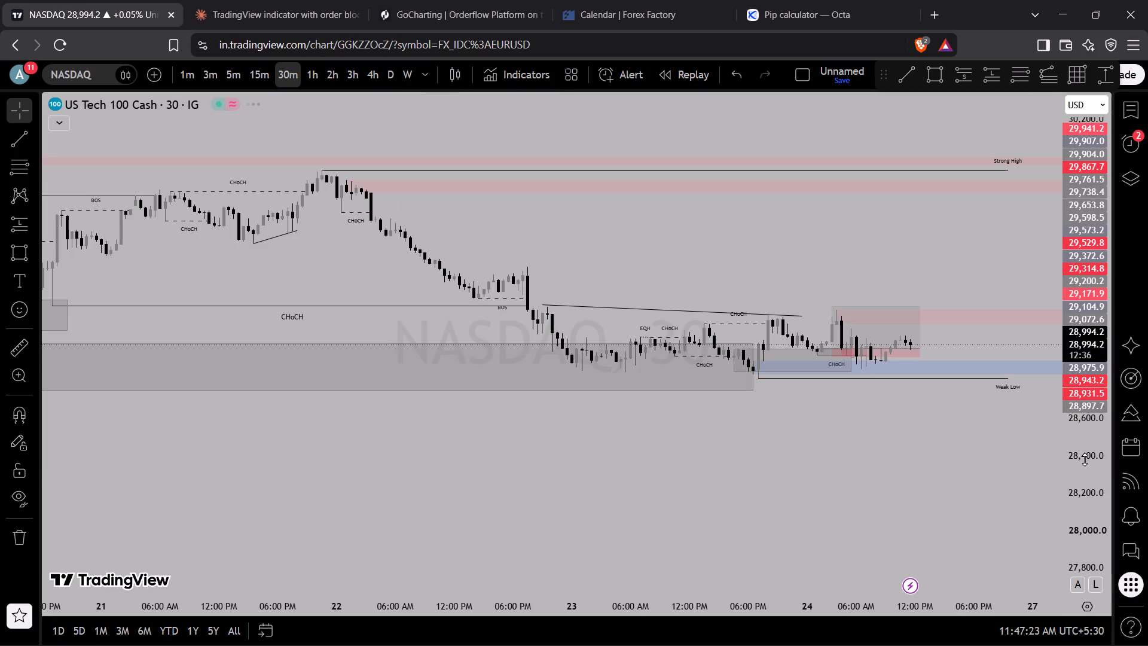
drag(1089, 525, 1110, 82)
drag(1095, 476, 1103, 234)
scroll(752, 354, up, 9)
drag(798, 356, 866, 383)
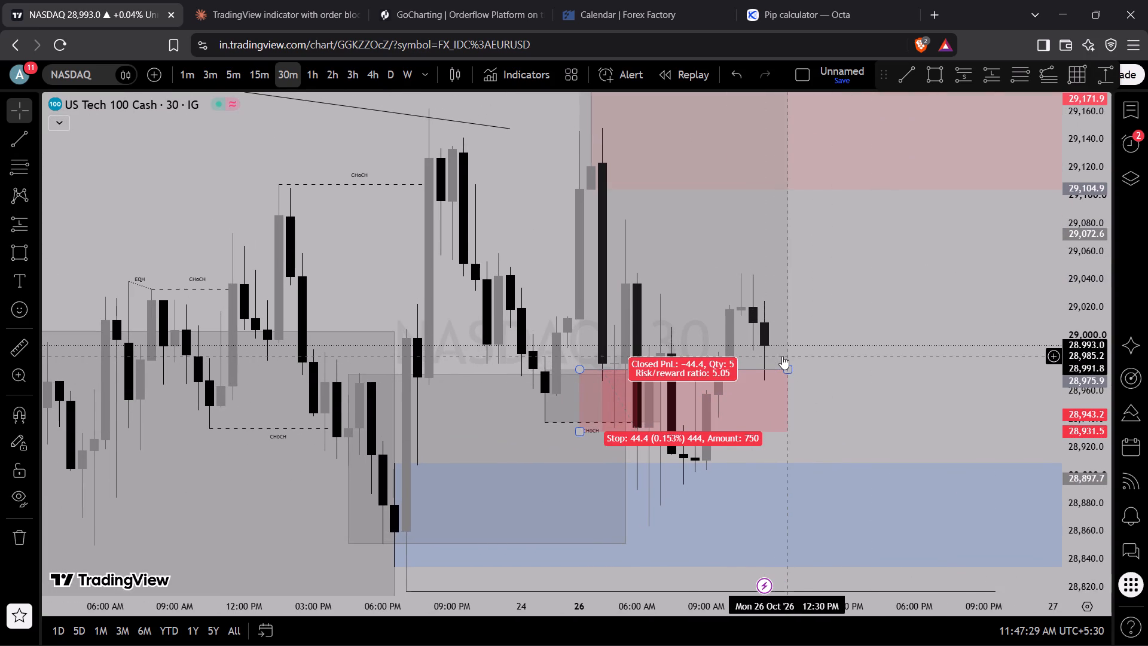
Switch NASDAQ to the 15m timeframe and delete the long position drawing over the 26 October candles.
click(261, 64)
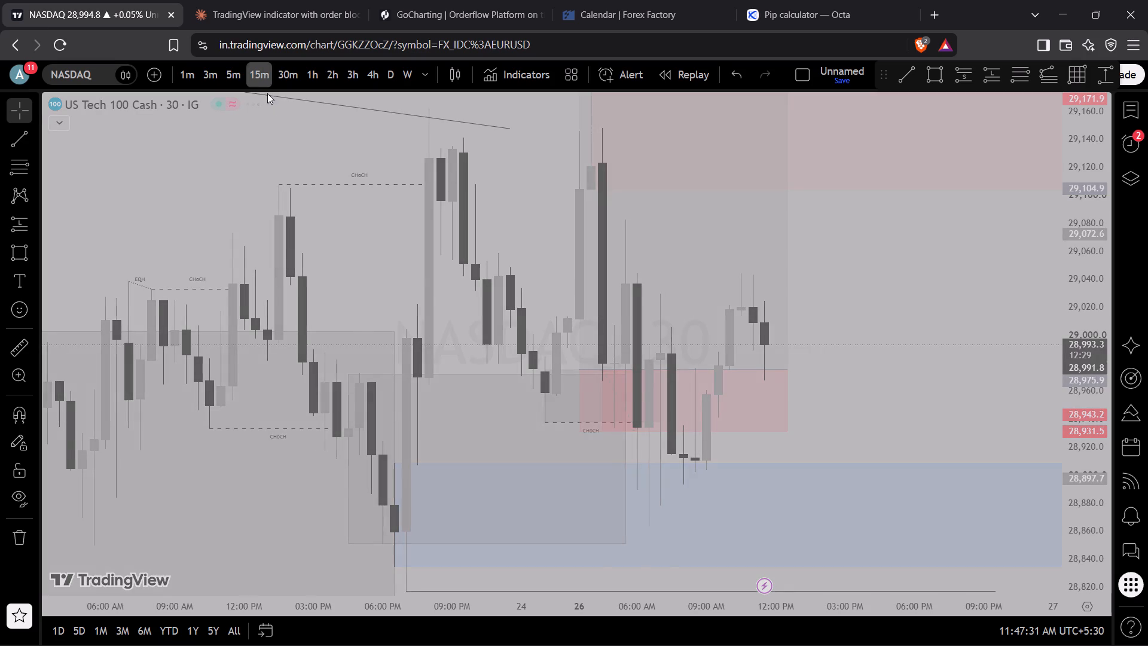
scroll(462, 300, down, 2)
click(380, 312)
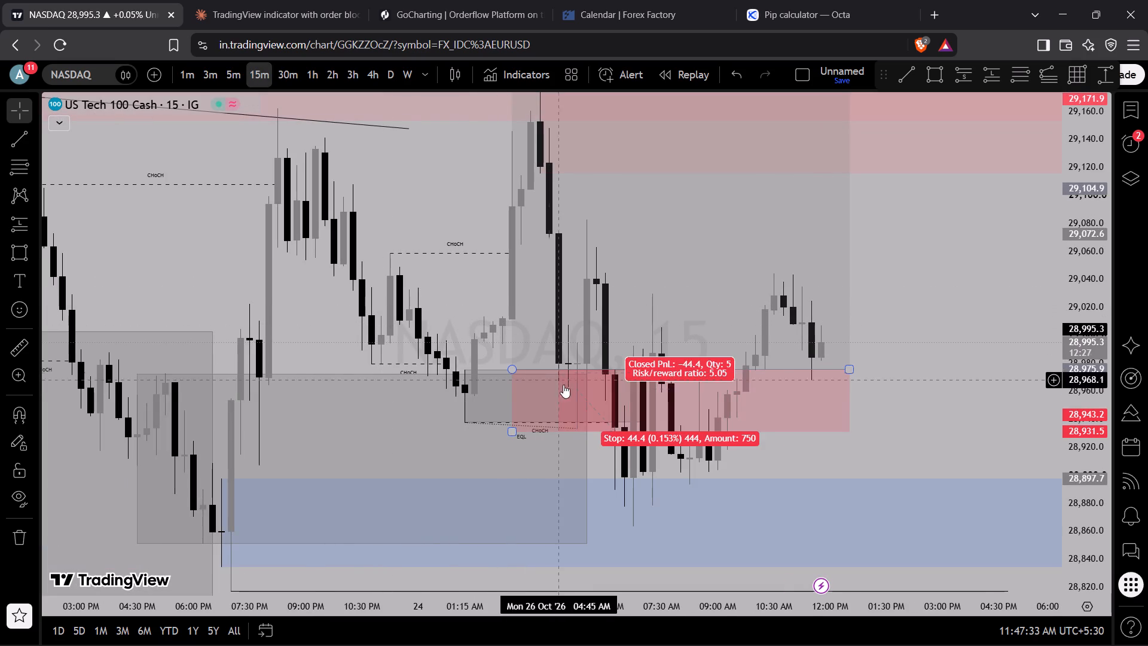
click(643, 409)
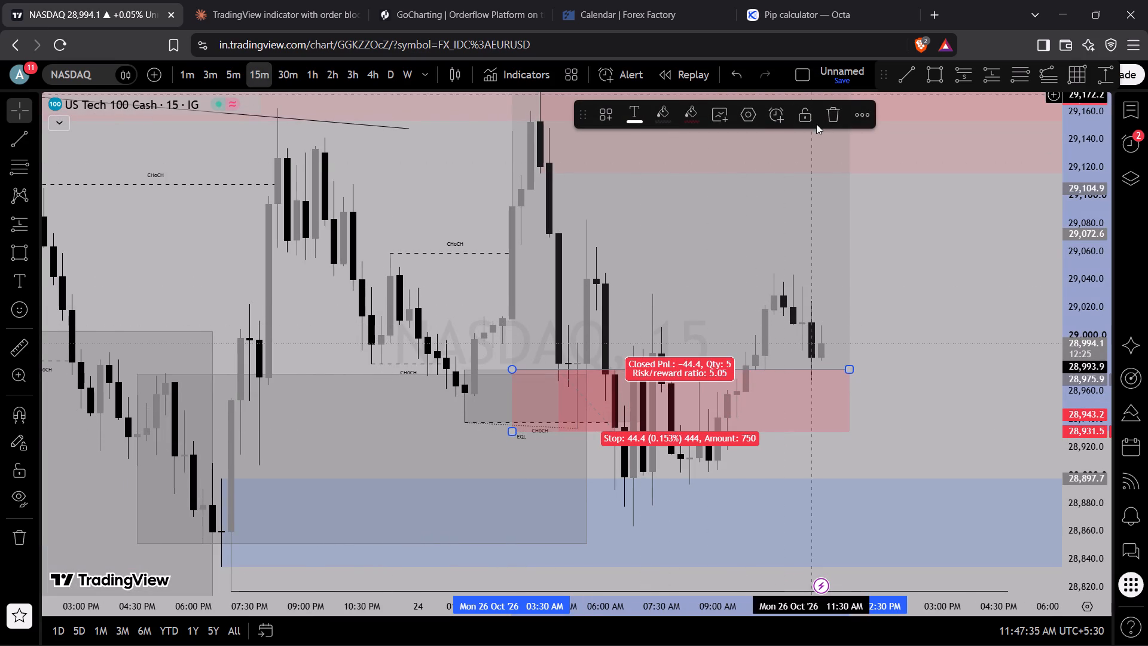
click(828, 110)
Examine the 15m NASDAQ candles and structure labels between the red order blocks and the blue order block.
drag(932, 242, 941, 252)
drag(828, 400, 932, 323)
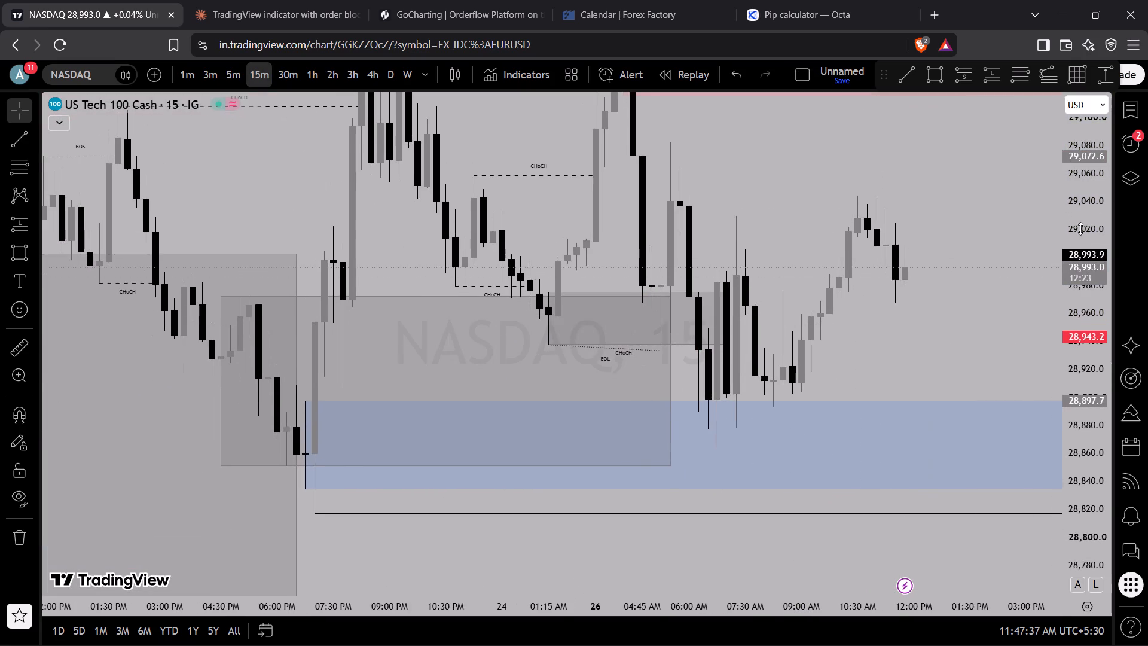
drag(1082, 226, 1116, 443)
scroll(909, 380, down, 8)
scroll(834, 352, down, 1)
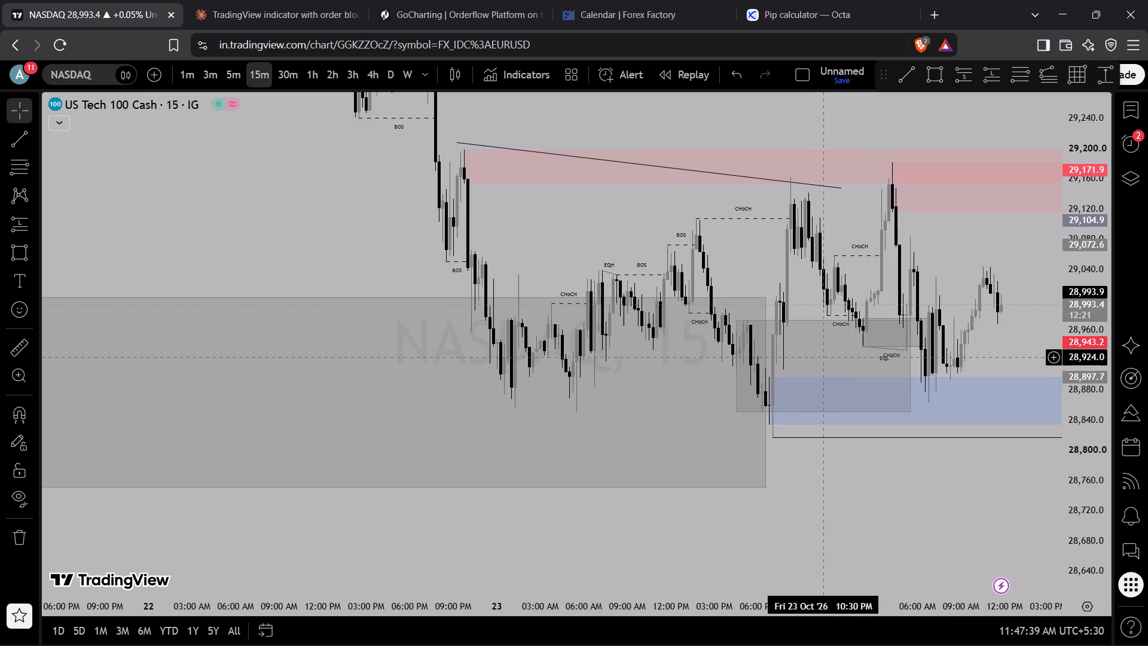
scroll(805, 356, up, 7)
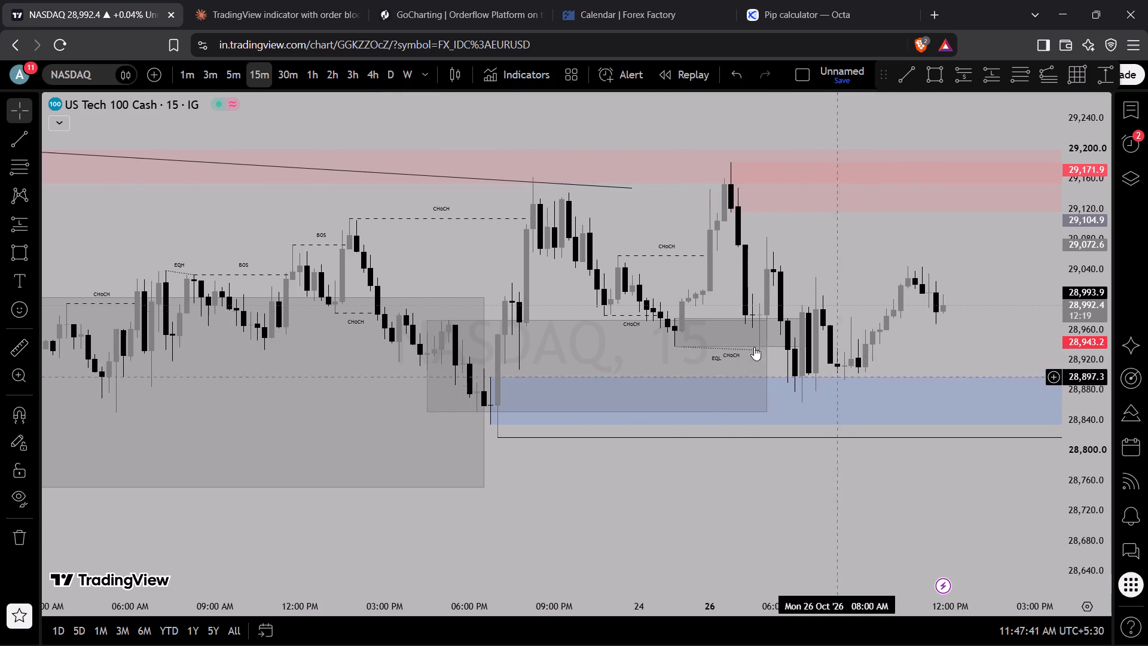
Return NASDAQ to the 30m timeframe and examine the decline from mid-October, its structure labels and marked zones.
click(283, 81)
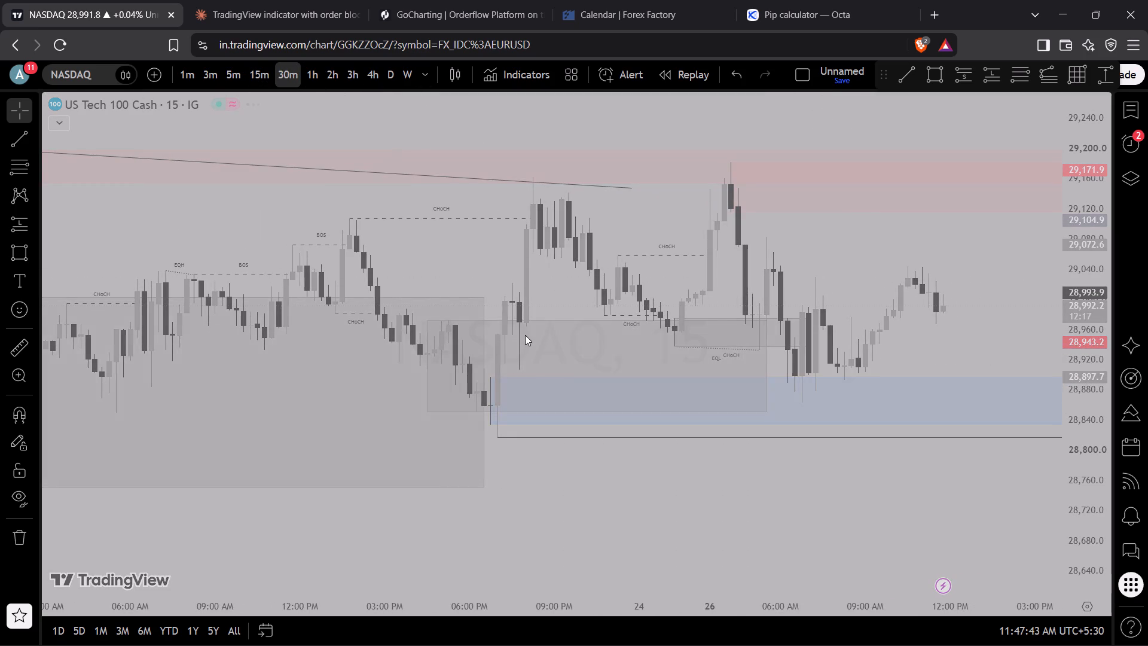
scroll(810, 379, down, 4)
drag(1076, 239, 1045, 362)
scroll(984, 353, down, 4)
drag(1054, 290, 877, 289)
drag(1082, 245, 1073, 387)
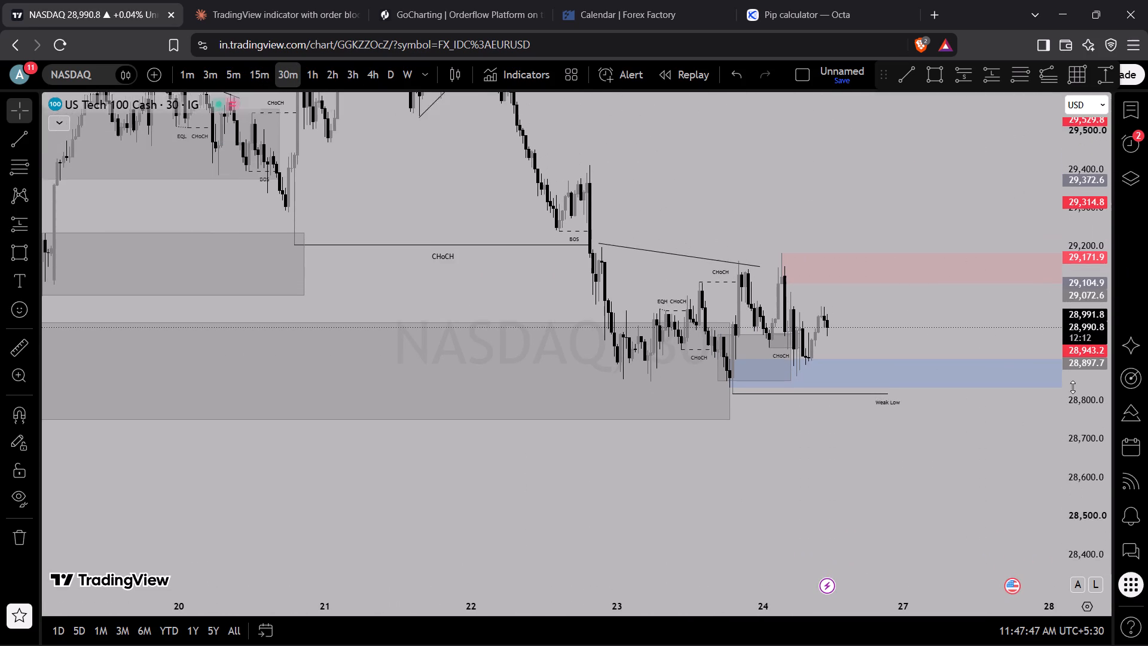
drag(1073, 387, 1059, 413)
scroll(986, 291, down, 4)
drag(957, 318, 936, 374)
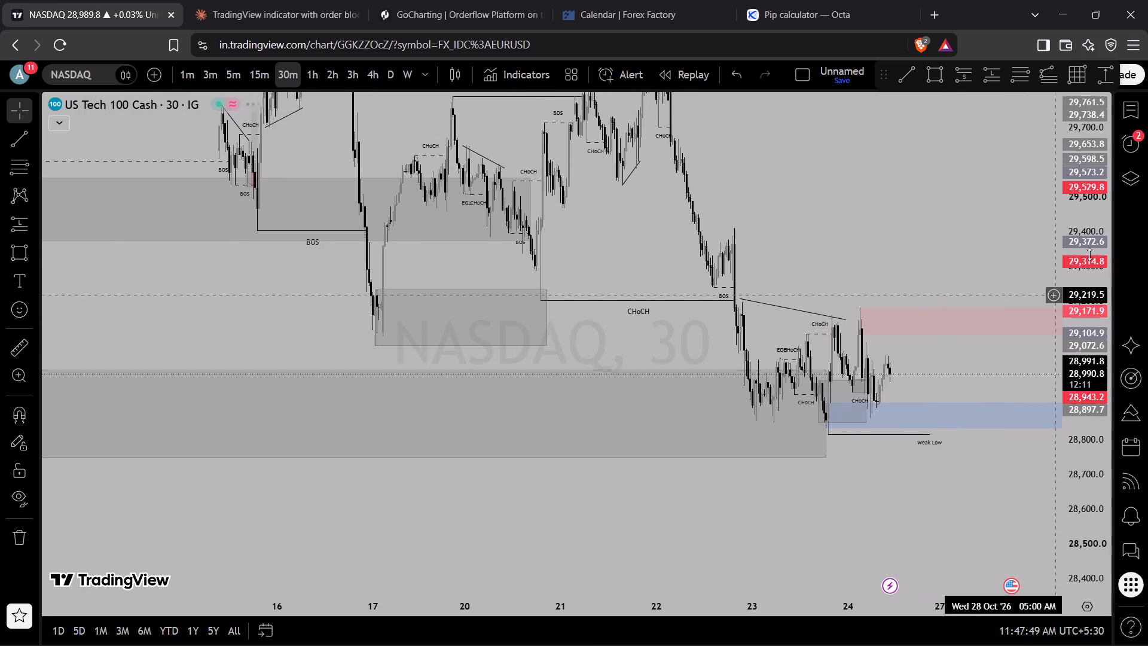
drag(1091, 252, 1074, 378)
scroll(859, 370, up, 3)
drag(711, 310, 891, 381)
scroll(841, 357, down, 2)
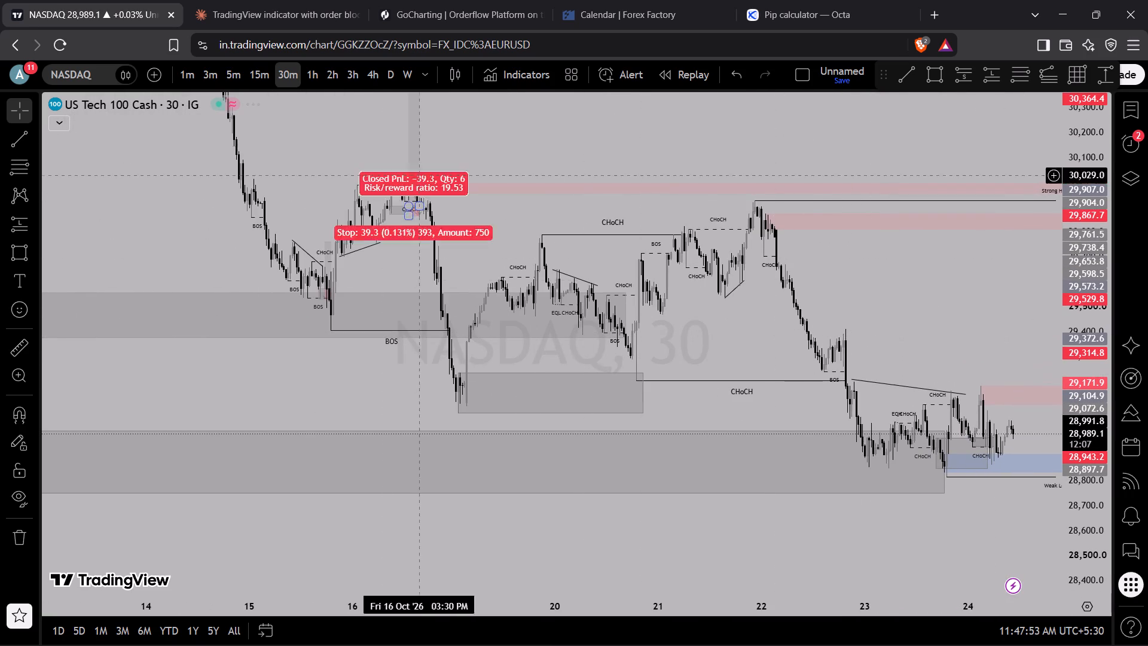
Switch NASDAQ to the 2h timeframe and examine the October decline through the 4h zone into the 2h zone.
click(336, 84)
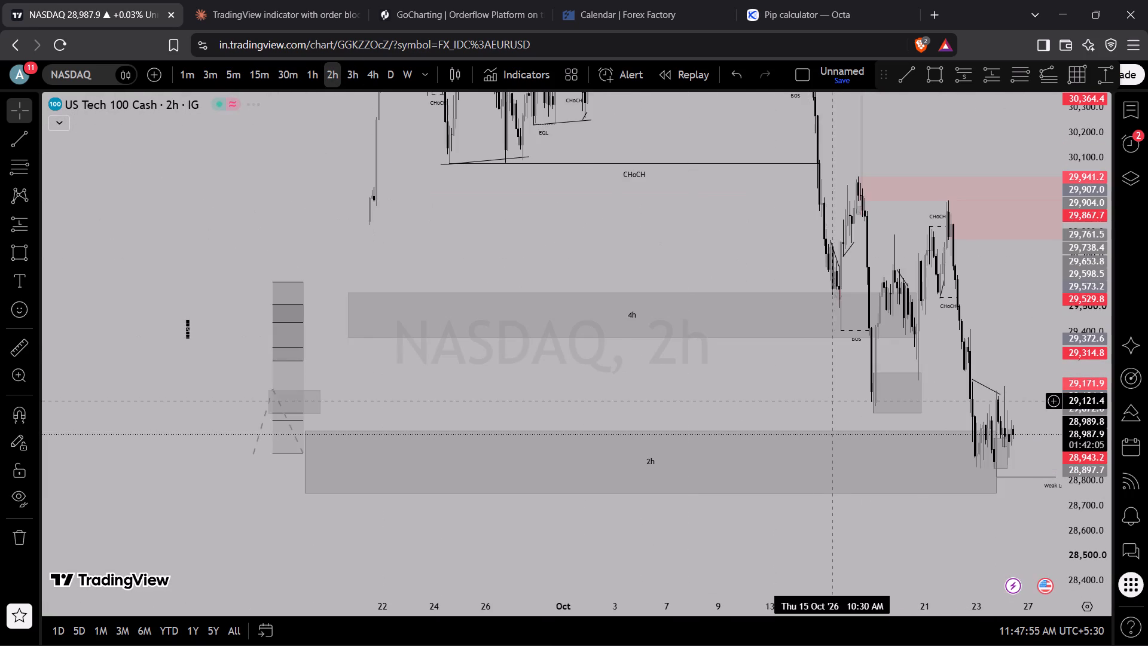
scroll(833, 401, up, 12)
scroll(833, 401, down, 10)
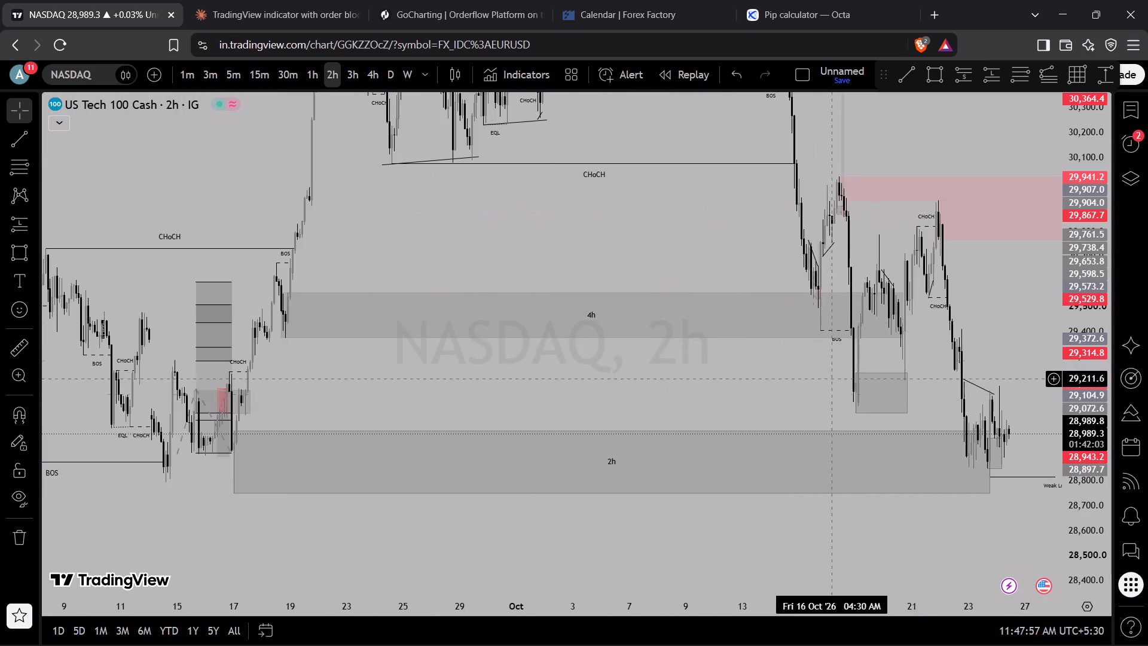
drag(1070, 279, 1090, 399)
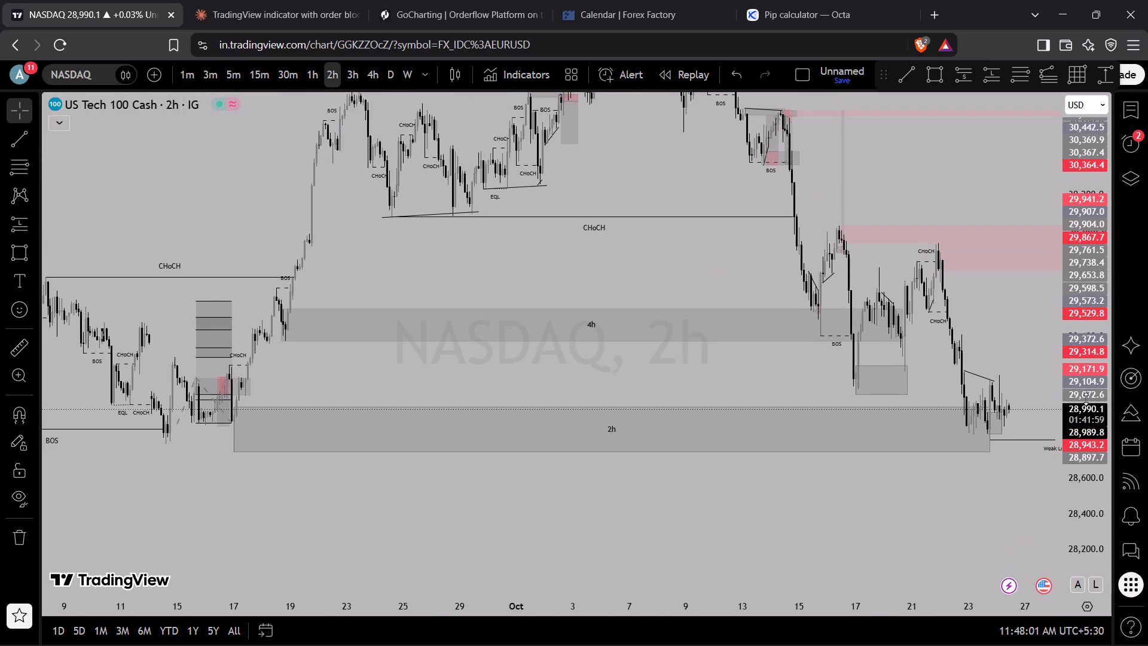
scroll(963, 358, up, 1)
scroll(831, 431, up, 4)
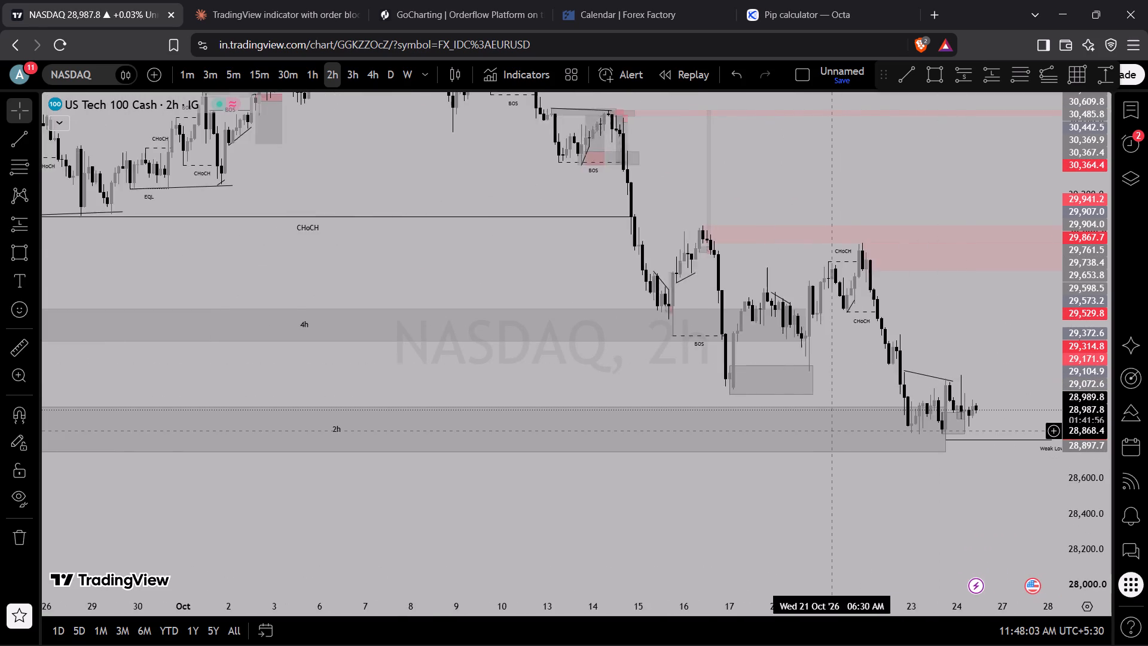
scroll(831, 431, up, 3)
drag(1091, 516, 1147, 211)
scroll(941, 432, up, 3)
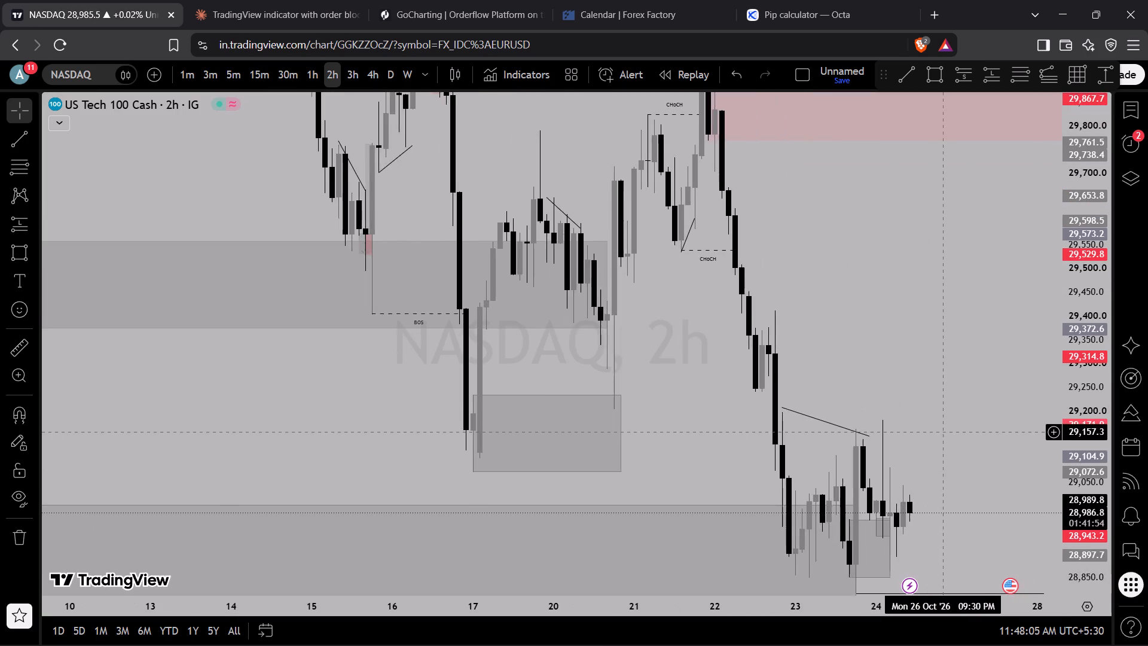
drag(948, 437, 934, 208)
drag(1101, 214, 1071, 387)
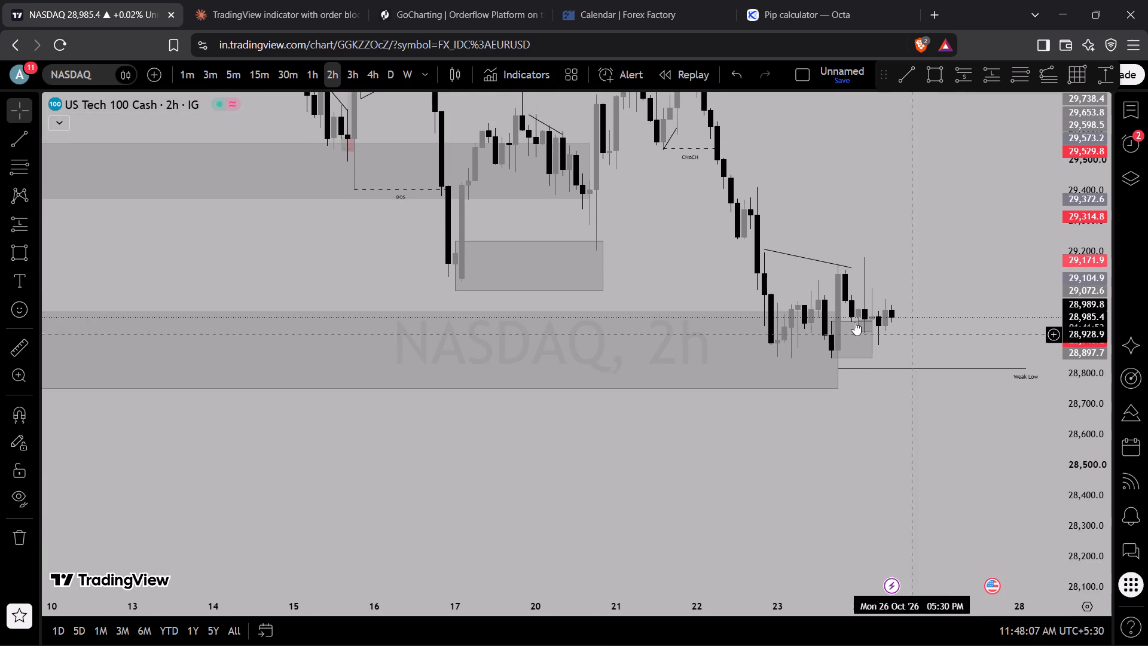
Examine the mid-September origin of the 2h zone around the fib retracement, and return to the latest candles.
scroll(814, 323, down, 7)
drag(477, 474, 755, 501)
drag(493, 449, 709, 483)
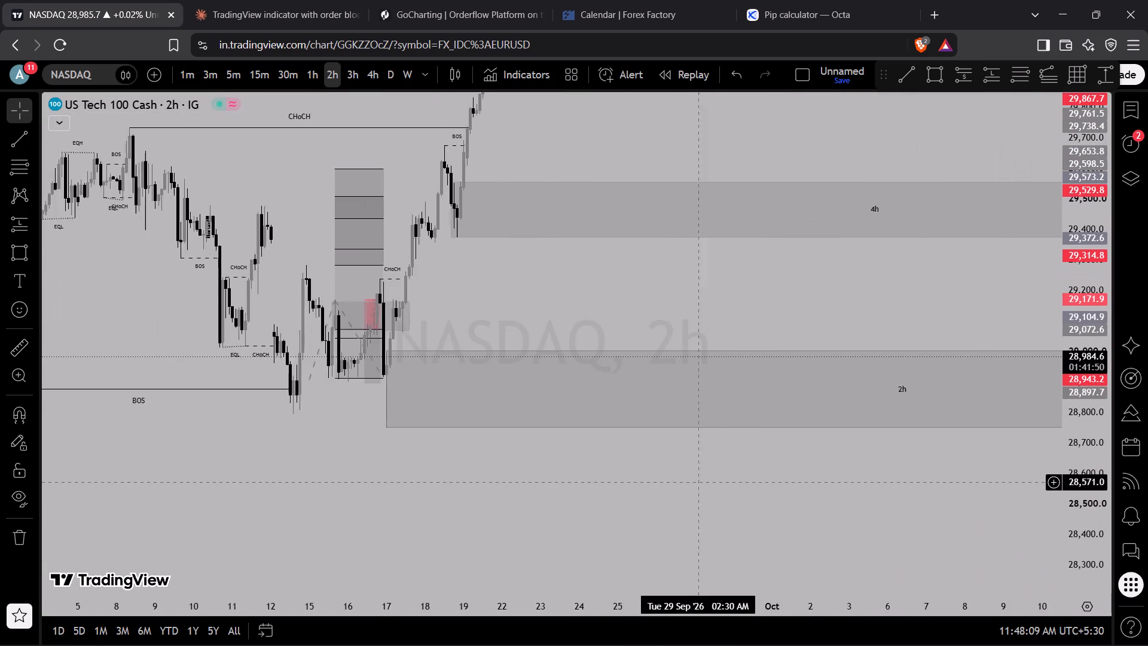
drag(709, 483, 774, 483)
scroll(337, 413, up, 4)
drag(317, 343, 540, 343)
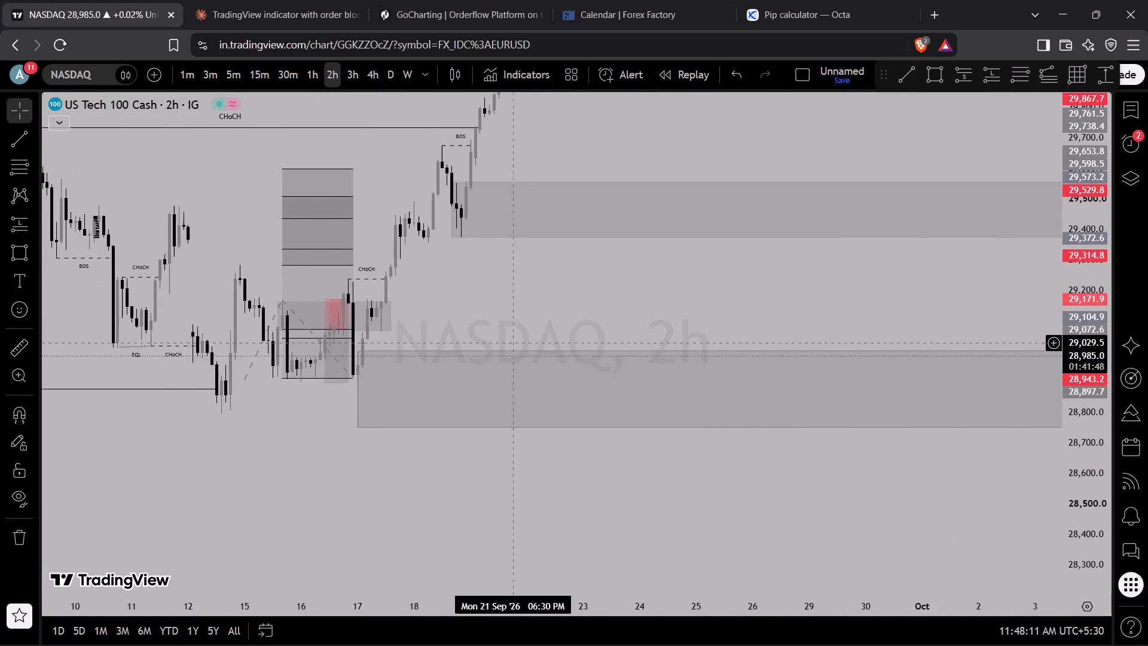
drag(540, 343, 570, 347)
scroll(170, 380, up, 2)
scroll(168, 380, down, 9)
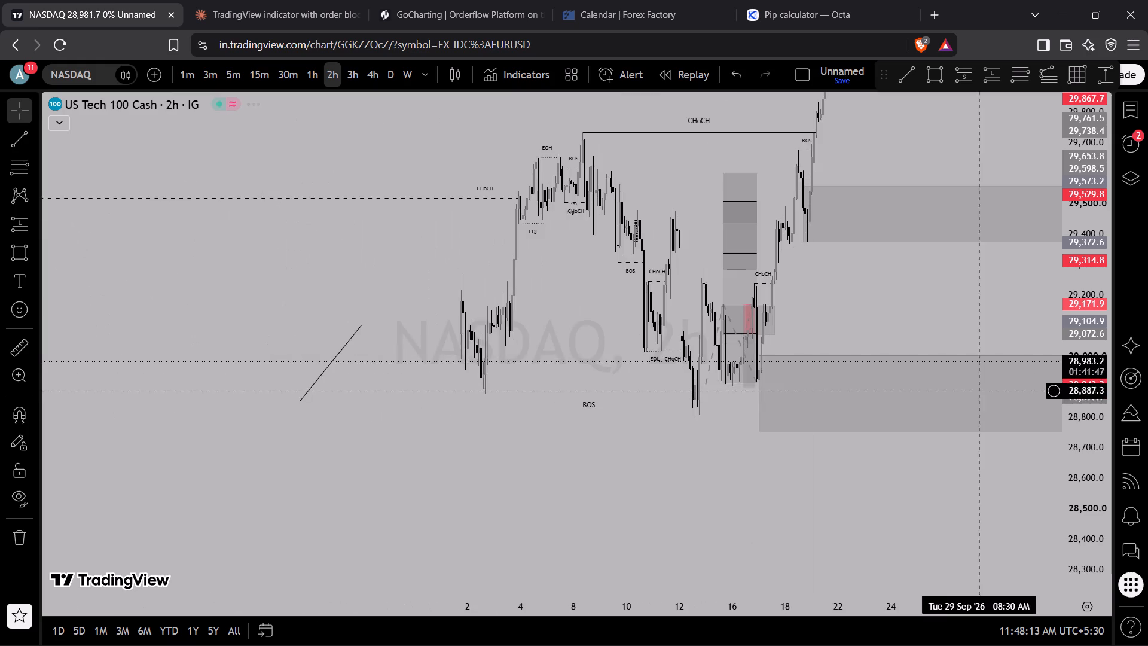
drag(971, 281, 276, 338)
scroll(781, 383, up, 8)
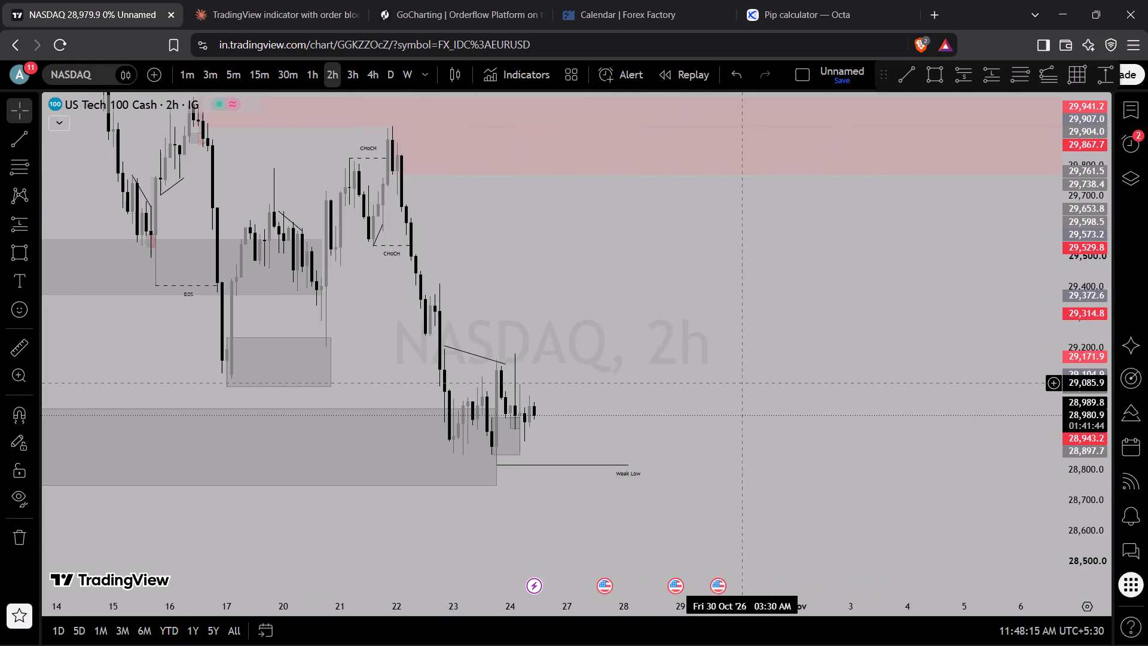
Compare the latest NASDAQ candles inside the 2h zone on the 30m, 1h and 2h timeframes.
click(291, 65)
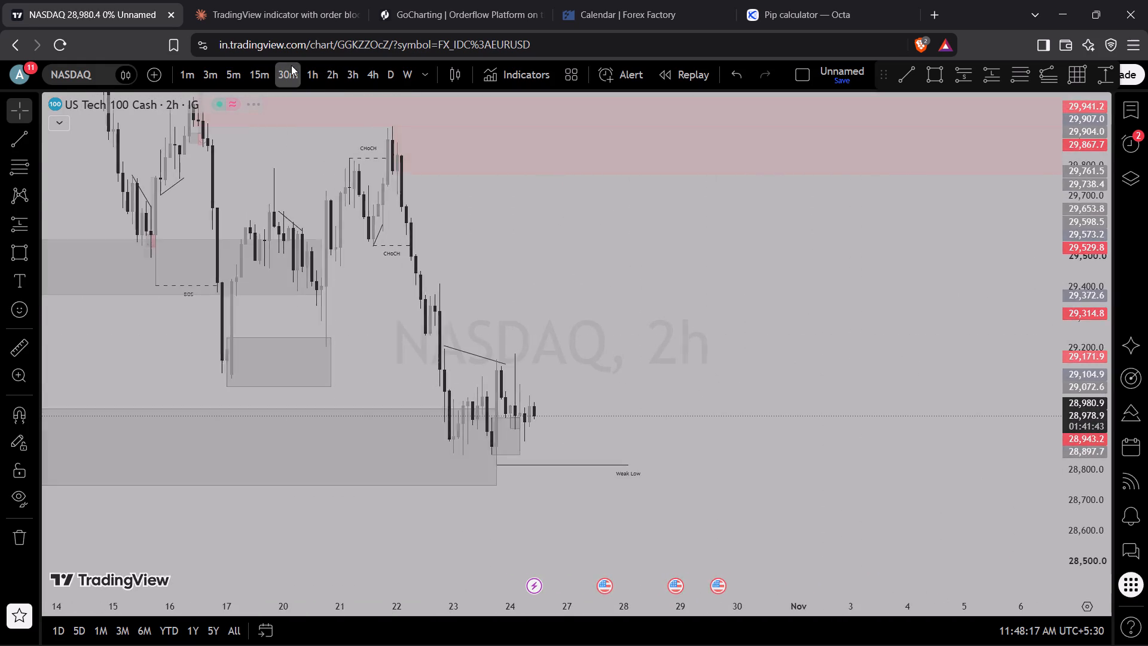
scroll(545, 361, down, 1)
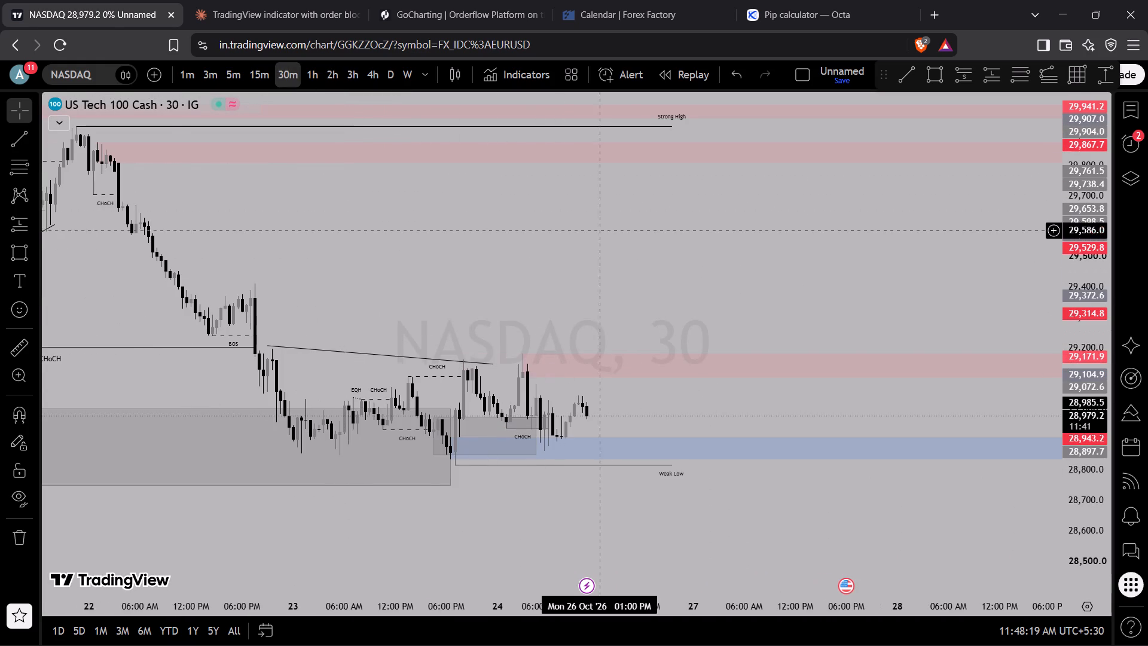
scroll(588, 232, down, 1)
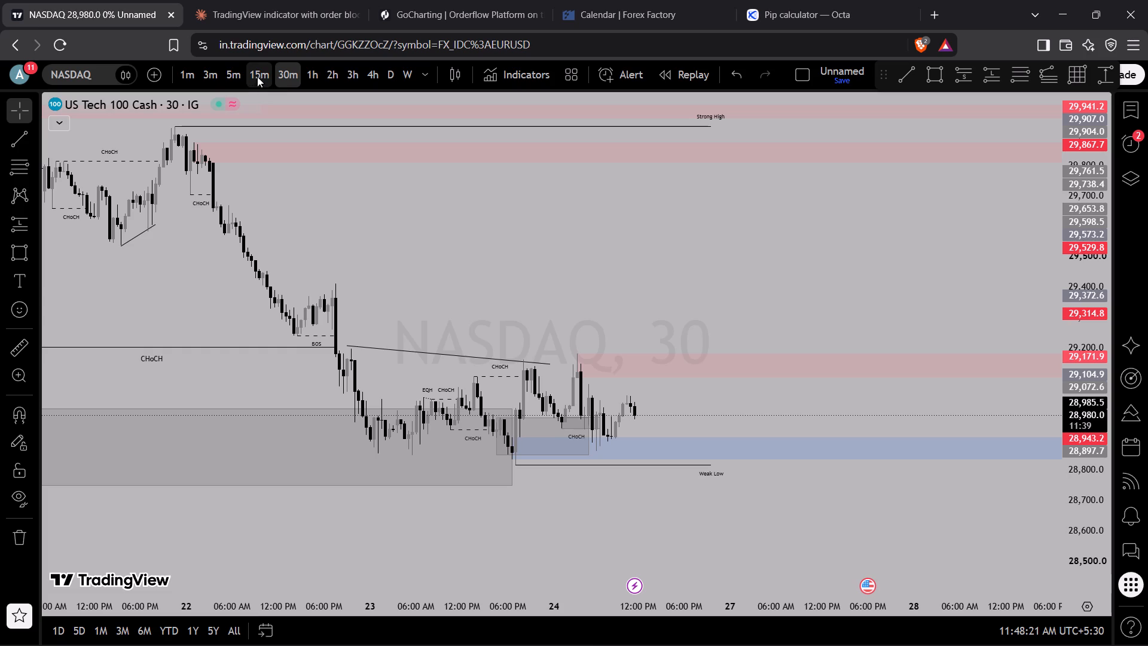
click(306, 69)
scroll(558, 335, up, 3)
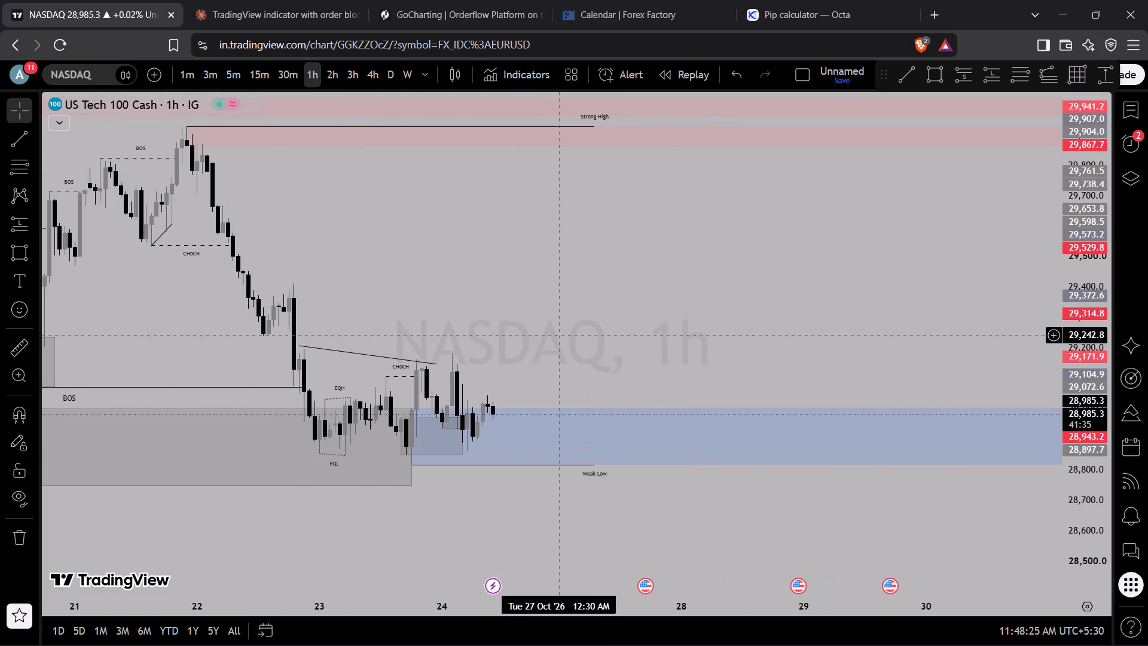
click(332, 77)
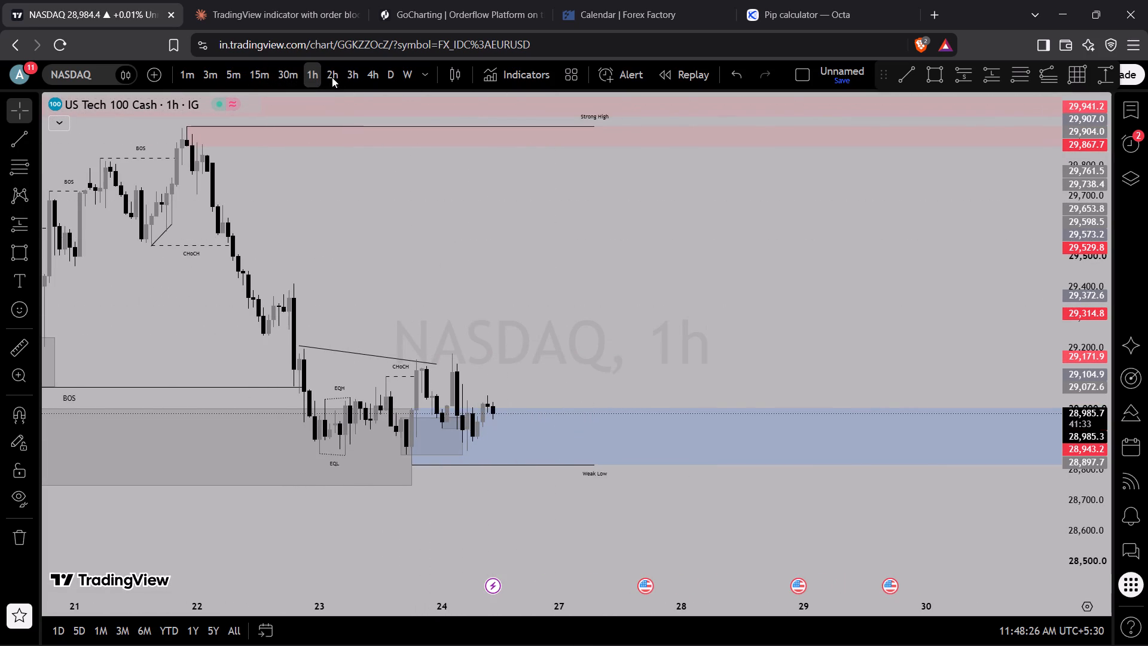
scroll(590, 423, up, 3)
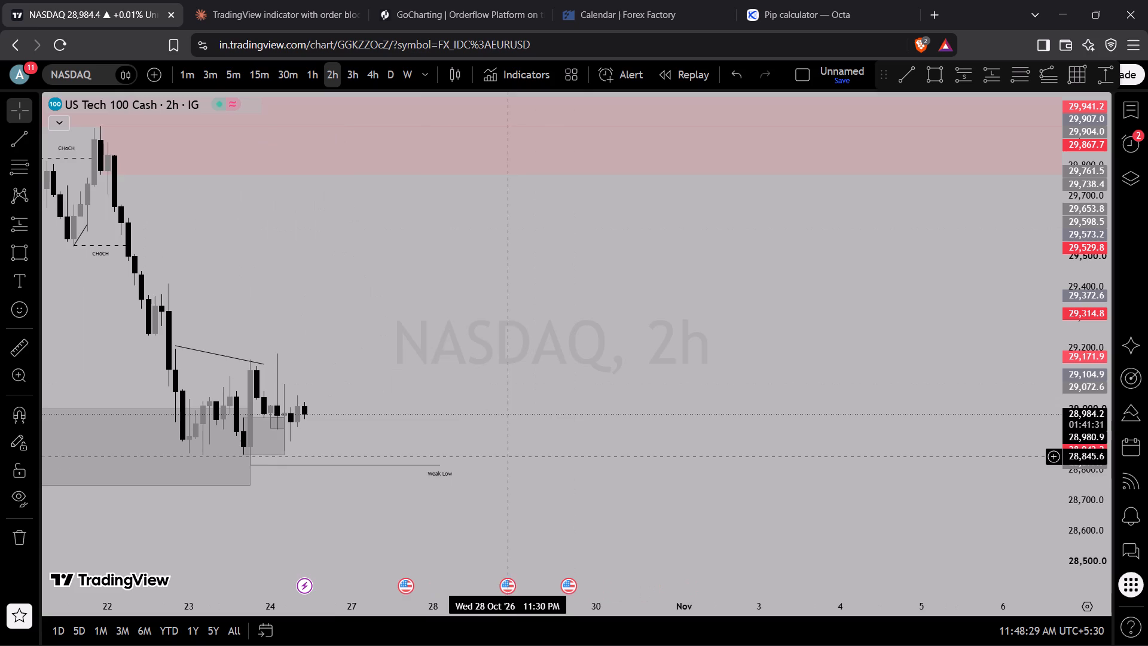
drag(402, 447, 585, 446)
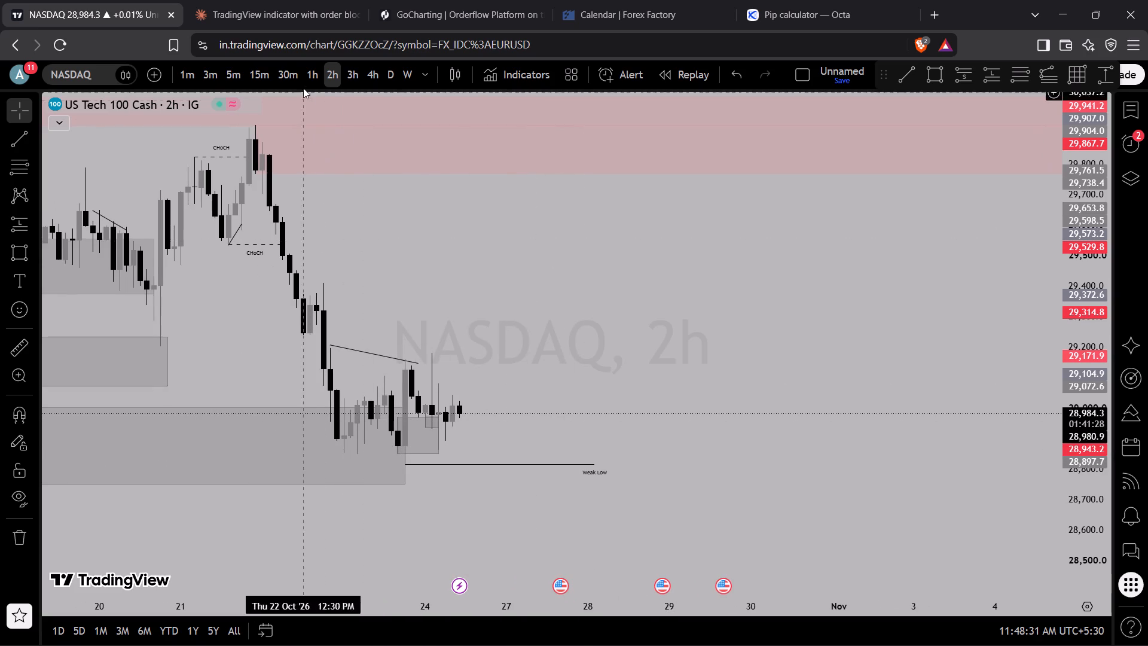
Switch NASDAQ to the 30m timeframe and examine the candles between the red and blue order blocks.
click(295, 68)
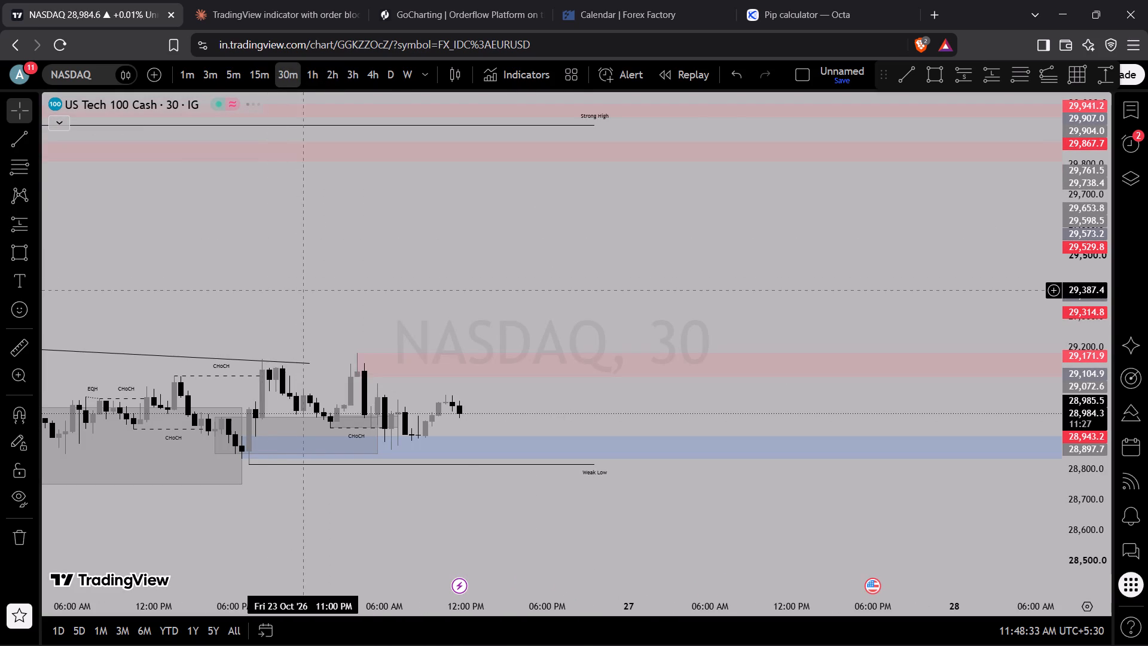
scroll(307, 292, down, 3)
drag(1078, 453, 1147, 0)
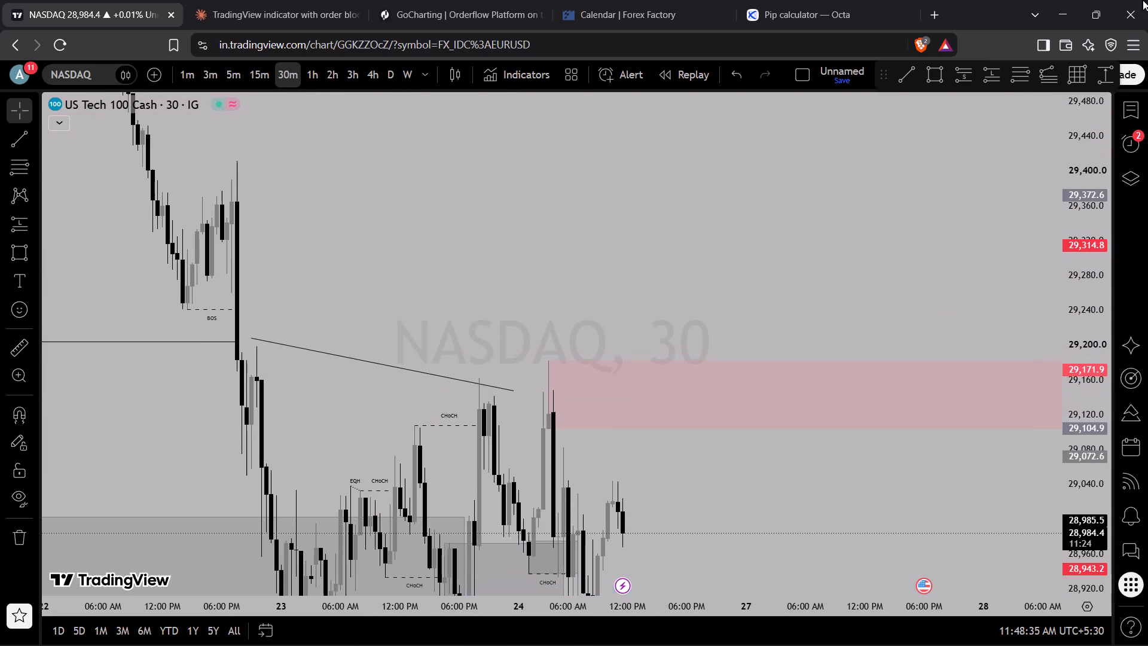
drag(868, 502, 936, 284)
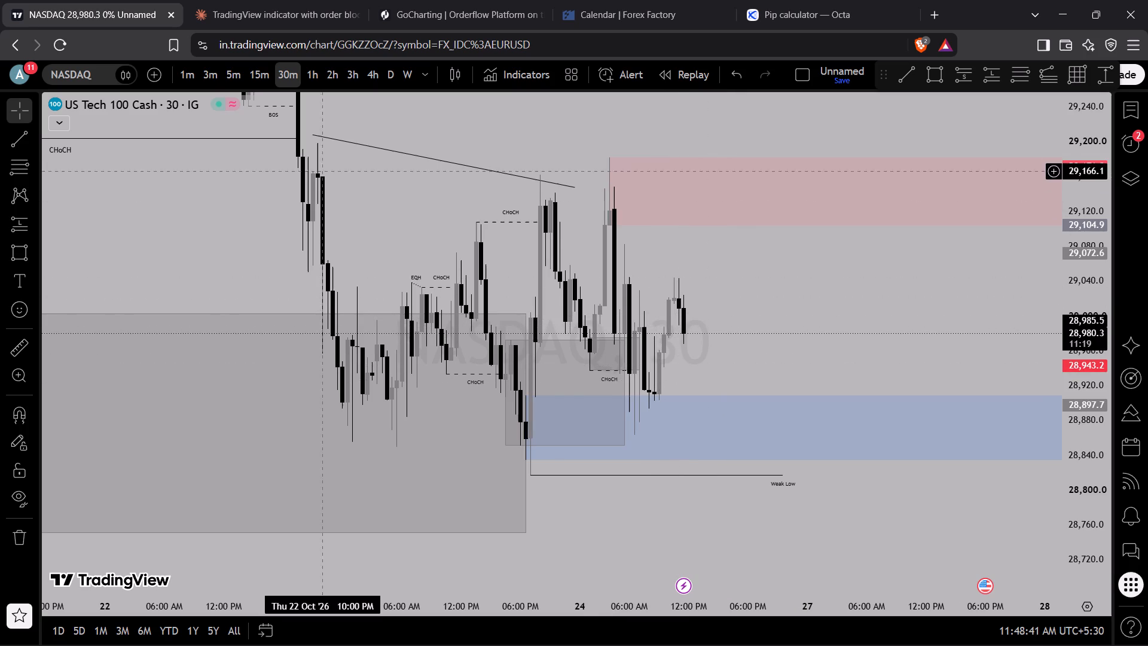
Switch NASDAQ to the 15m timeframe and examine the latest candles and structure labels above the blue order block.
click(265, 76)
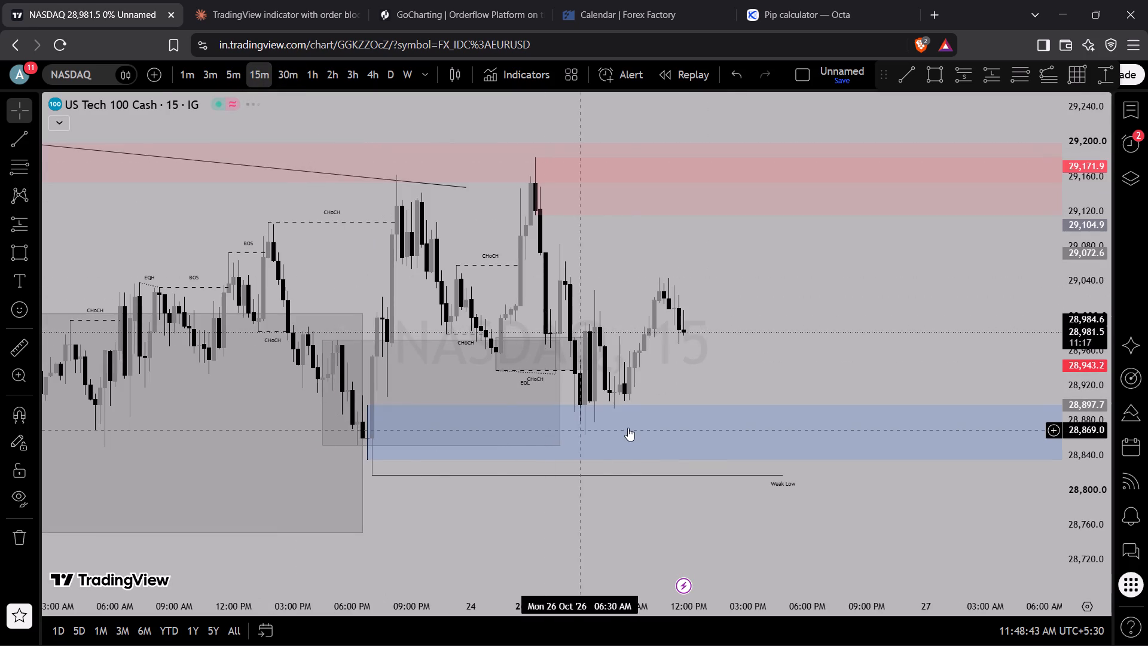
scroll(628, 428, down, 3)
scroll(632, 428, up, 2)
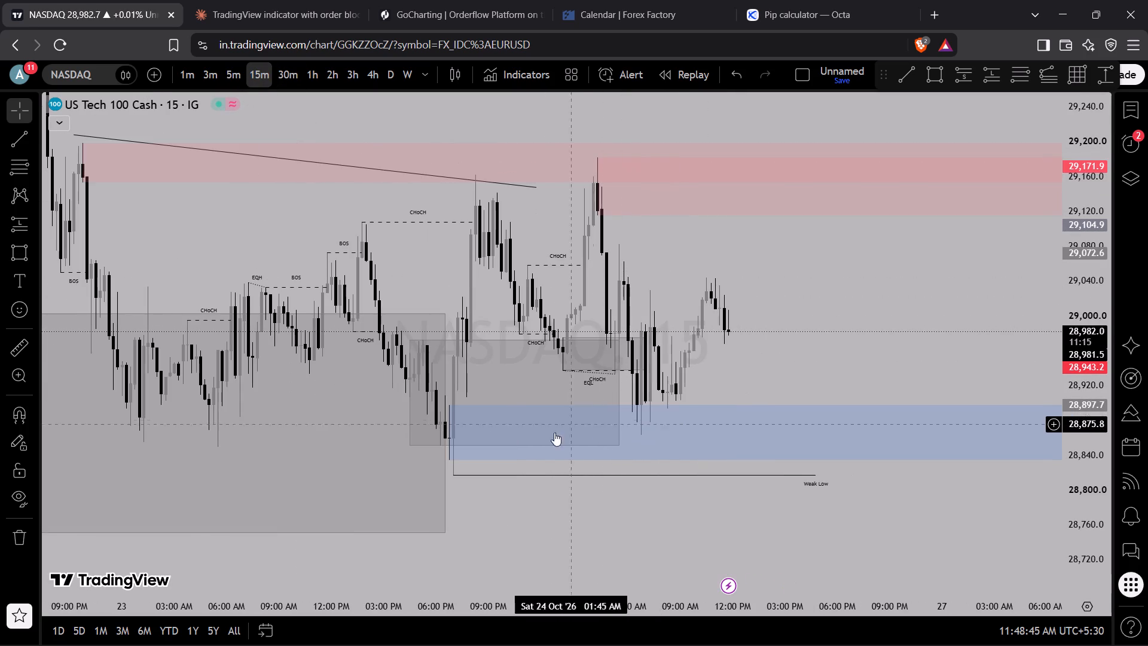
drag(476, 520, 572, 503)
scroll(579, 478, up, 2)
scroll(588, 474, down, 1)
scroll(588, 474, up, 1)
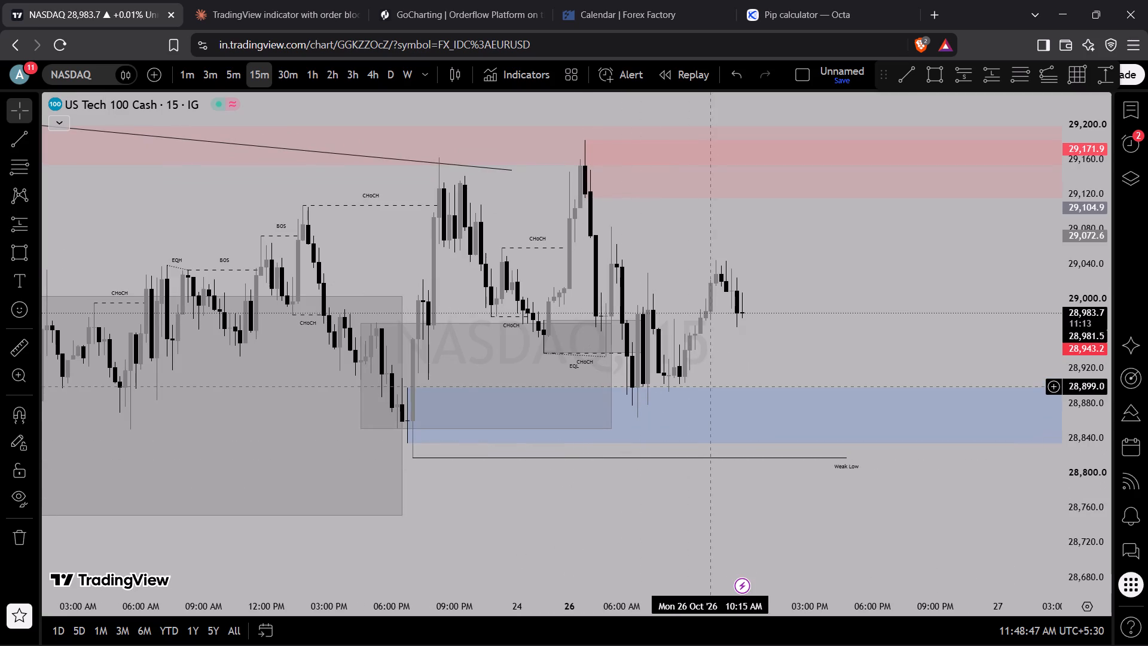
Compare the latest NASDAQ candles and marked zones on the 30m and 2h timeframes.
click(277, 72)
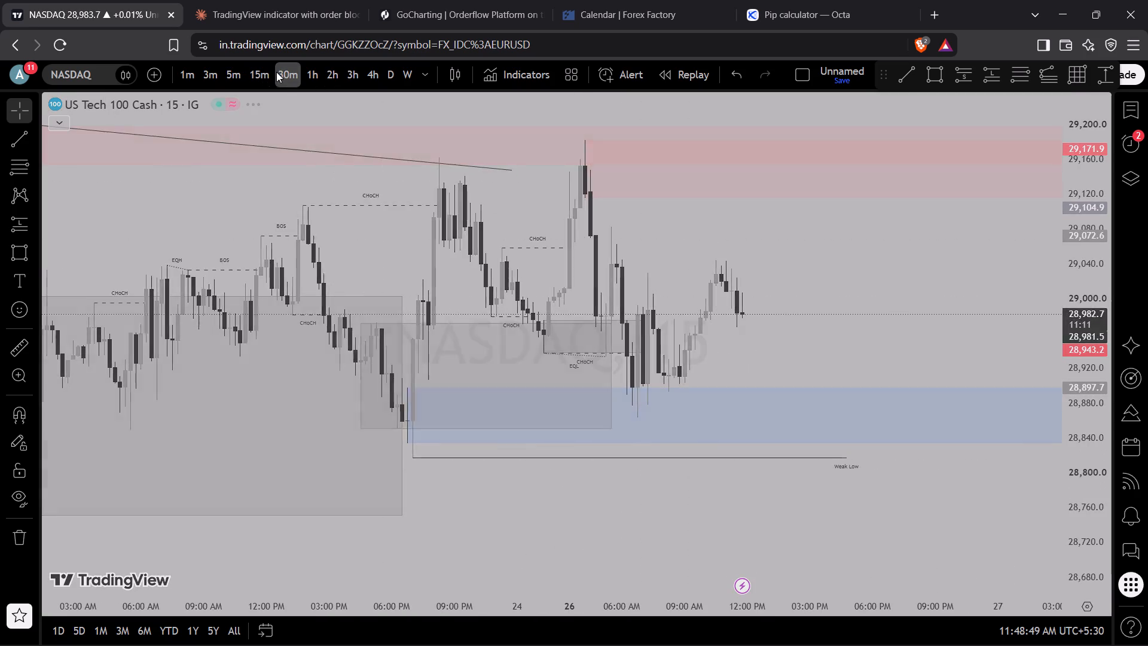
scroll(603, 399, up, 5)
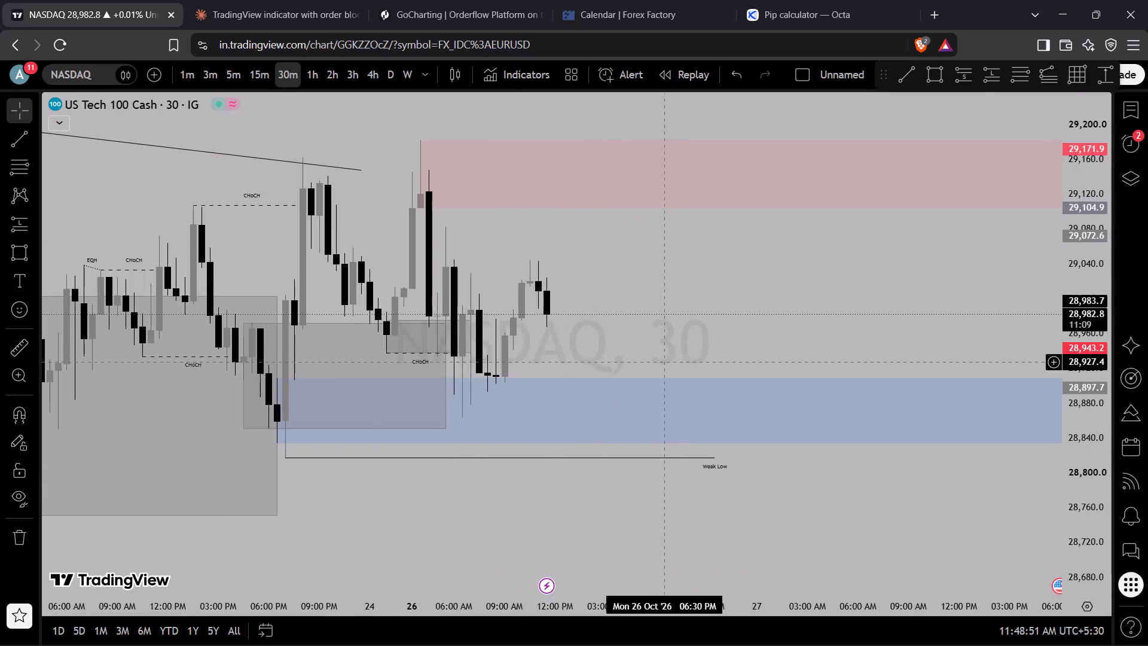
scroll(675, 358, down, 9)
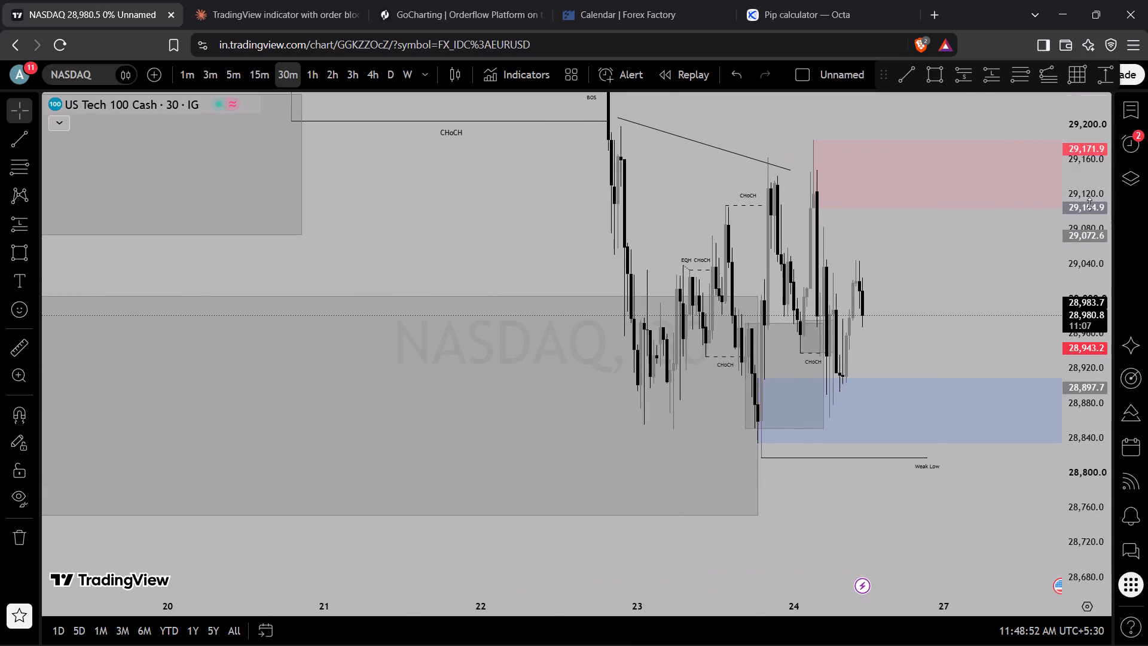
drag(1089, 204, 1128, 496)
scroll(738, 409, down, 4)
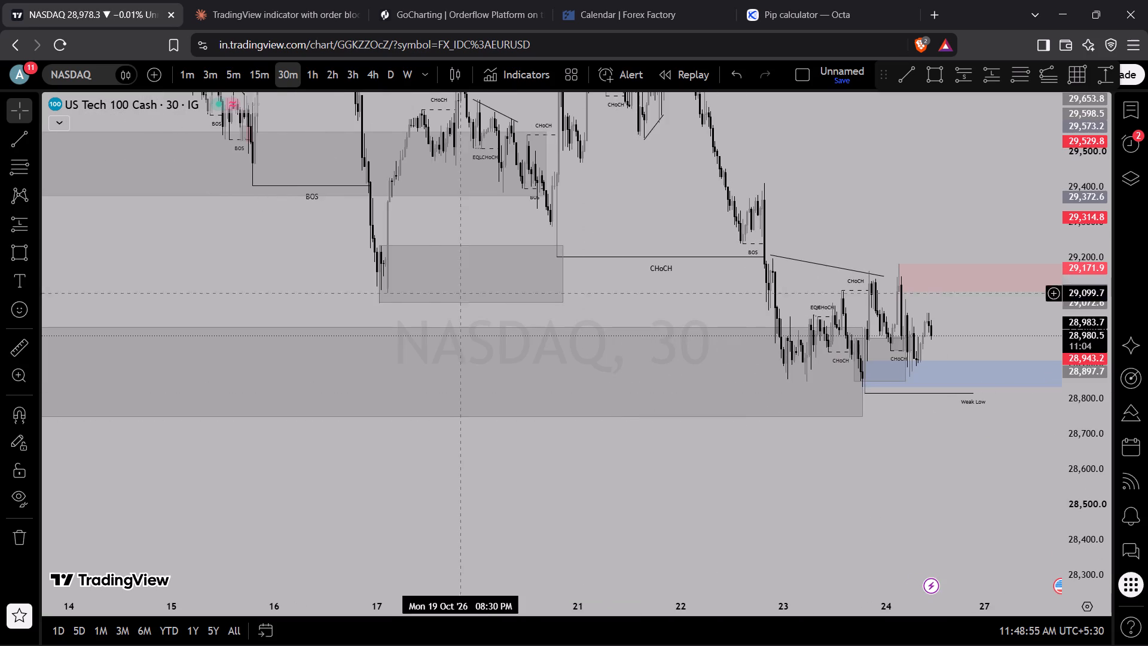
click(326, 76)
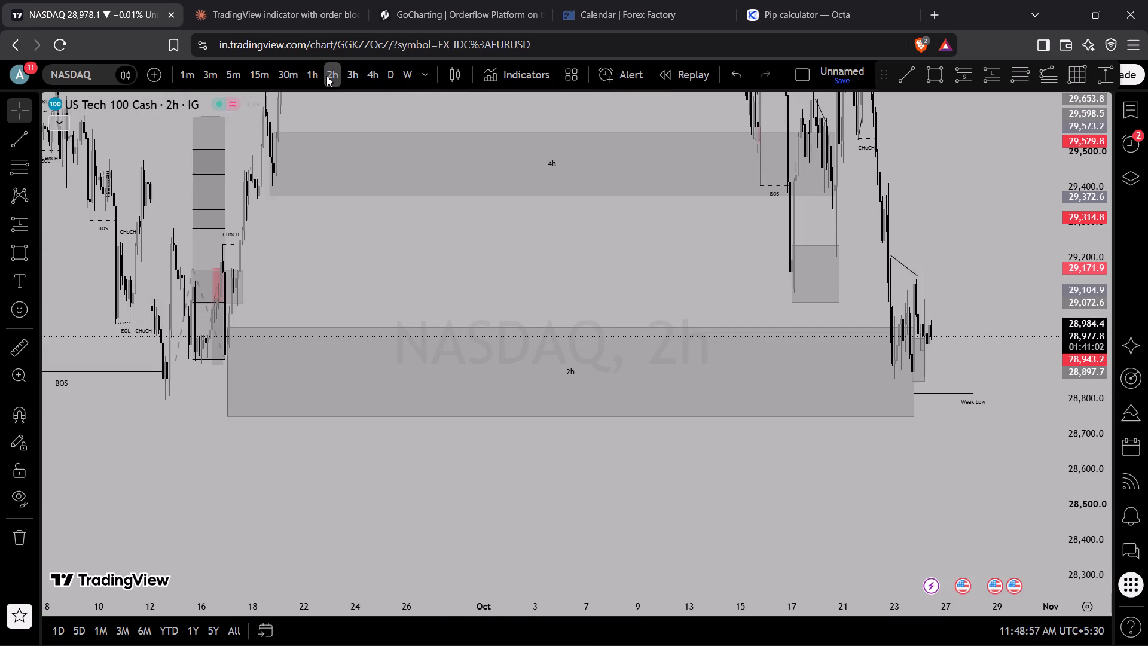
scroll(716, 226, up, 5)
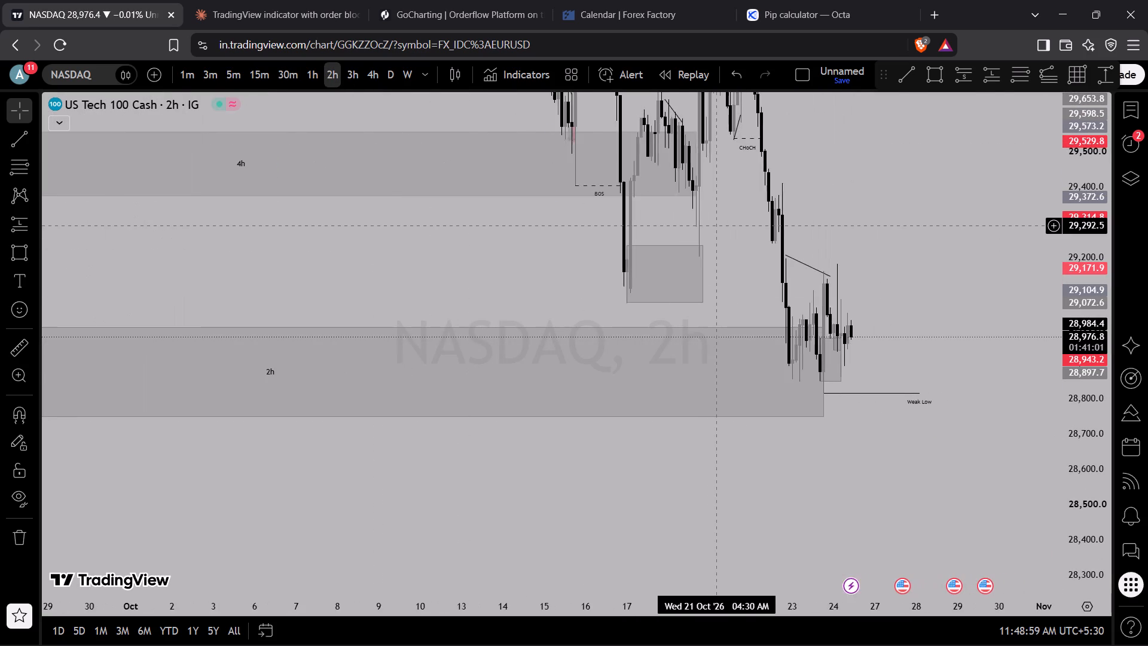
scroll(717, 226, up, 6)
Load the EURUSD chart from the watchlist and hide the watchlist.
click(1128, 113)
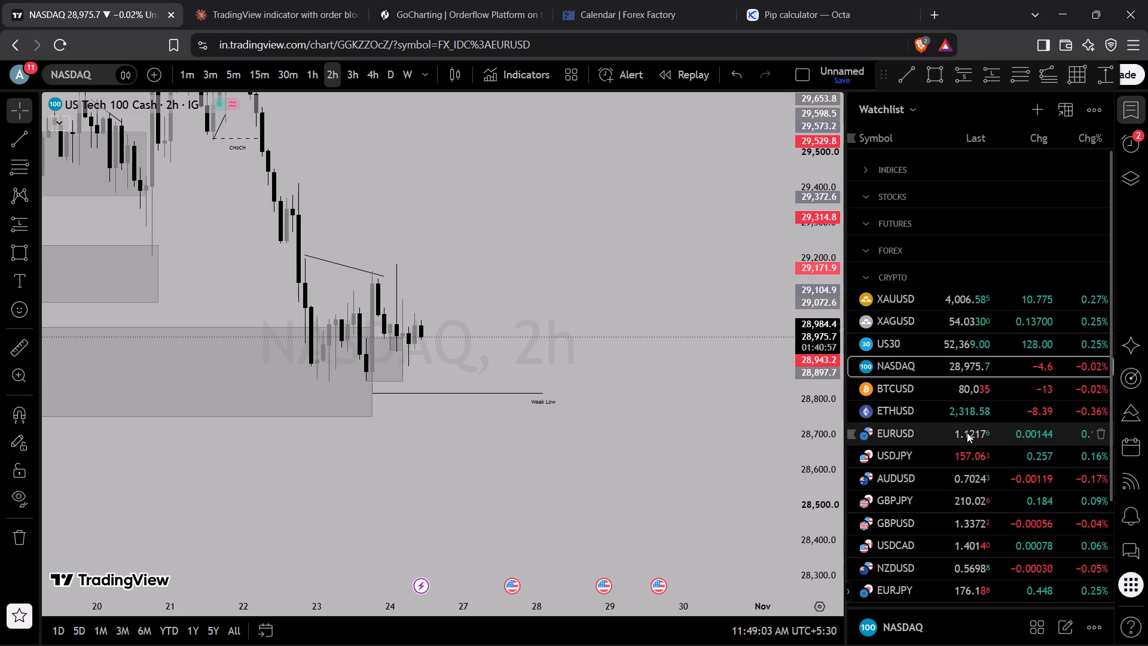
click(967, 432)
drag(875, 76, 960, 48)
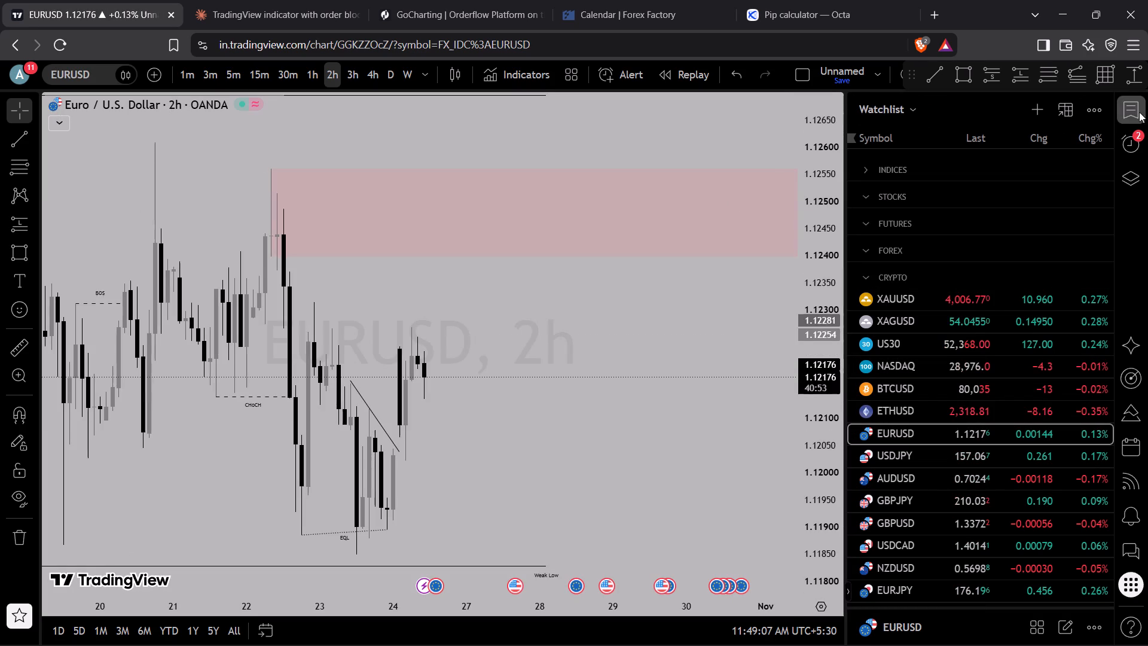
click(1141, 111)
Draw a trend line under the EURUSD 2h lows from about 1.1203 on 20 October to about 1.1215 on 22 October.
scroll(588, 388, up, 3)
drag(651, 333, 783, 352)
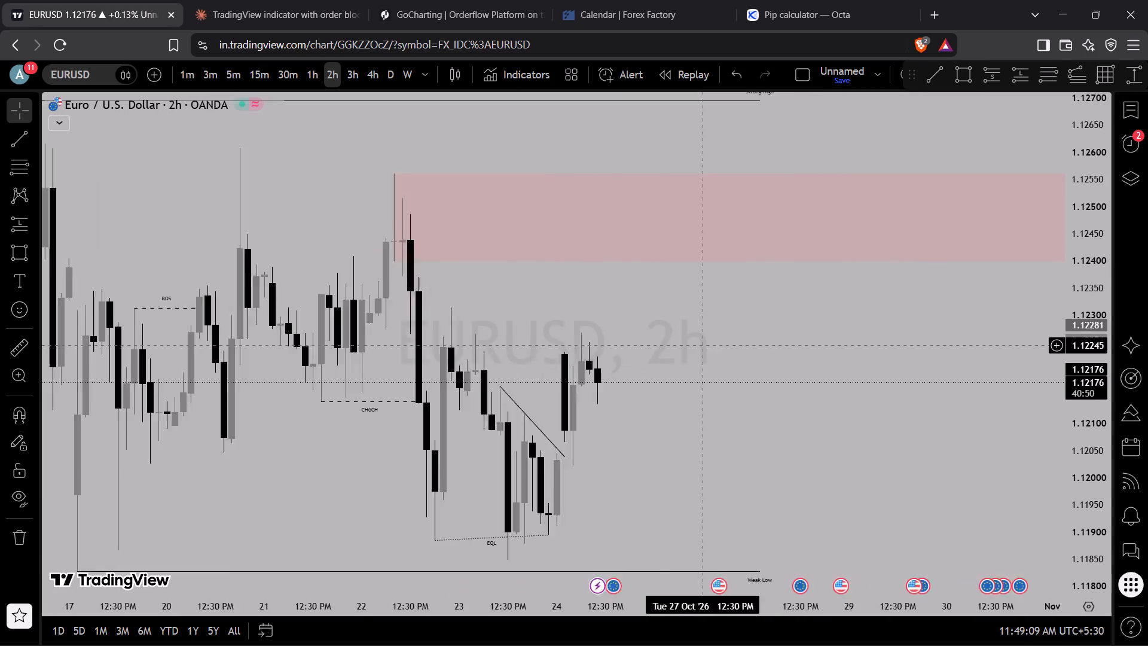
drag(783, 352, 885, 305)
drag(1095, 182, 1058, 406)
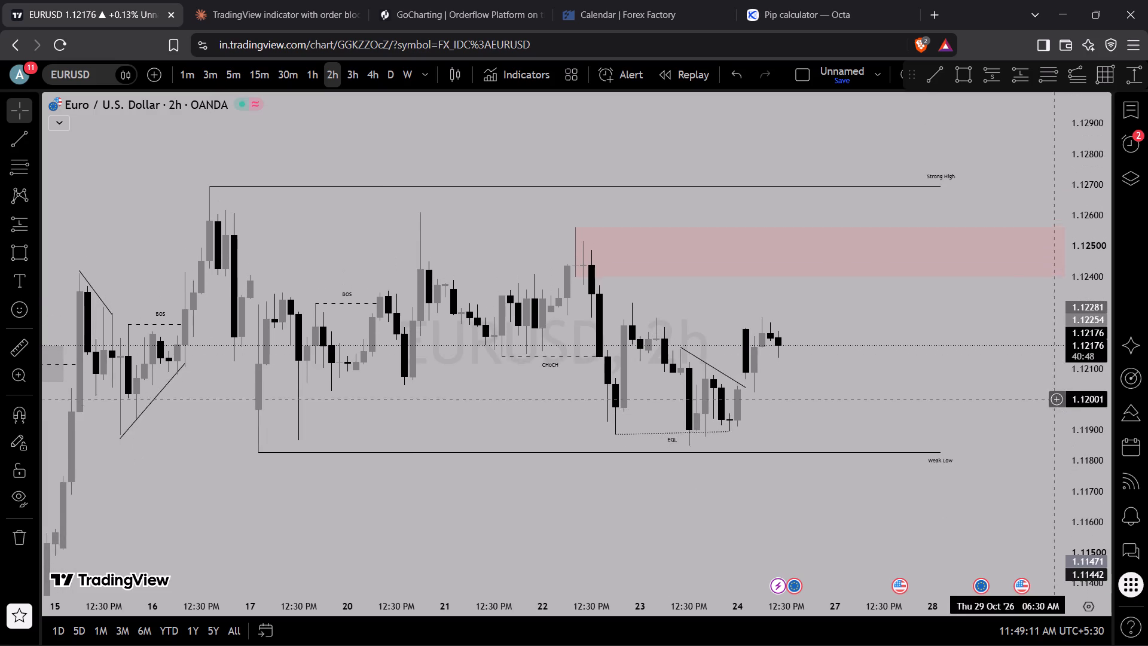
scroll(789, 361, down, 4)
scroll(711, 368, down, 5)
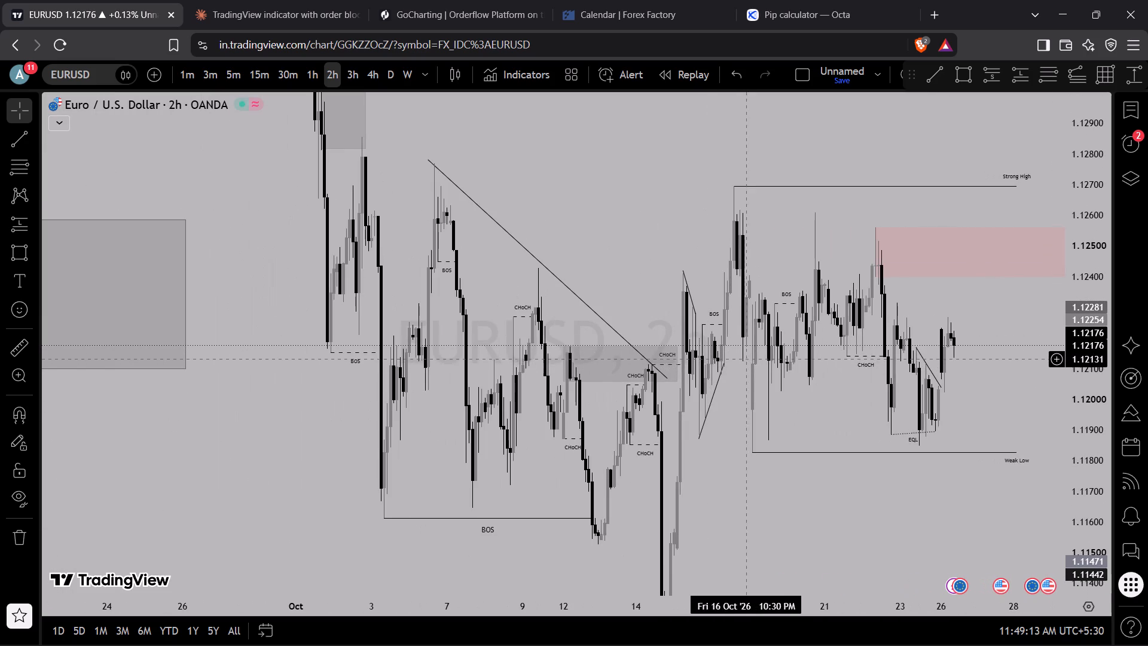
scroll(753, 363, up, 3)
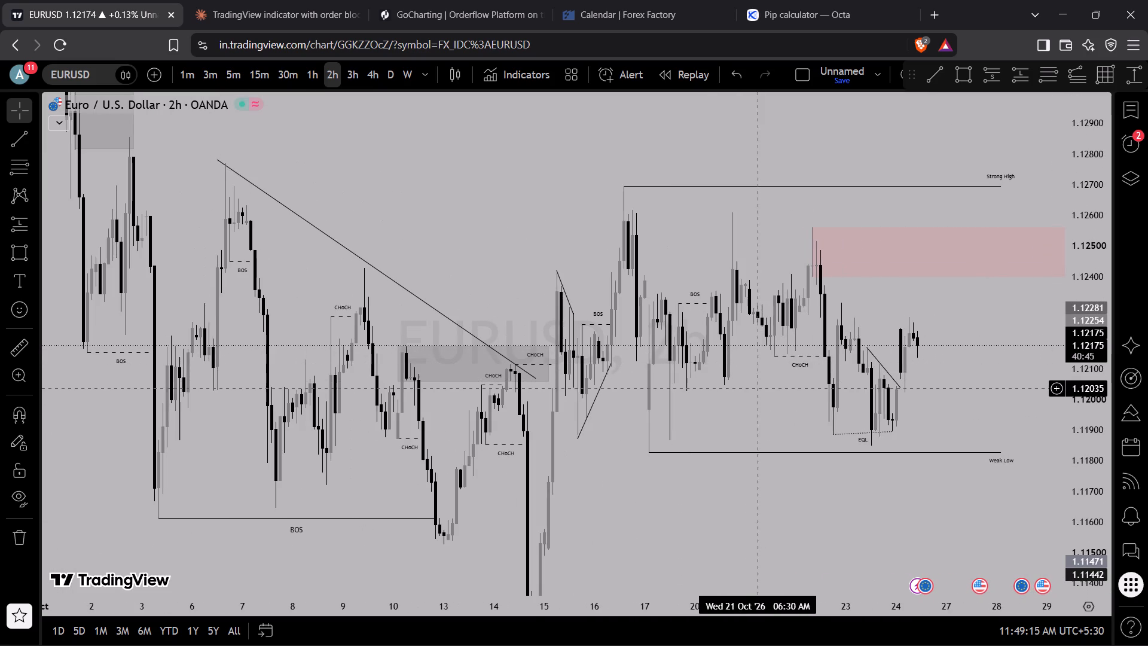
click(5, 139)
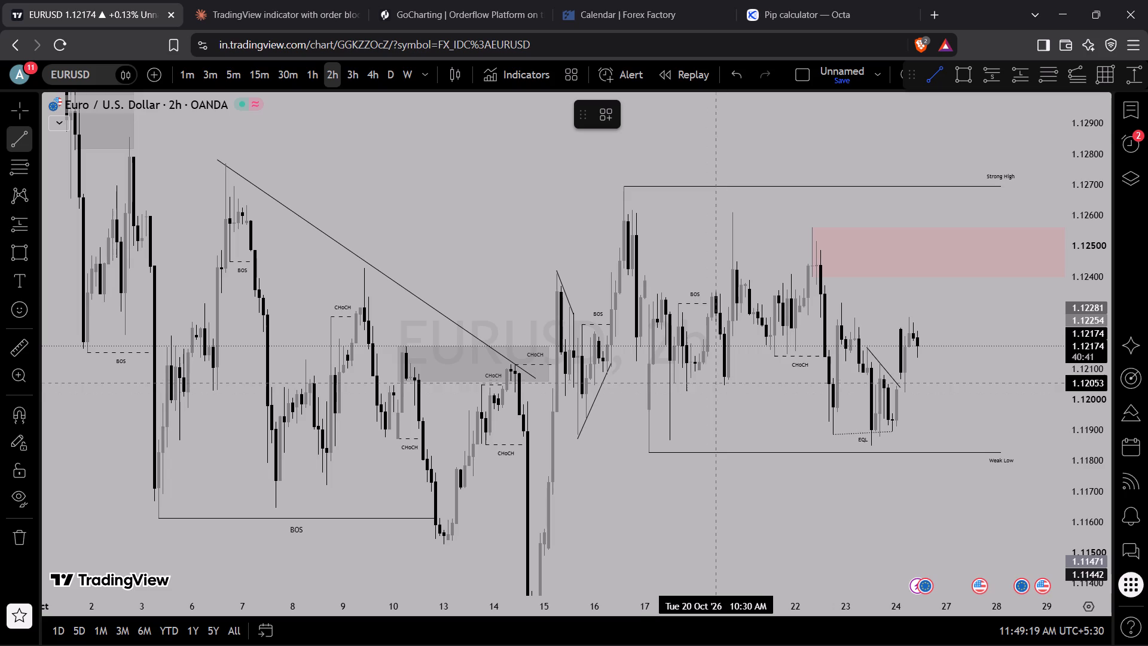
click(720, 390)
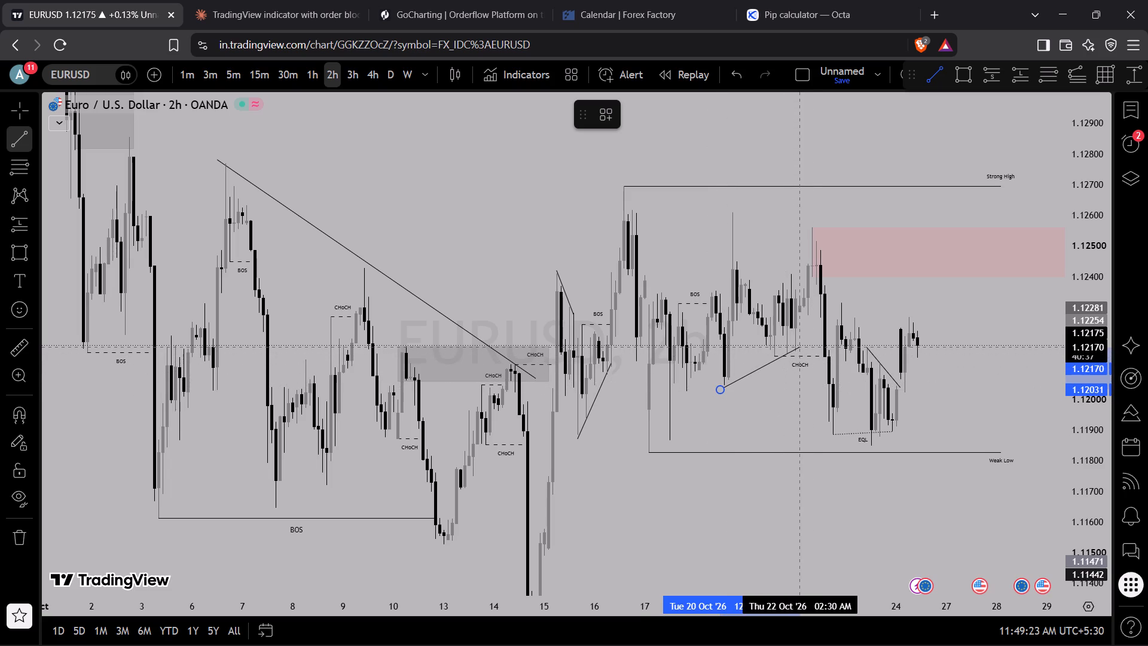
click(801, 352)
click(771, 418)
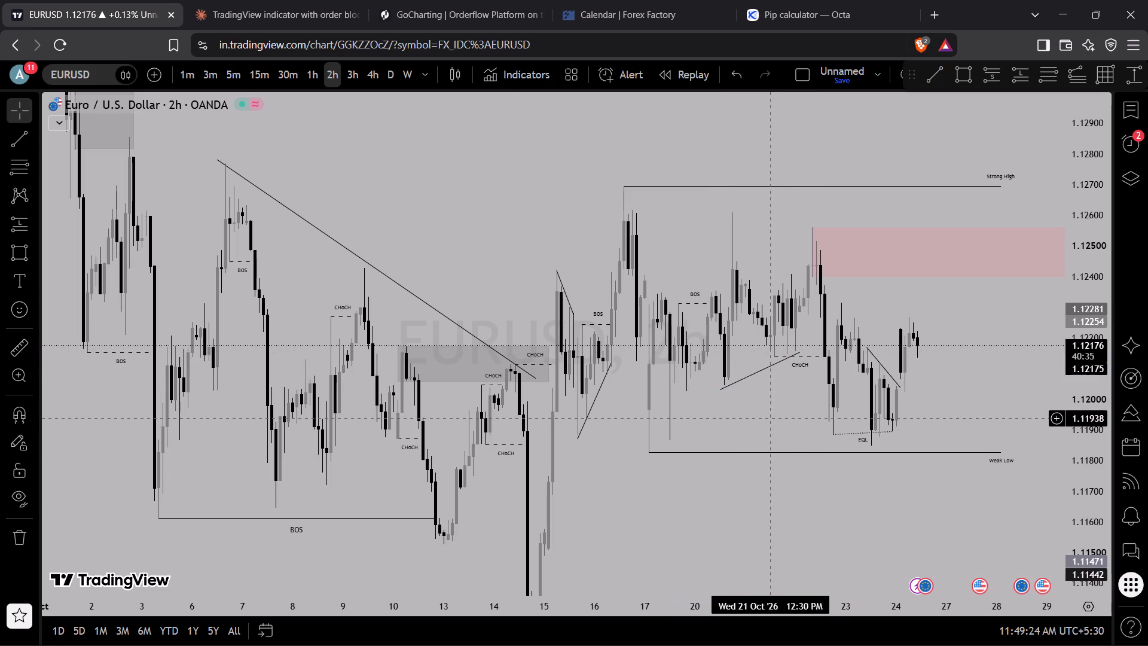
Switch EURUSD to the 3h timeframe and examine the candles between the red order blocks and the blue order block.
scroll(753, 411, up, 3)
scroll(527, 388, down, 4)
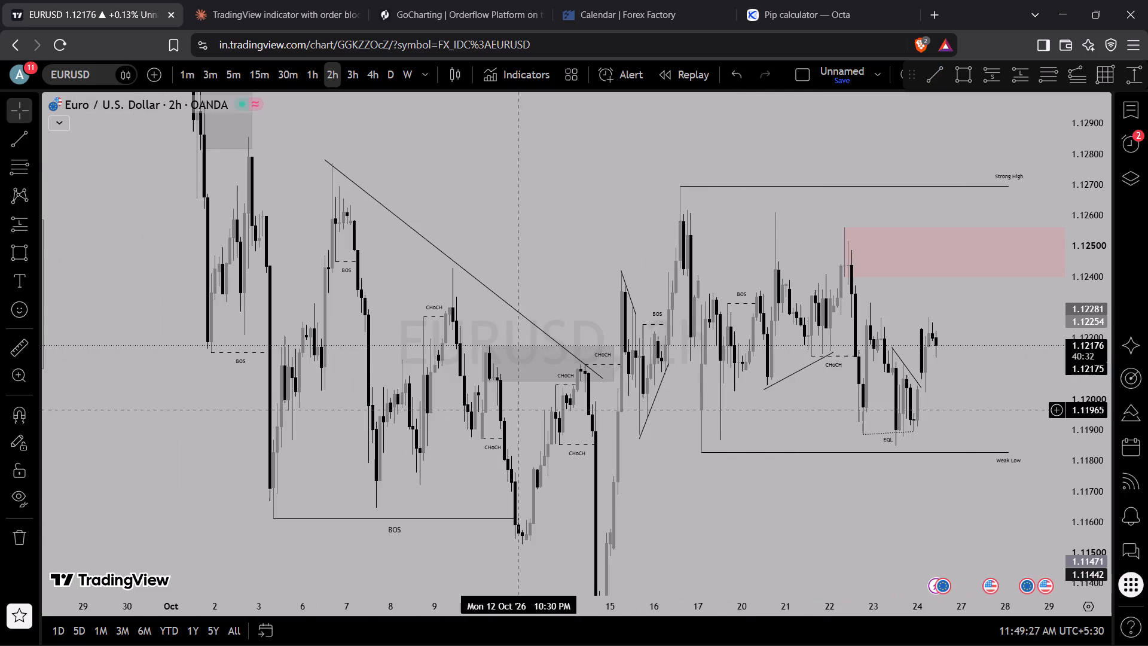
click(353, 79)
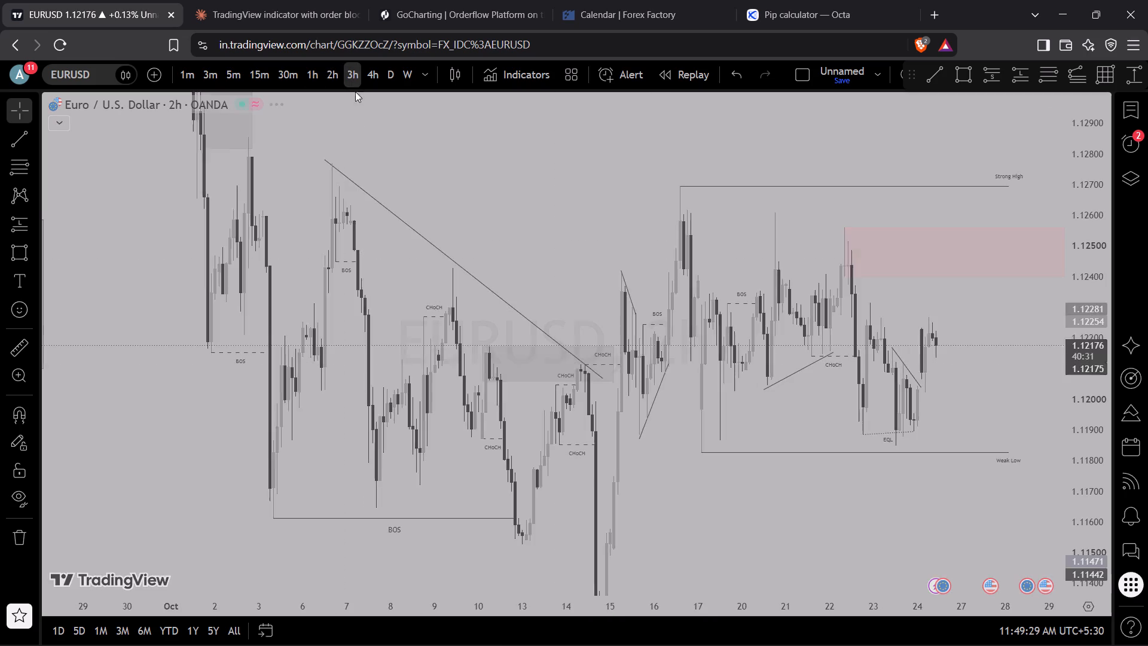
scroll(474, 409, up, 10)
drag(535, 504, 605, 360)
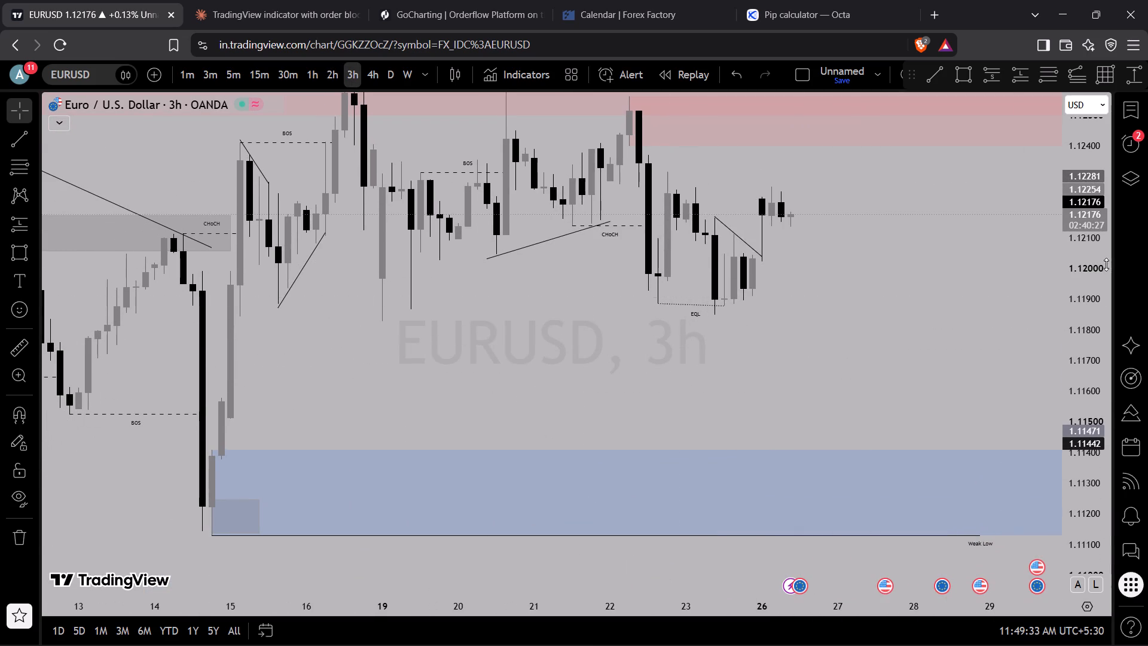
drag(1079, 226, 1031, 464)
scroll(841, 426, down, 10)
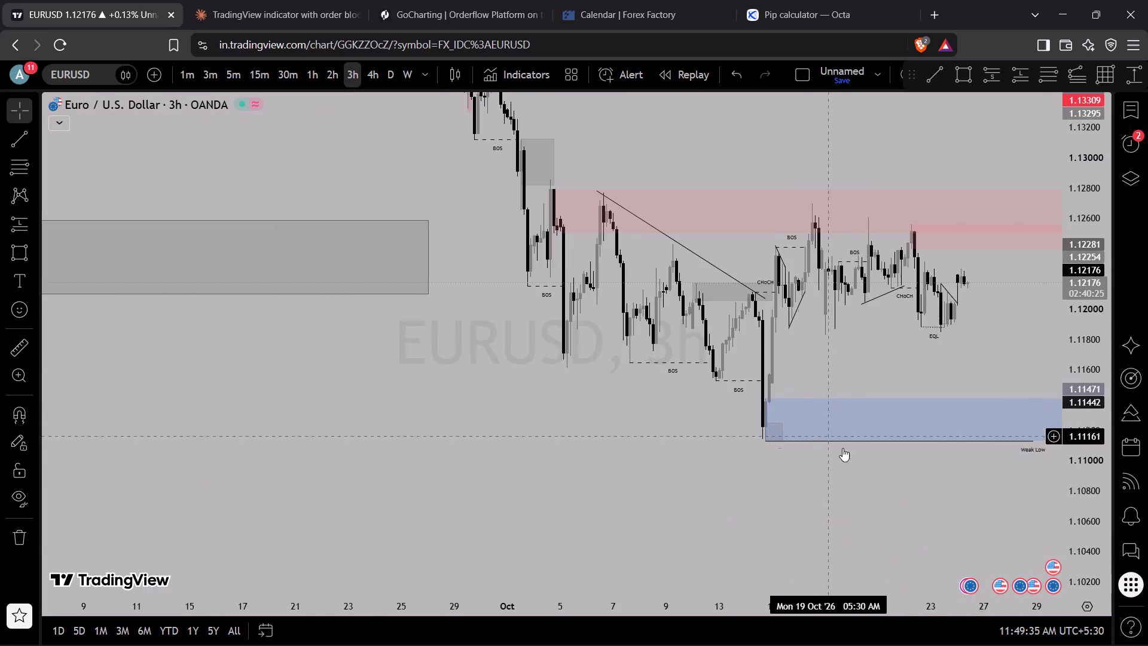
drag(926, 371, 643, 385)
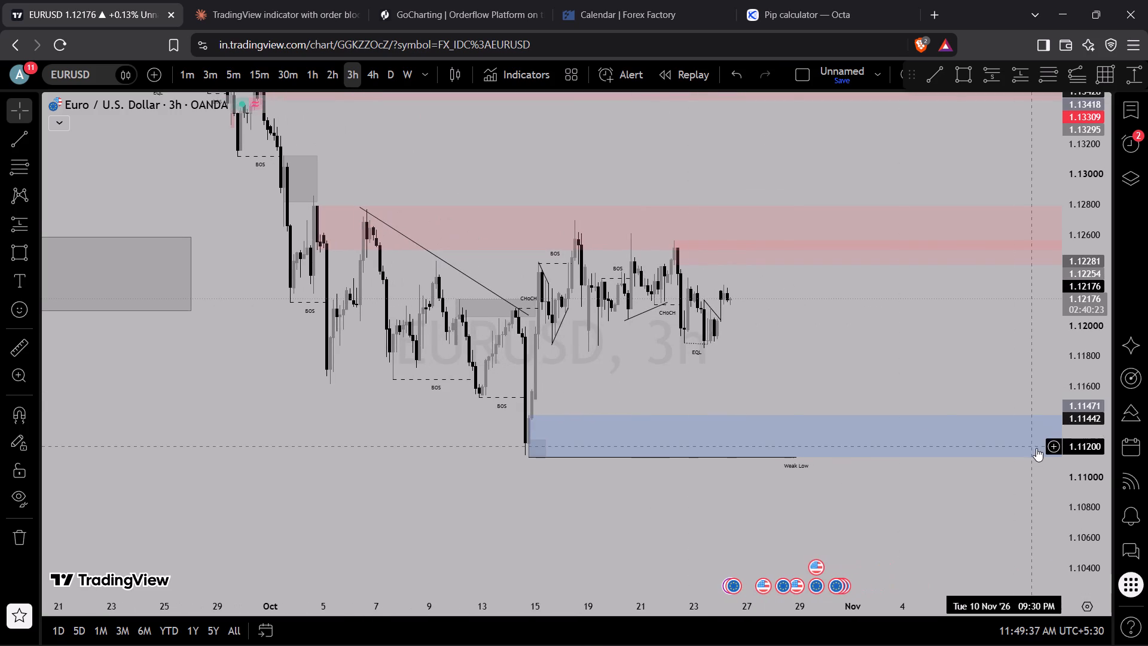
drag(1094, 477, 1140, 201)
scroll(699, 369, up, 3)
drag(690, 354, 720, 443)
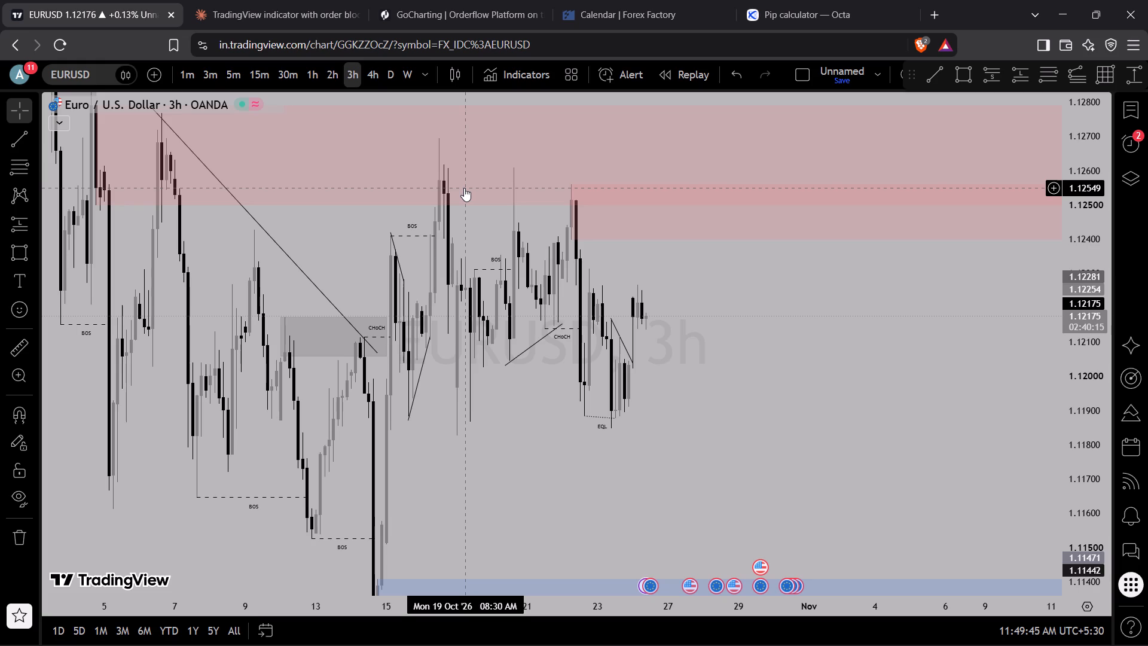
scroll(697, 310, up, 4)
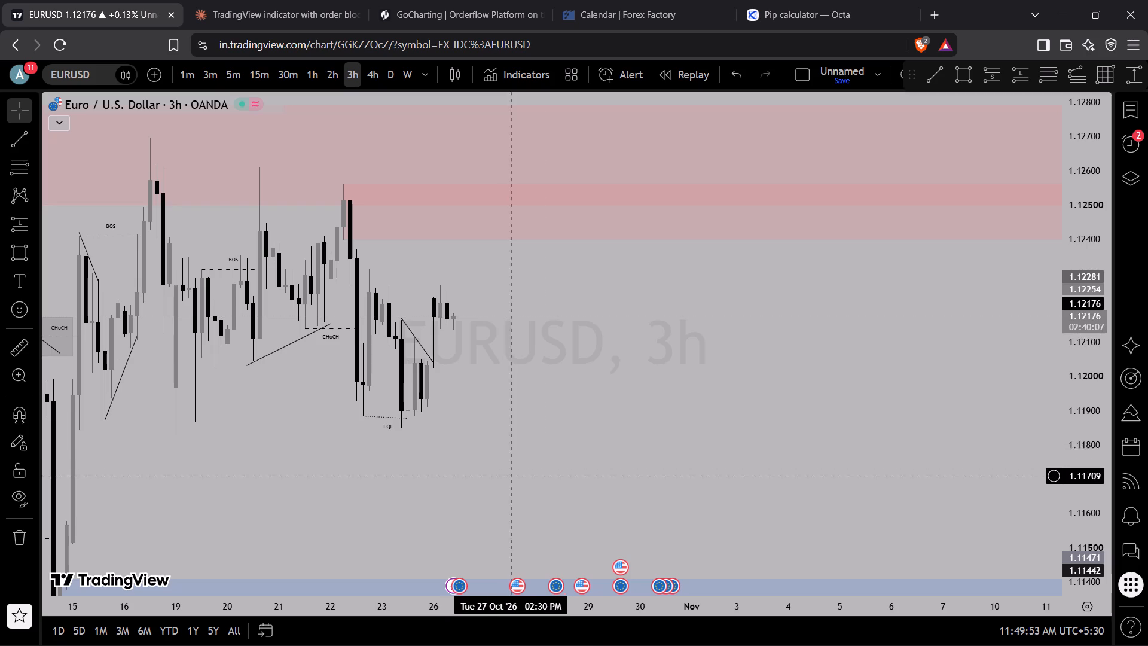
Switch EURUSD to the daily timeframe and examine the May 2025 origin of the blue order block and the 4h zone.
click(382, 79)
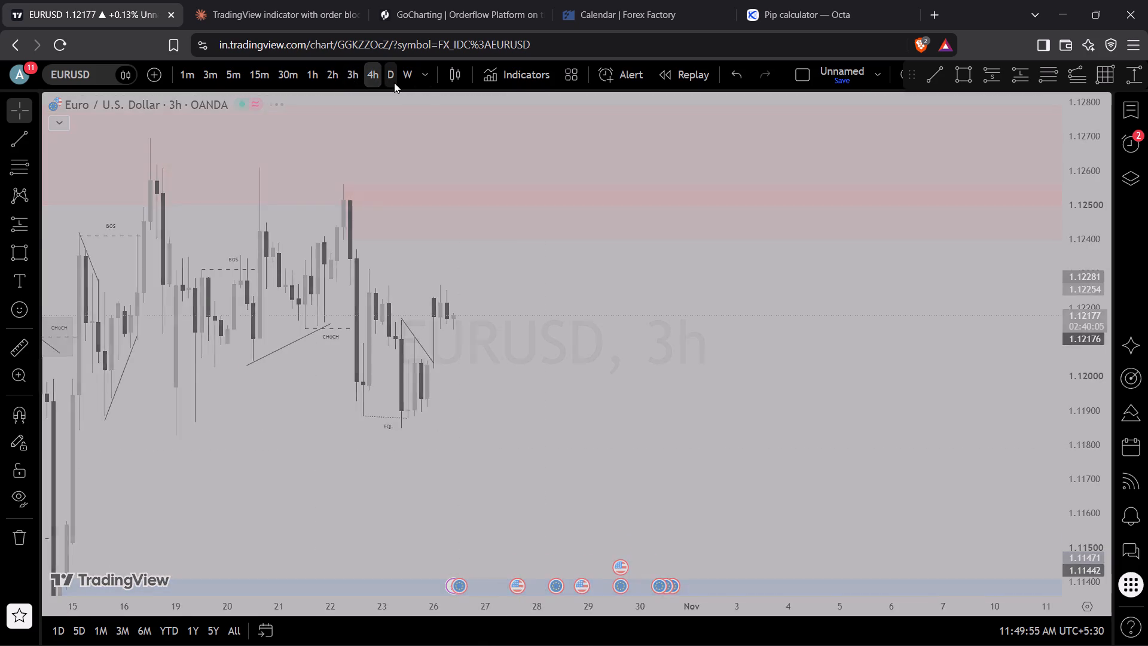
click(394, 83)
drag(1093, 223, 1085, 391)
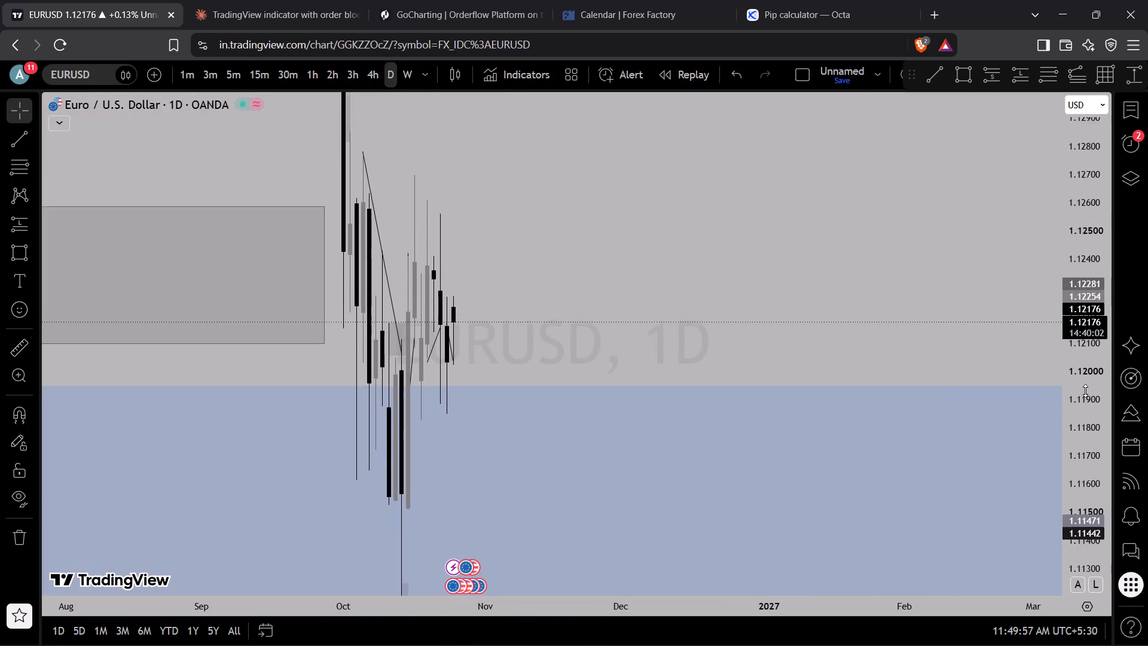
drag(1085, 391, 1025, 632)
scroll(154, 630, down, 20)
scroll(154, 630, down, 2)
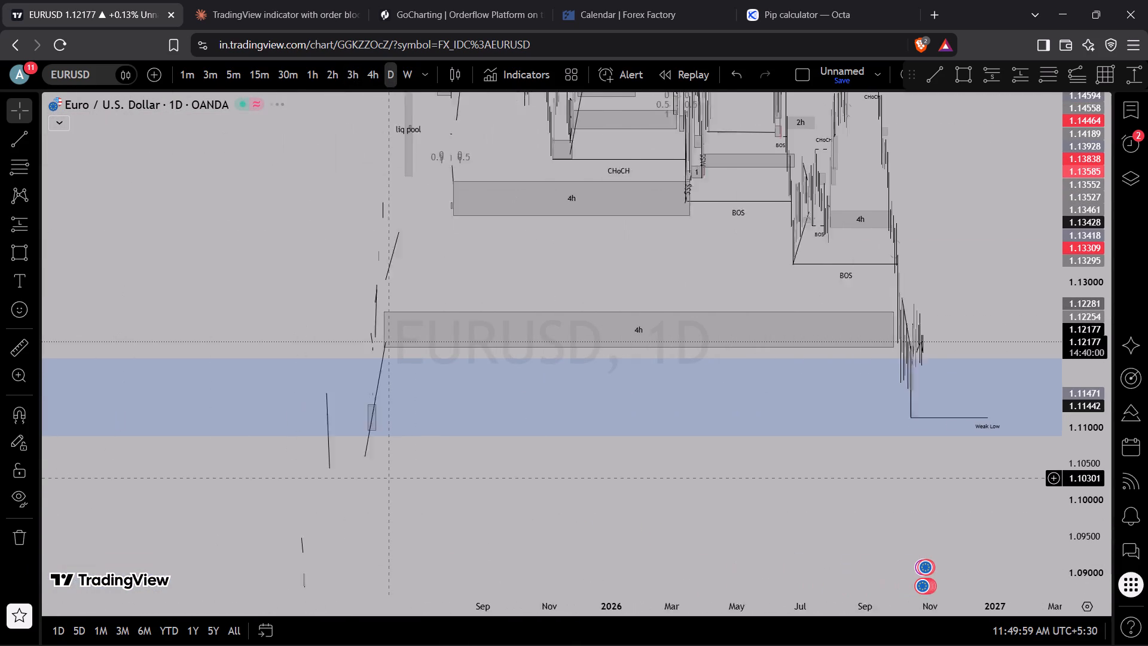
scroll(399, 483, up, 7)
drag(254, 508, 881, 449)
scroll(521, 475, up, 7)
drag(286, 477, 816, 475)
scroll(463, 475, up, 12)
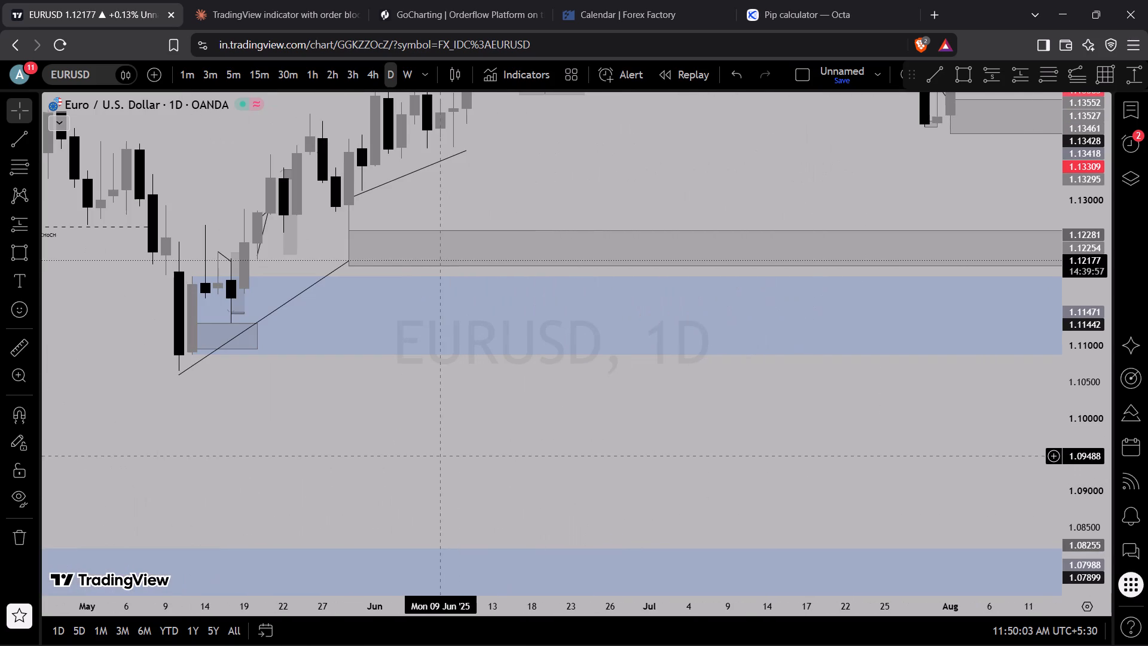
scroll(322, 375, down, 4)
drag(580, 431, 445, 450)
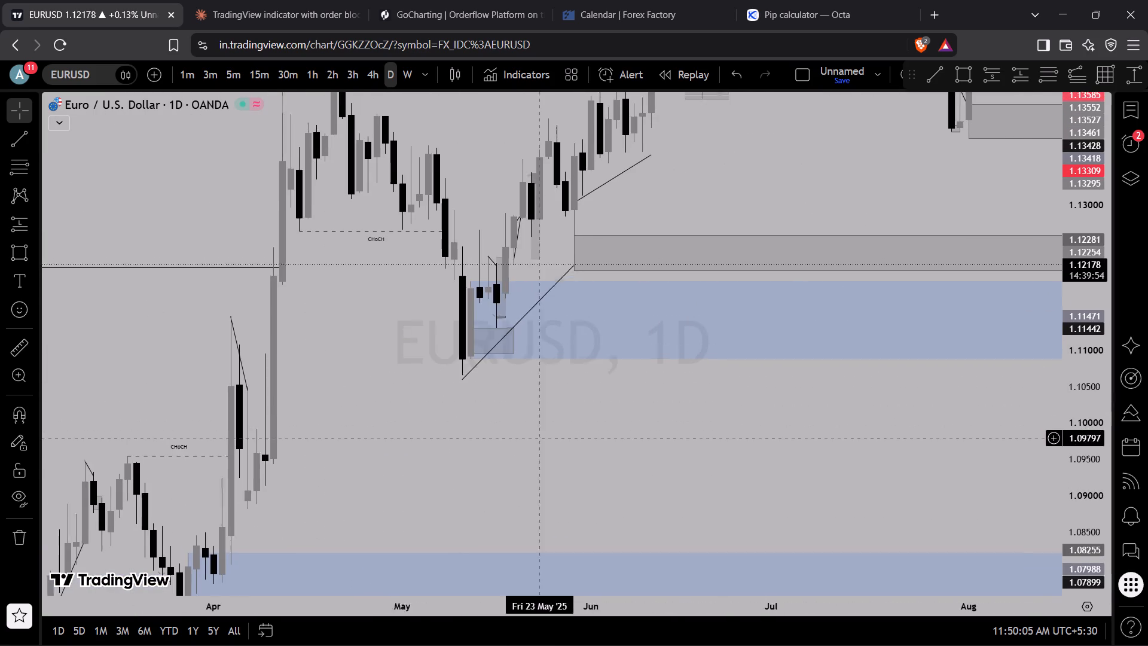
Follow the daily EURUSD structure from mid-2025 through the 2026 decline back to the latest candles.
drag(445, 450, 0, 508)
drag(779, 410, 72, 429)
drag(761, 381, 81, 429)
drag(898, 437, 347, 393)
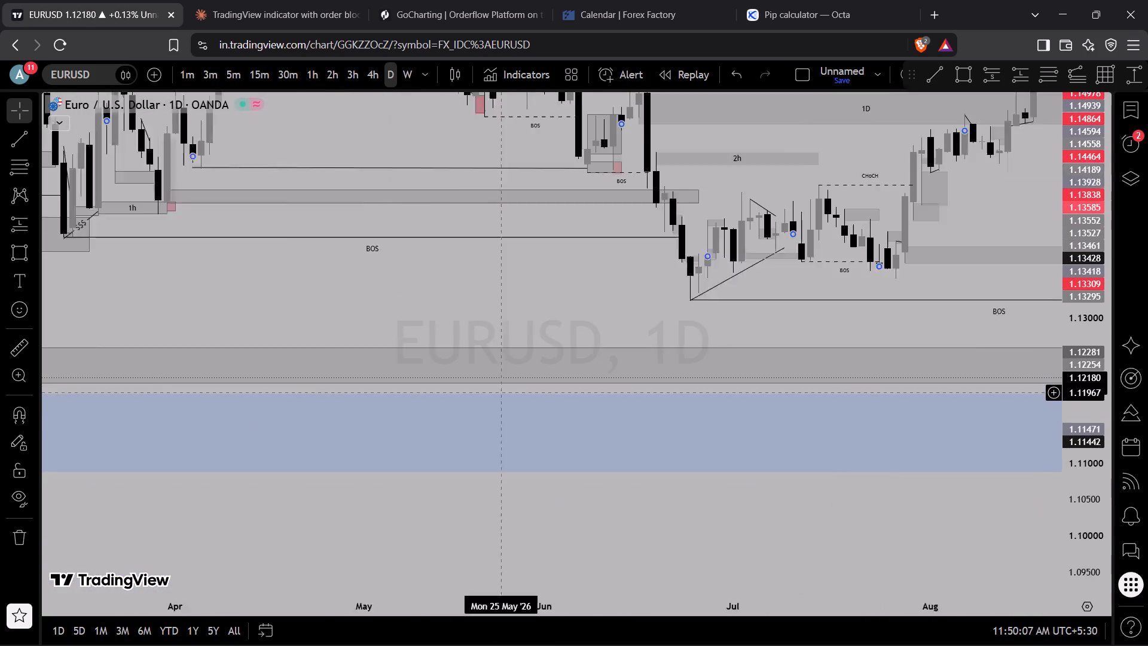
drag(347, 393, 175, 397)
drag(827, 435, 182, 404)
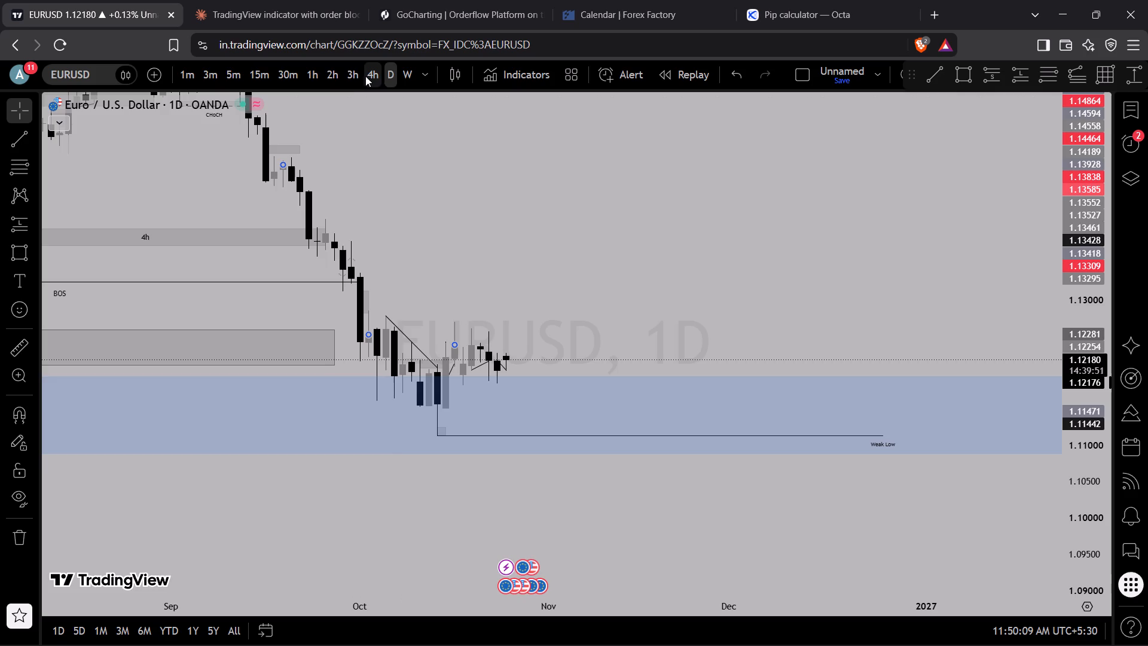
Compare the latest EURUSD candles below the red order block on the 4h and 2h timeframes.
click(364, 76)
scroll(436, 410, down, 11)
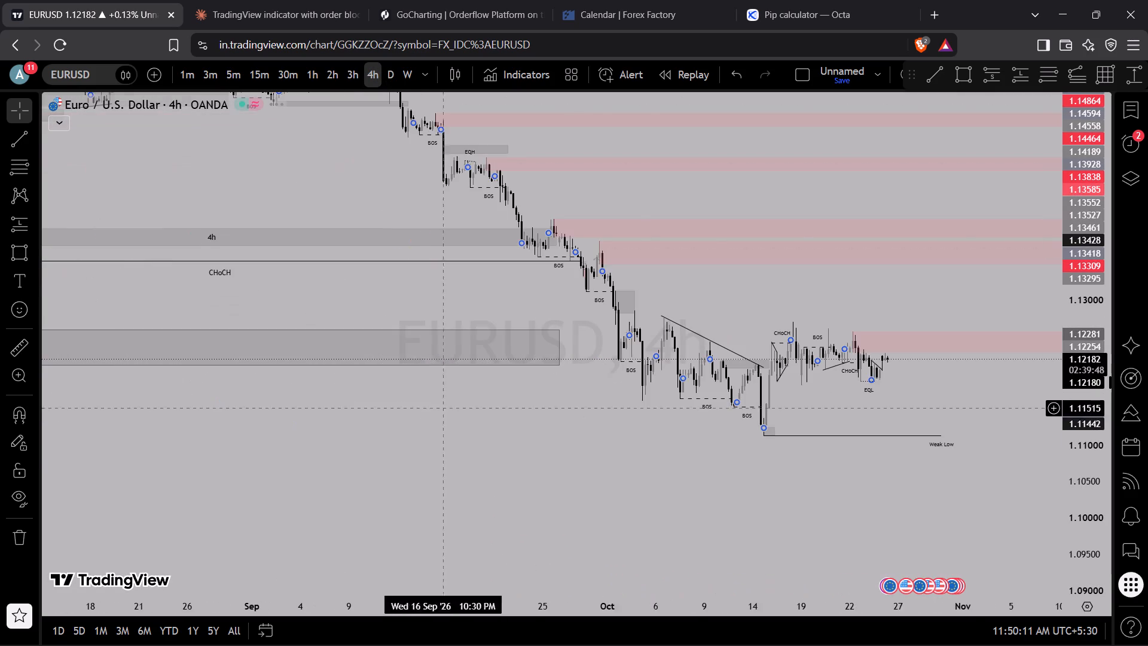
drag(1075, 420, 1074, 51)
scroll(750, 422, up, 6)
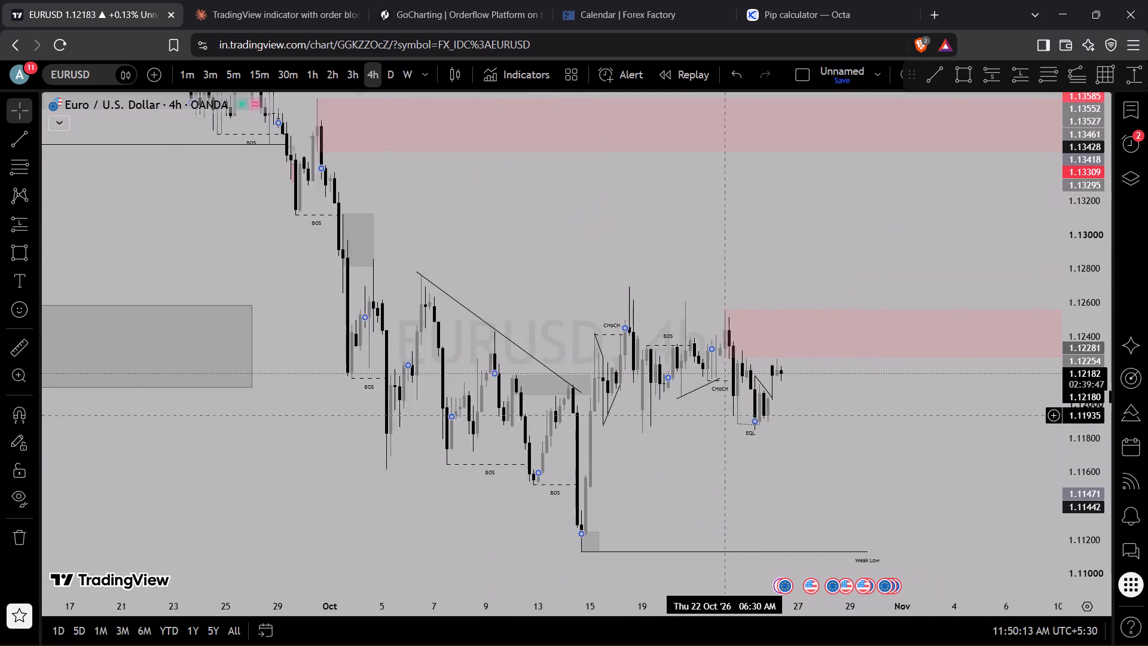
scroll(720, 413, up, 2)
click(342, 74)
click(331, 73)
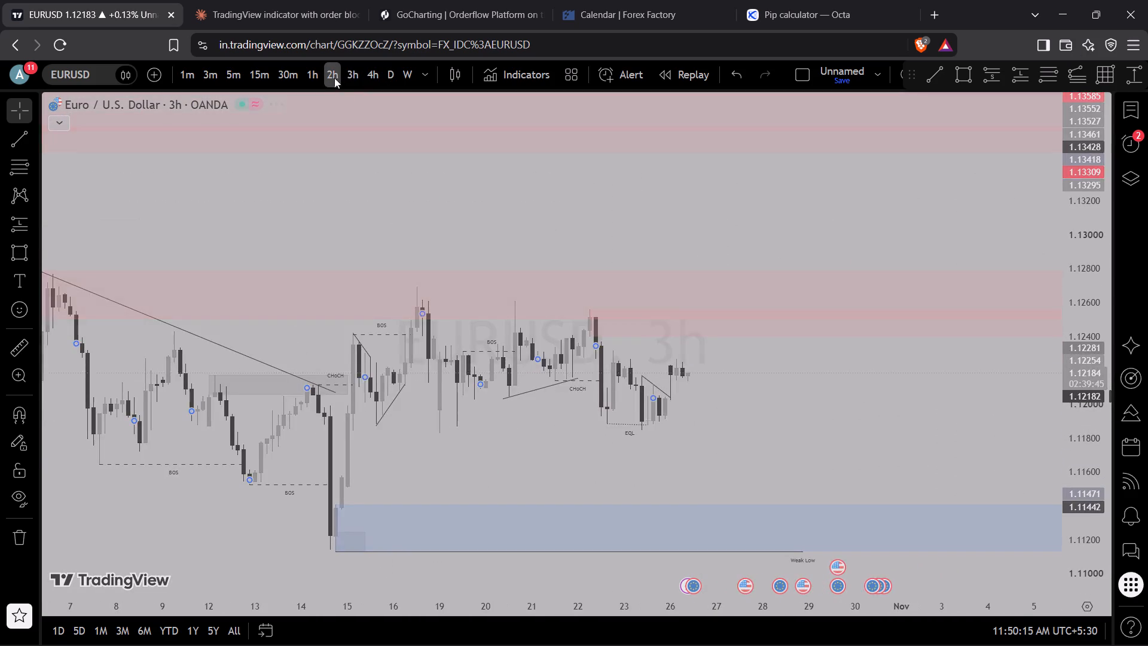
drag(1094, 492, 1085, 98)
scroll(795, 323, up, 4)
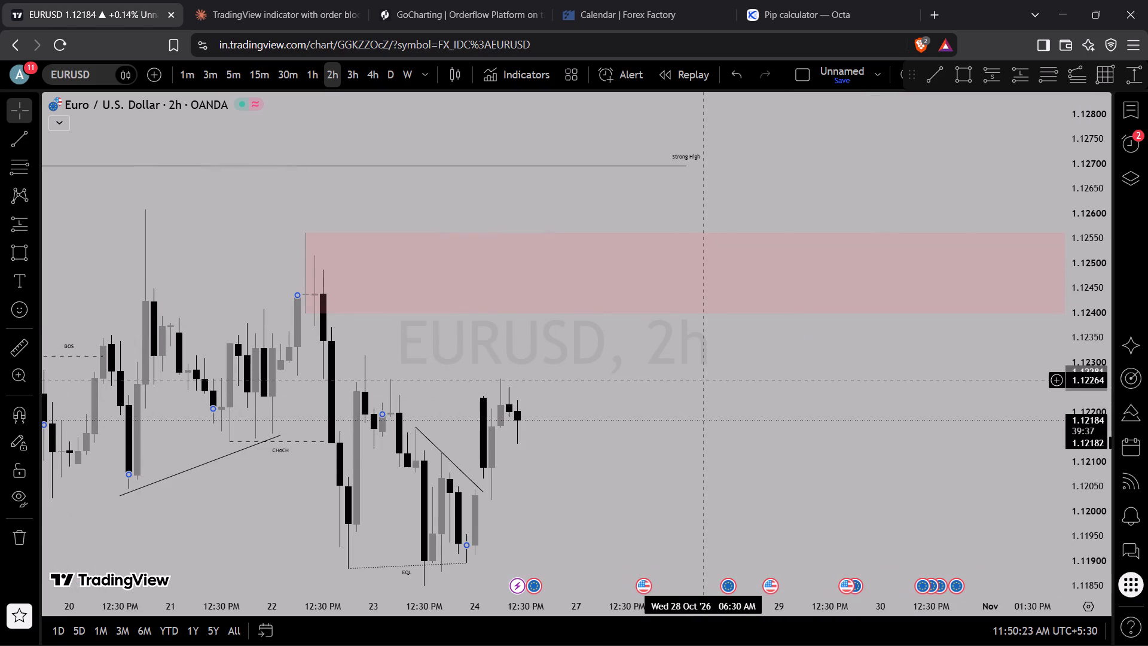
Compare the latest EURUSD candles between the red and blue order blocks on the 30m and 15m timeframes.
click(283, 86)
scroll(430, 355, down, 7)
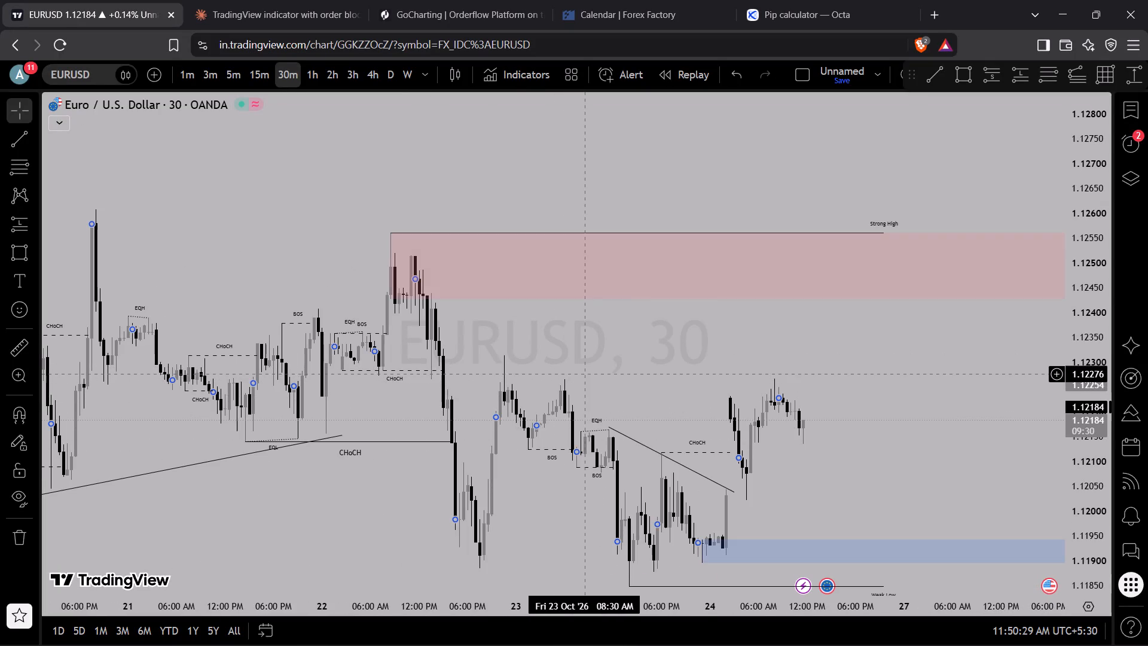
scroll(651, 381, up, 2)
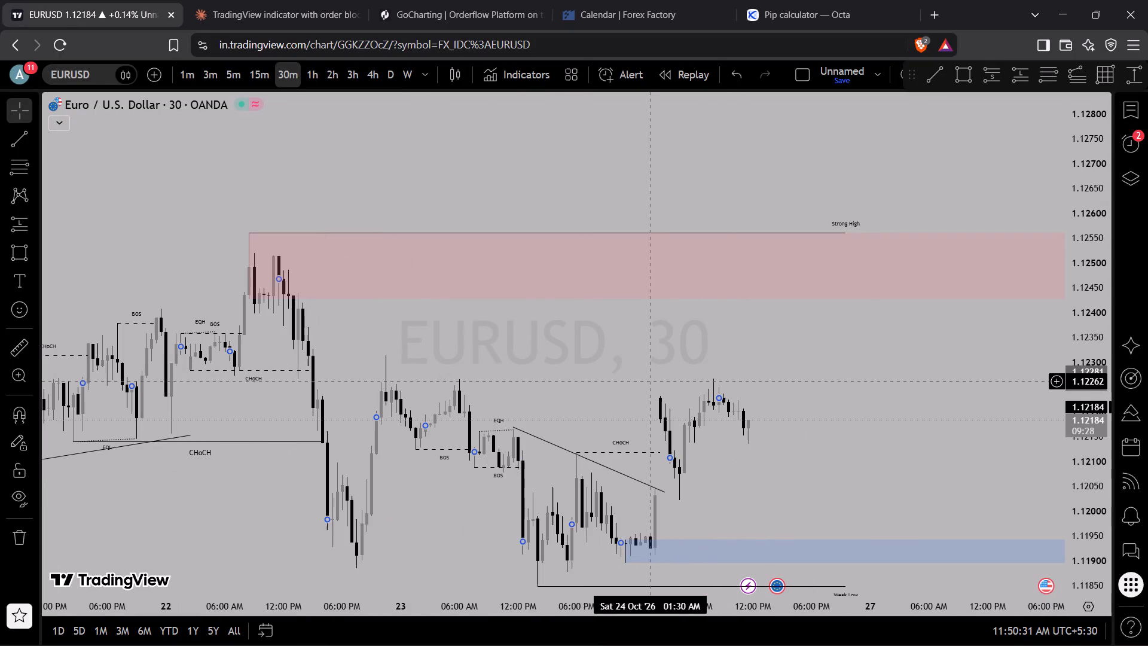
click(264, 73)
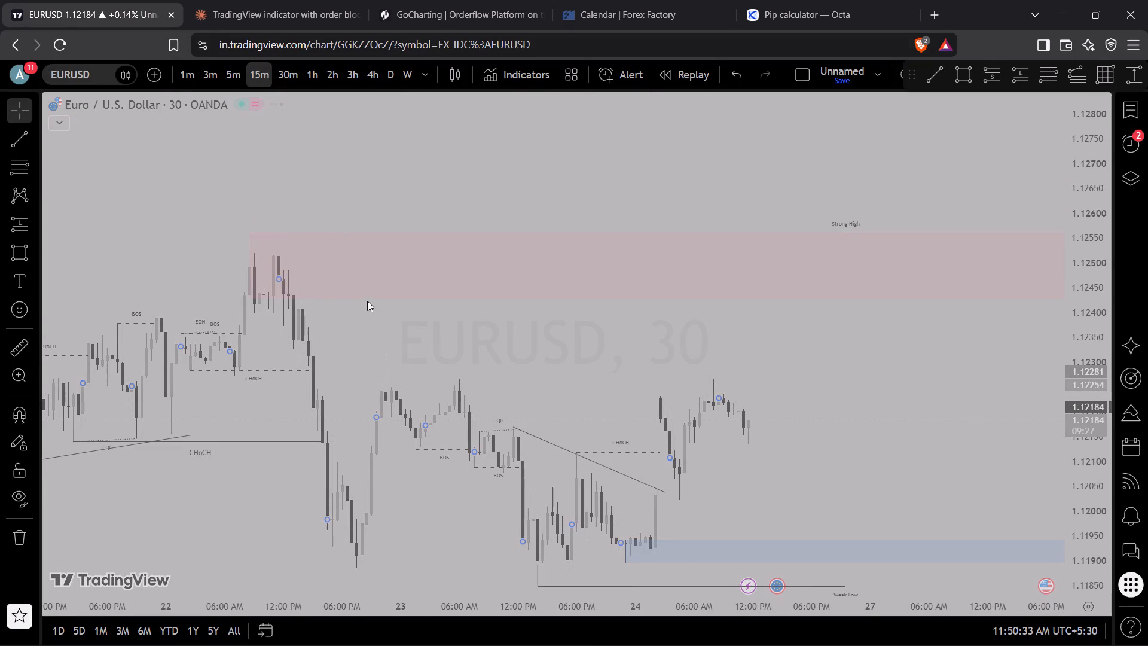
scroll(691, 398, down, 4)
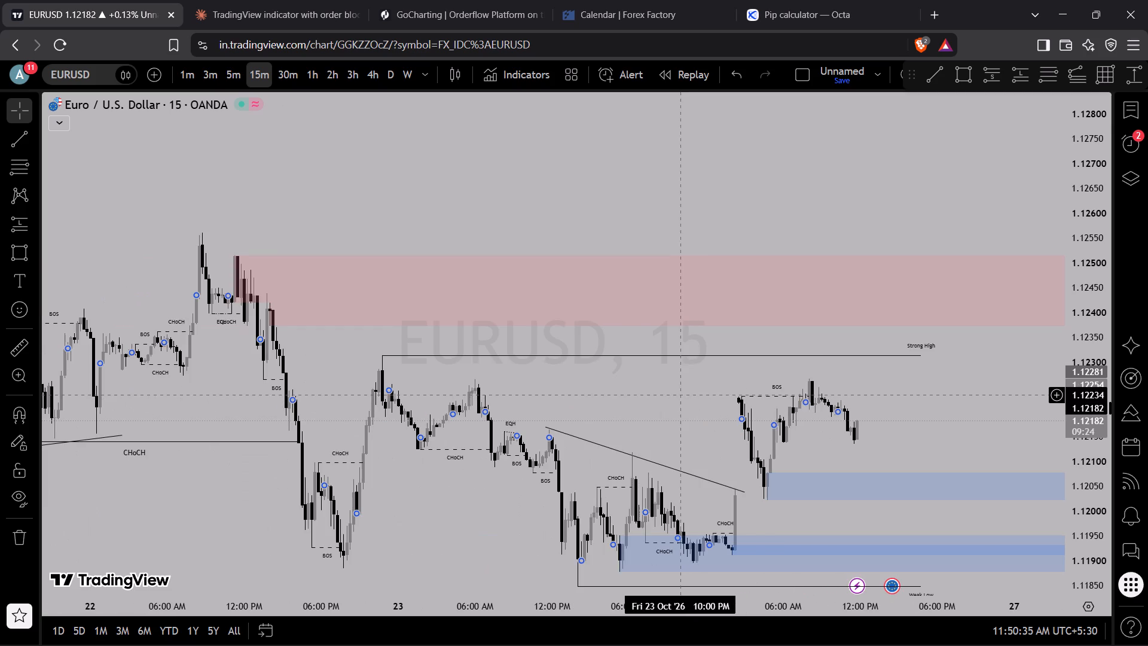
Switch EURUSD back to the 30m timeframe and examine the latest candles around the descending trend line and blue order block.
click(297, 81)
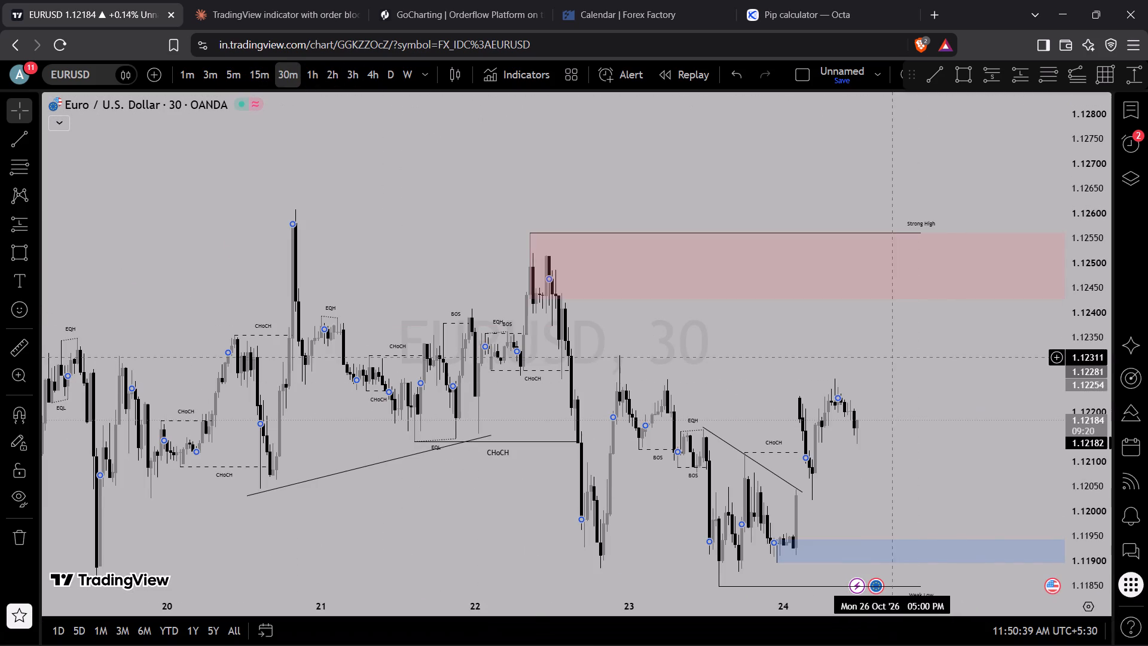
scroll(950, 453, up, 6)
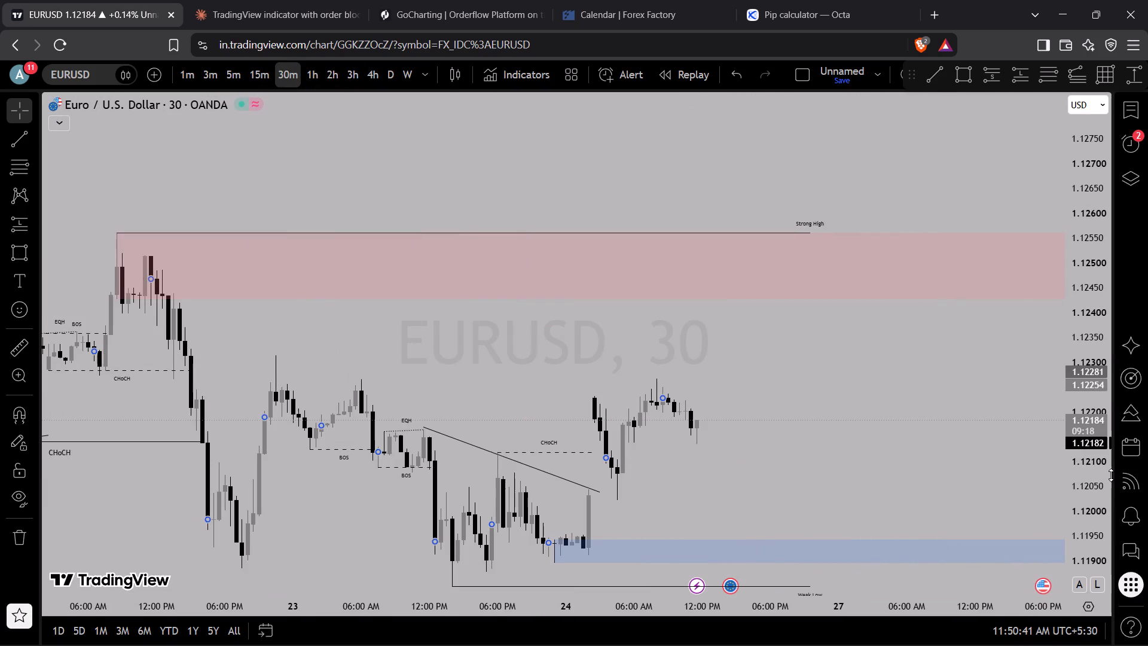
drag(1091, 468, 1065, 294)
scroll(692, 458, up, 2)
scroll(692, 458, down, 1)
scroll(692, 458, up, 1)
drag(666, 482, 793, 307)
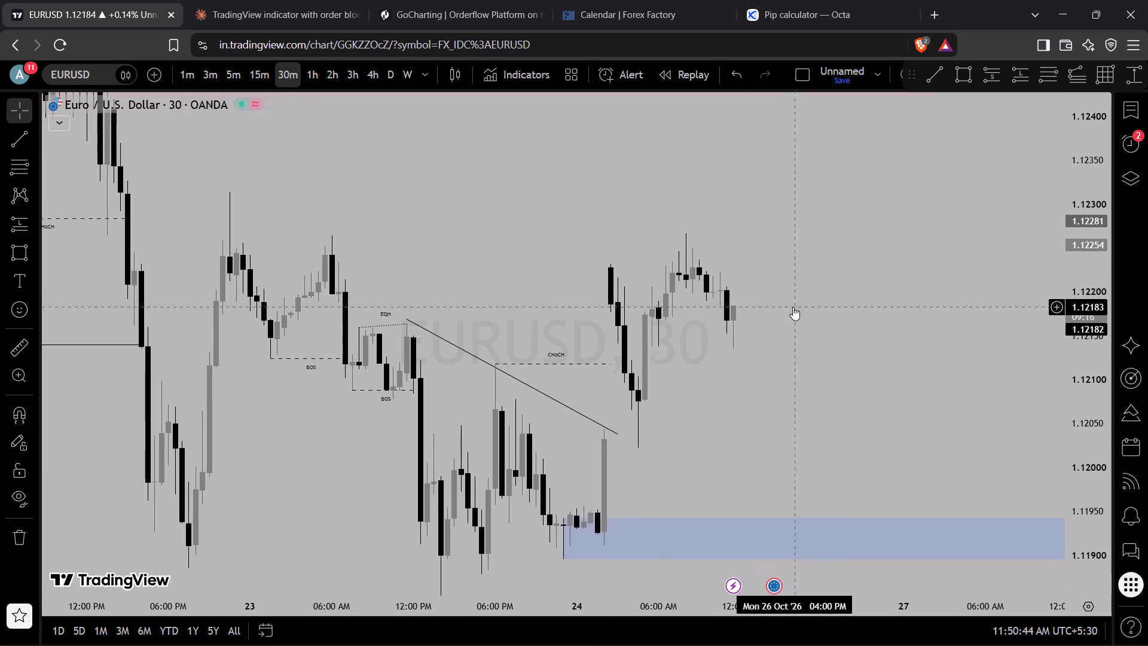
scroll(591, 376, up, 3)
drag(603, 384, 729, 336)
scroll(730, 336, down, 2)
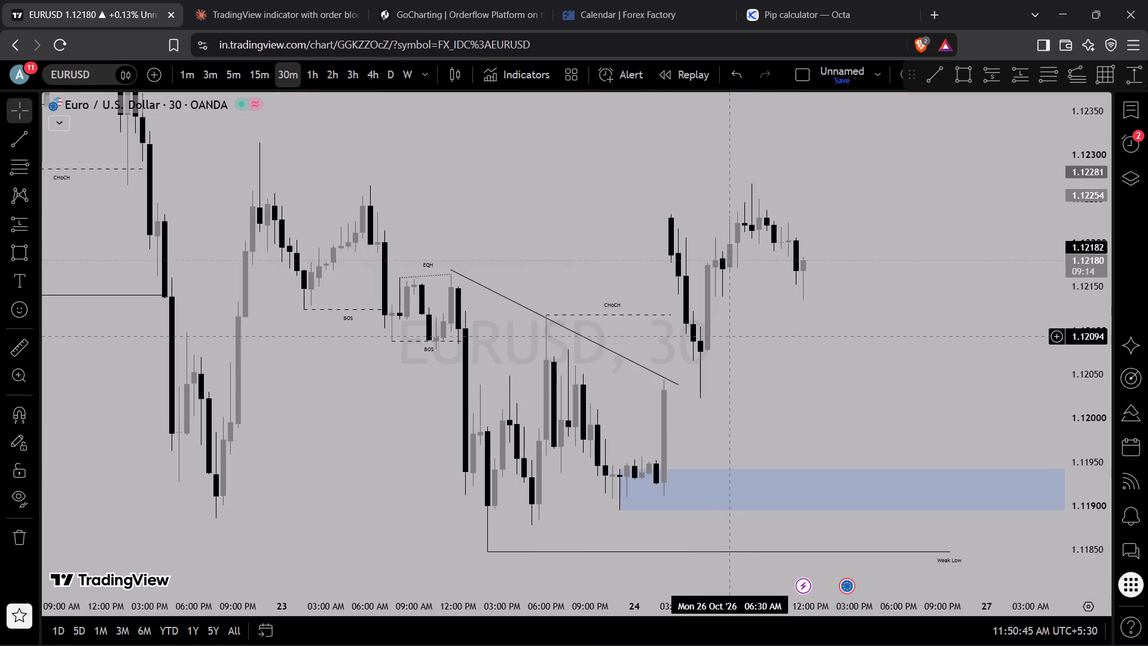
drag(773, 313, 785, 351)
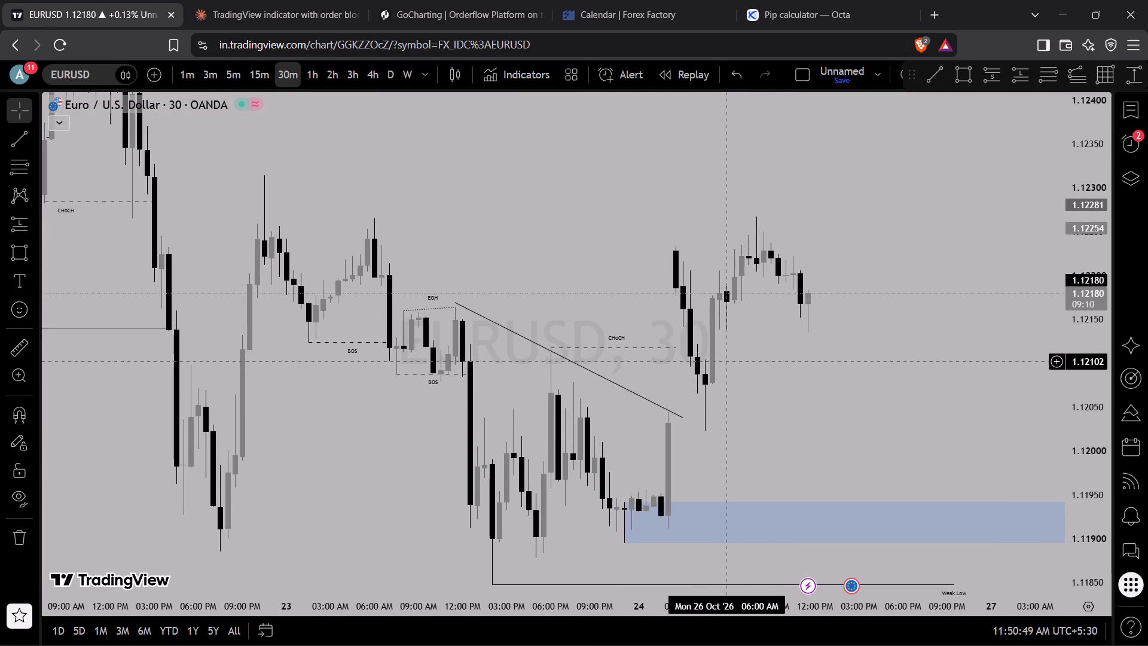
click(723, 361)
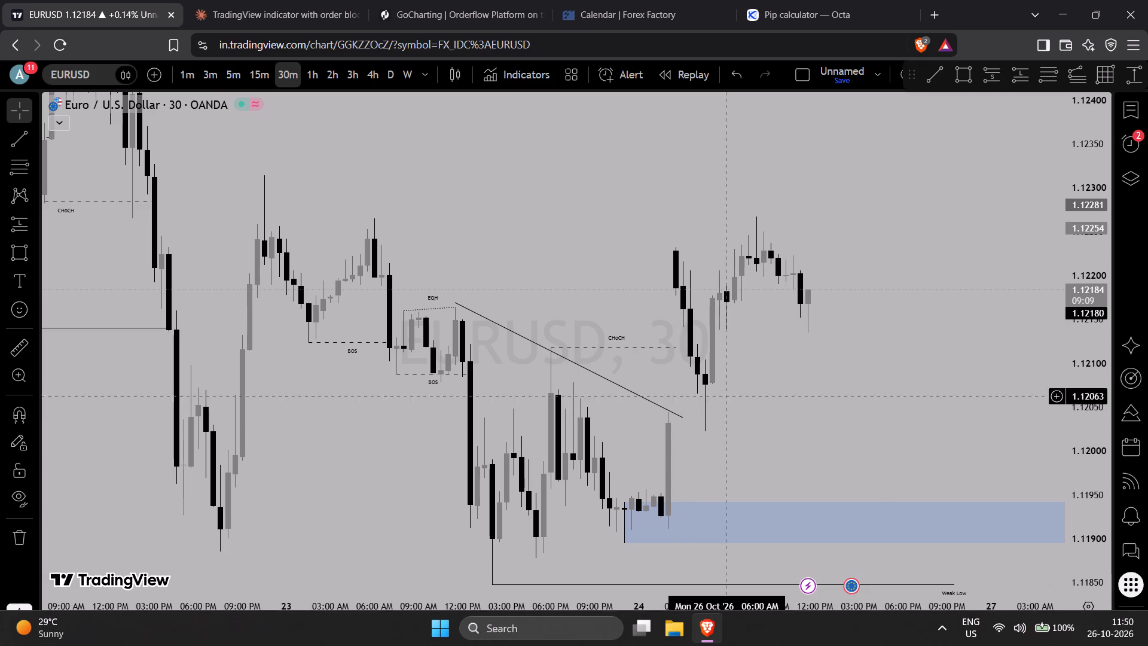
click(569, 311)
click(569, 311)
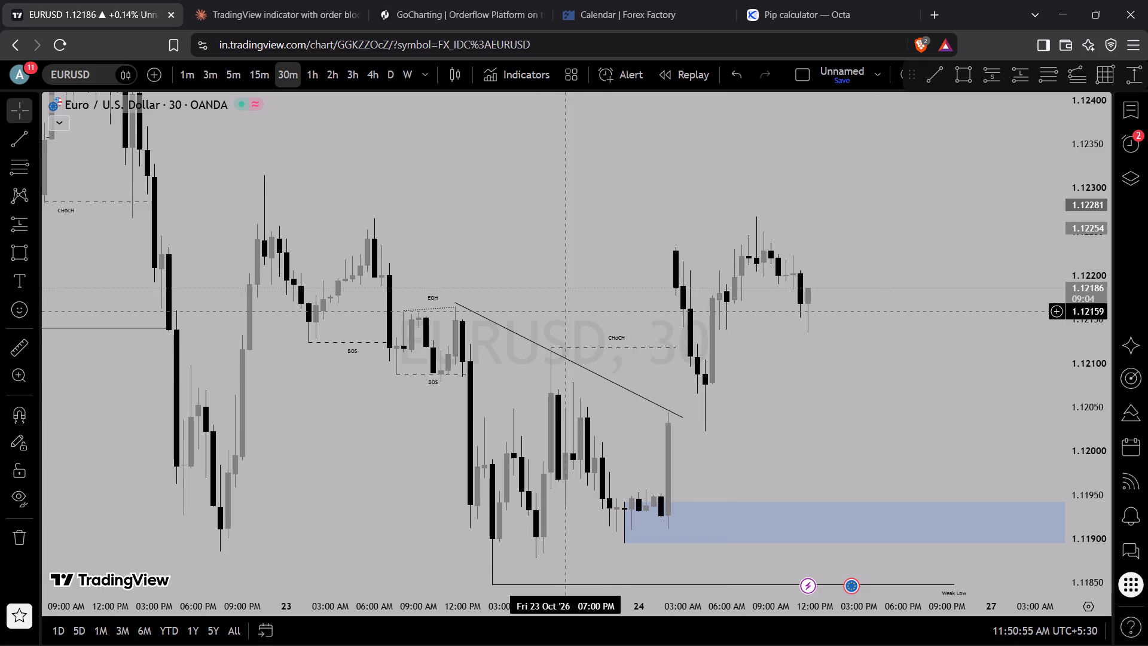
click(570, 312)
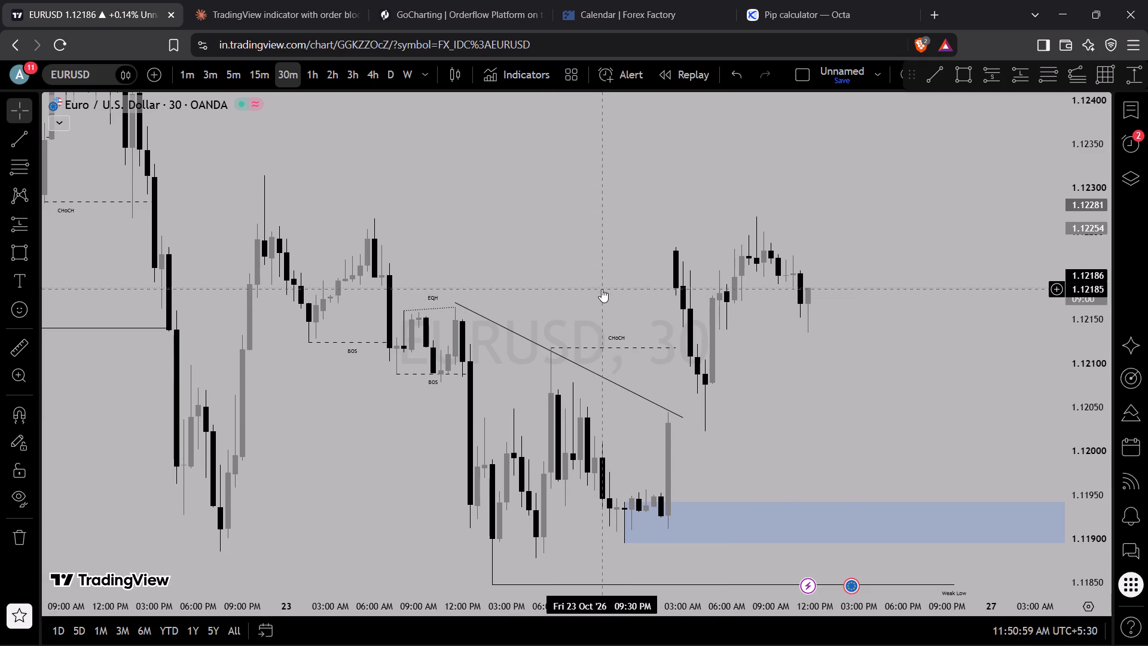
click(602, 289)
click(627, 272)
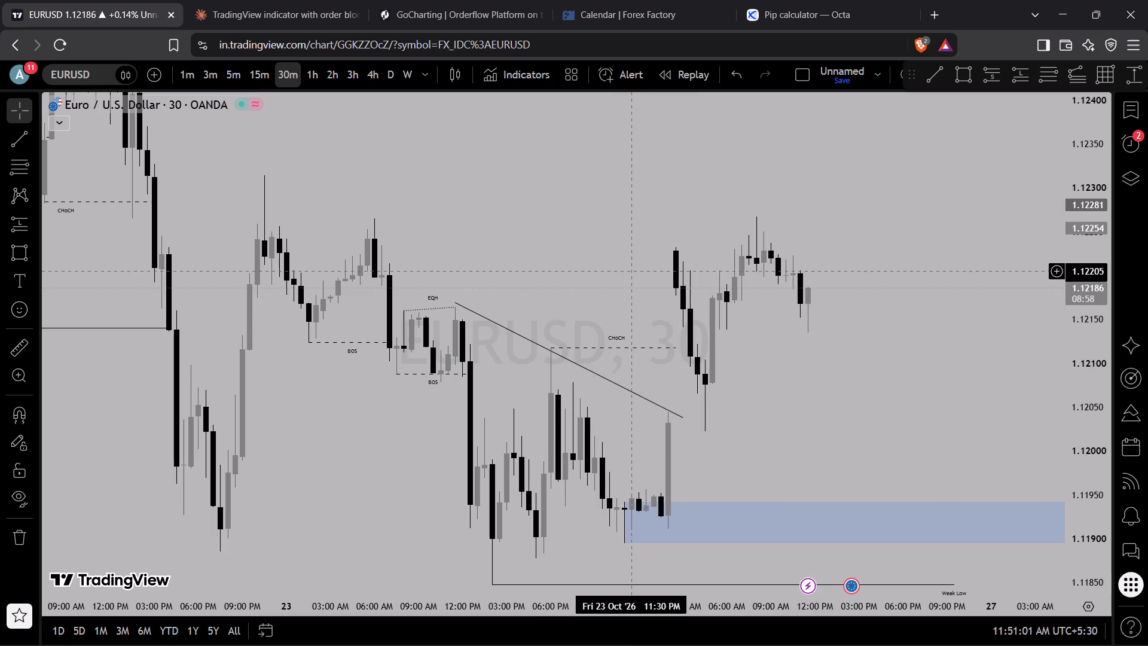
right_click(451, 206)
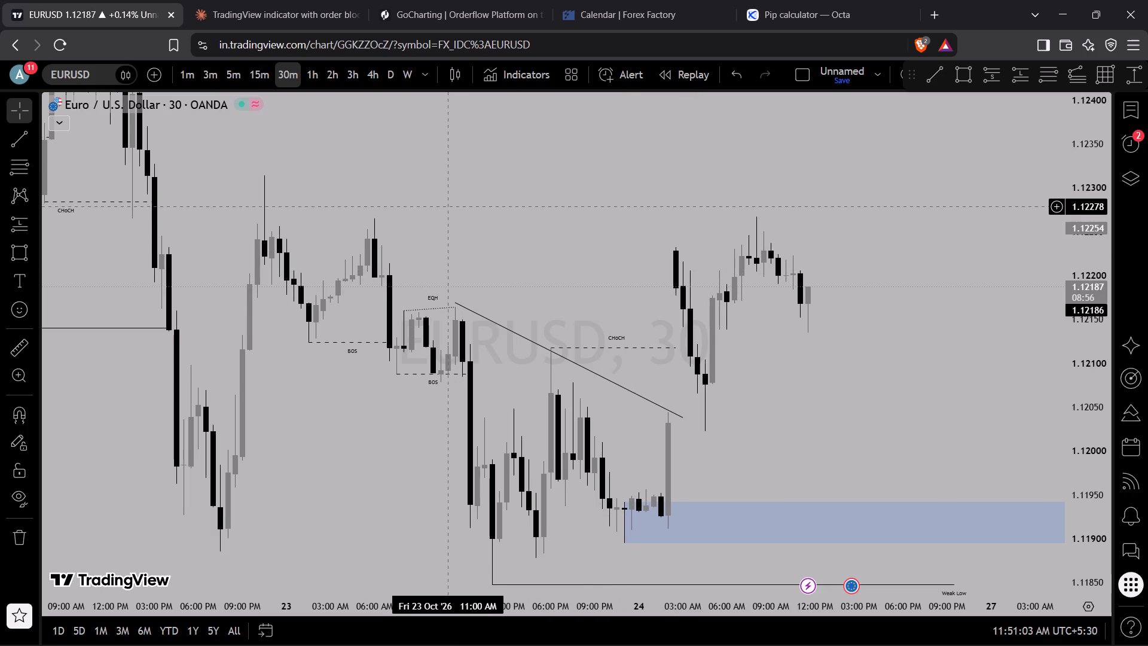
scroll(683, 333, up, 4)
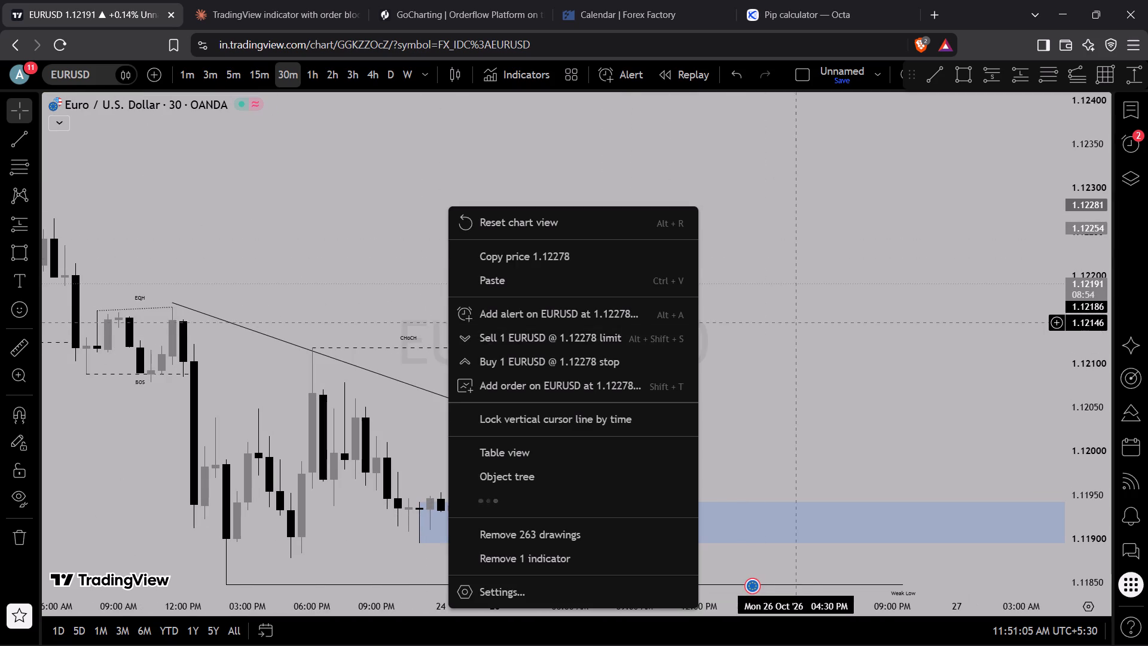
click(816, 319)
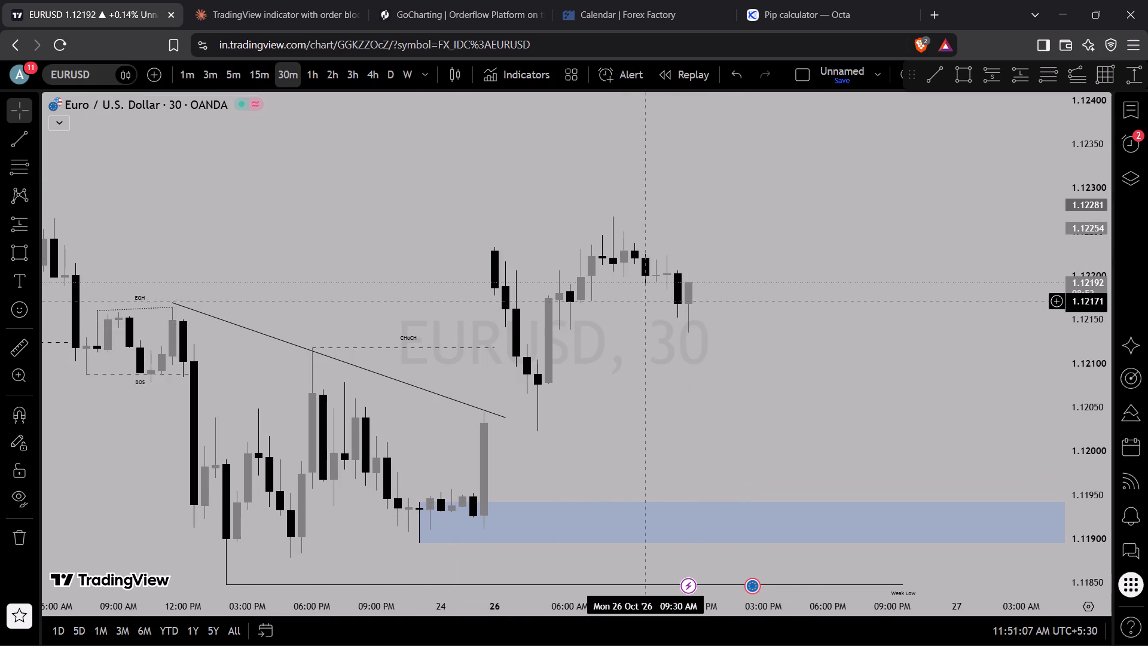
Compare the wider mid-October EURUSD structure and the latest candles on the 30m and 1h timeframes.
scroll(914, 257, down, 6)
drag(1057, 244, 1089, 308)
drag(1090, 248, 1015, 488)
scroll(926, 382, down, 5)
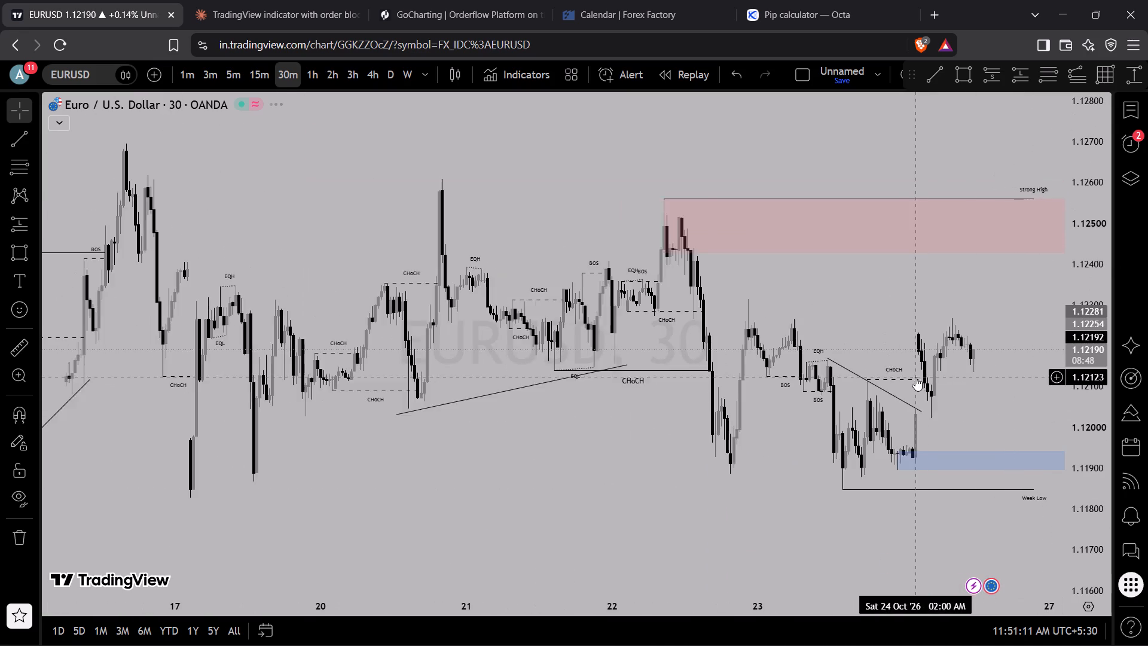
scroll(915, 377, down, 3)
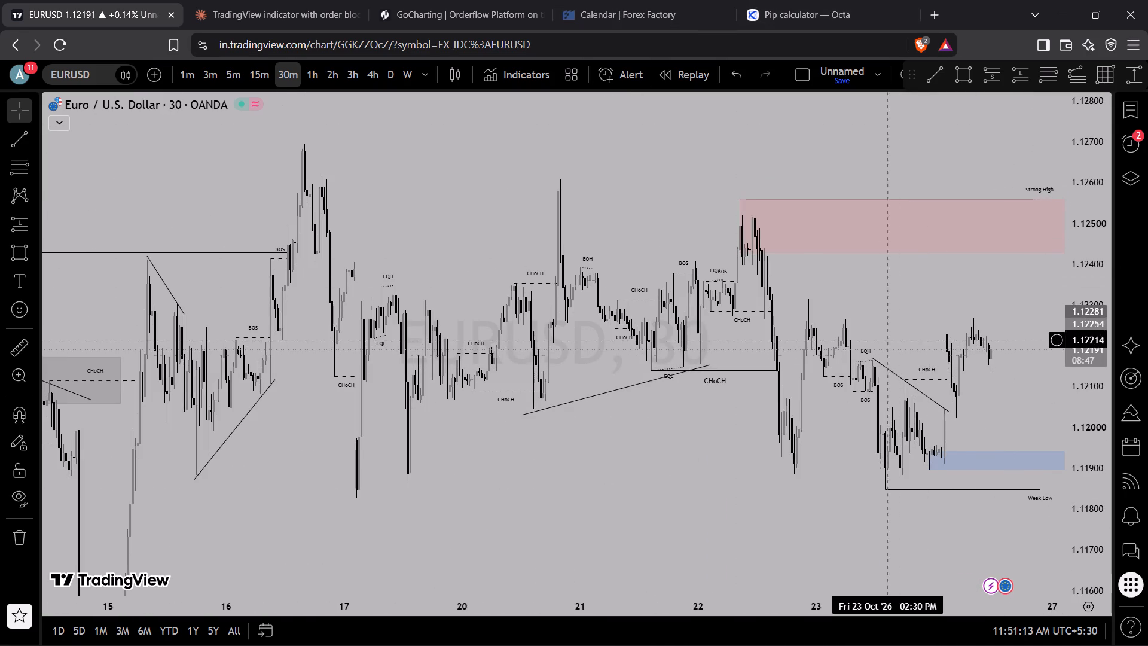
scroll(861, 354, up, 5)
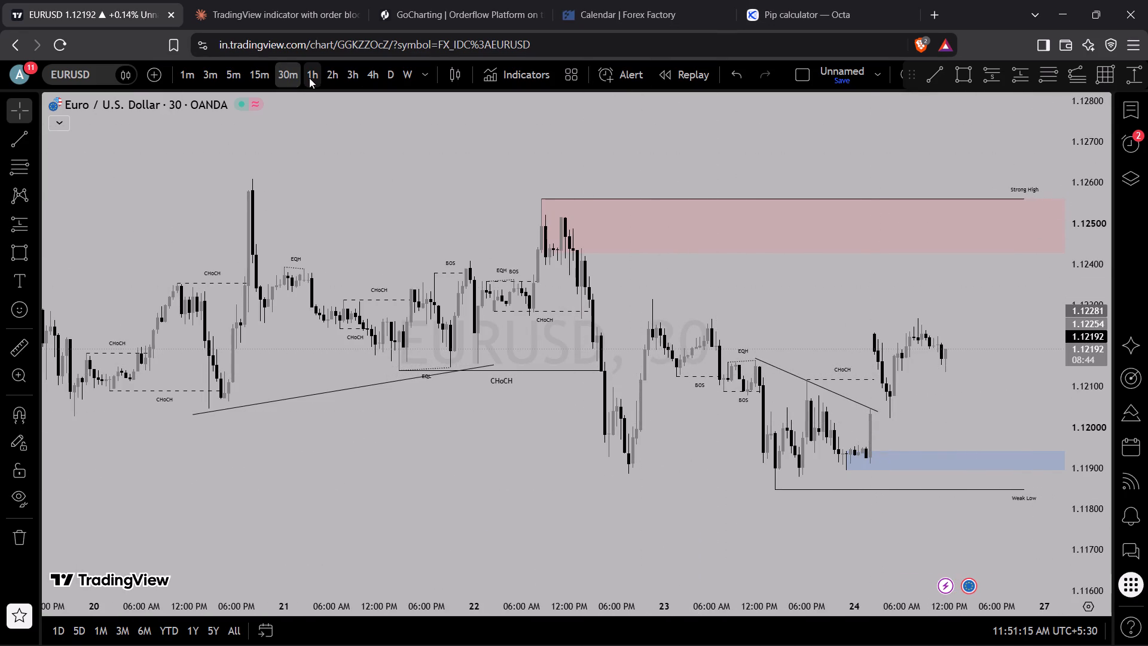
click(309, 78)
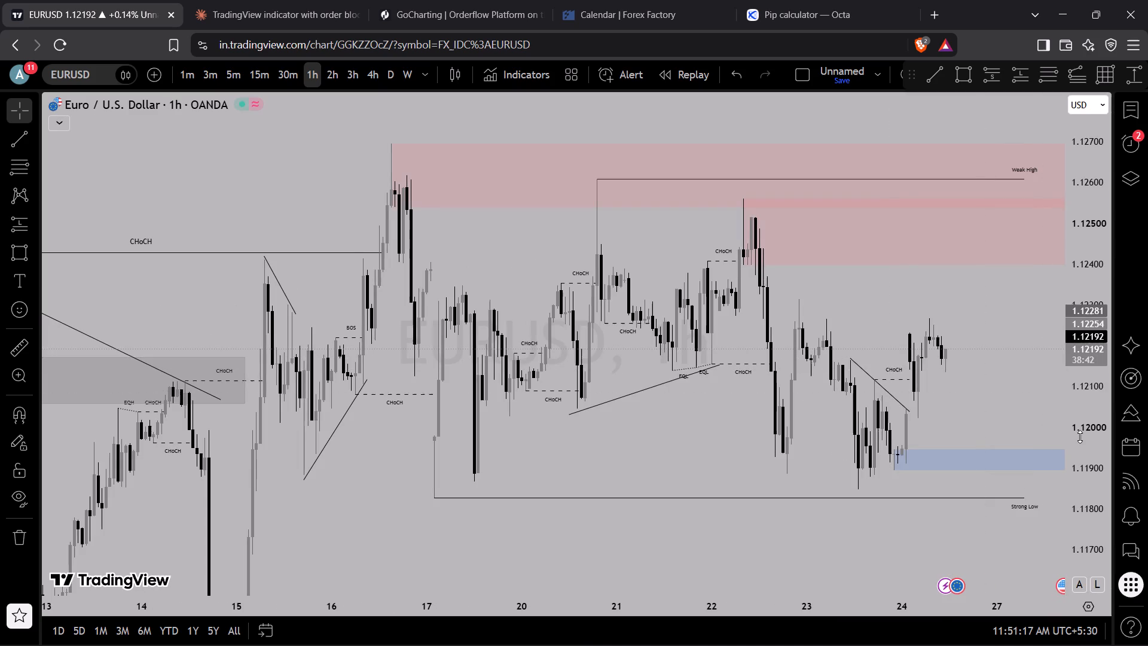
drag(1080, 437, 1070, 142)
scroll(794, 270, up, 2)
scroll(794, 270, down, 1)
scroll(794, 270, up, 6)
scroll(857, 385, up, 3)
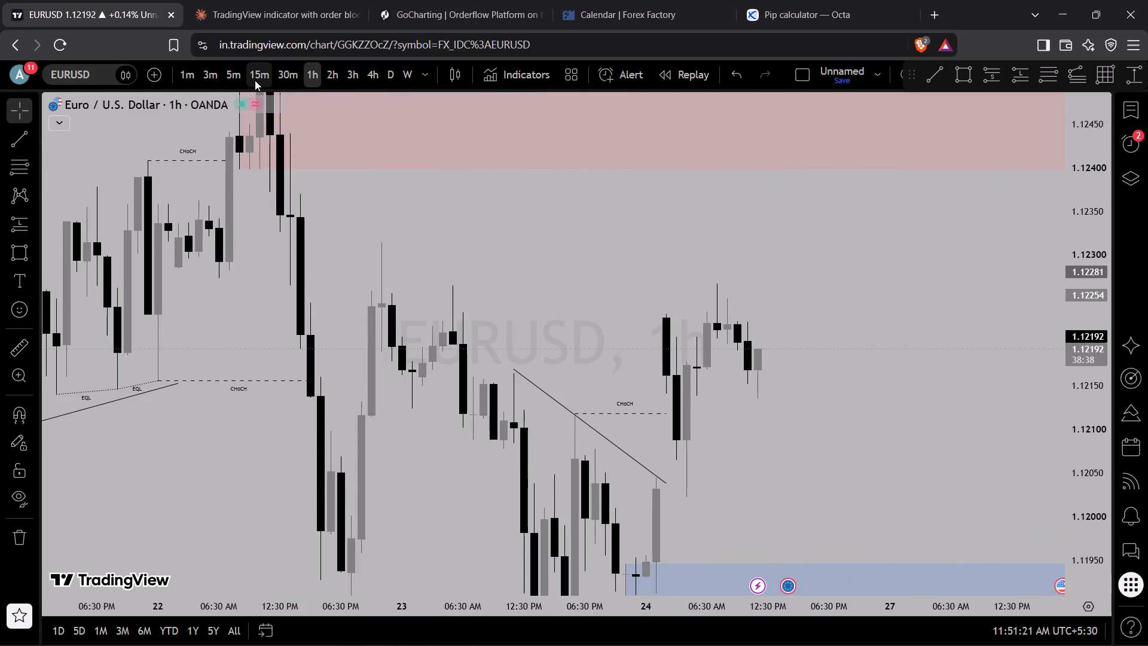
Return EURUSD to the 30m timeframe and examine the range from 20 October between the red and blue order blocks.
click(289, 70)
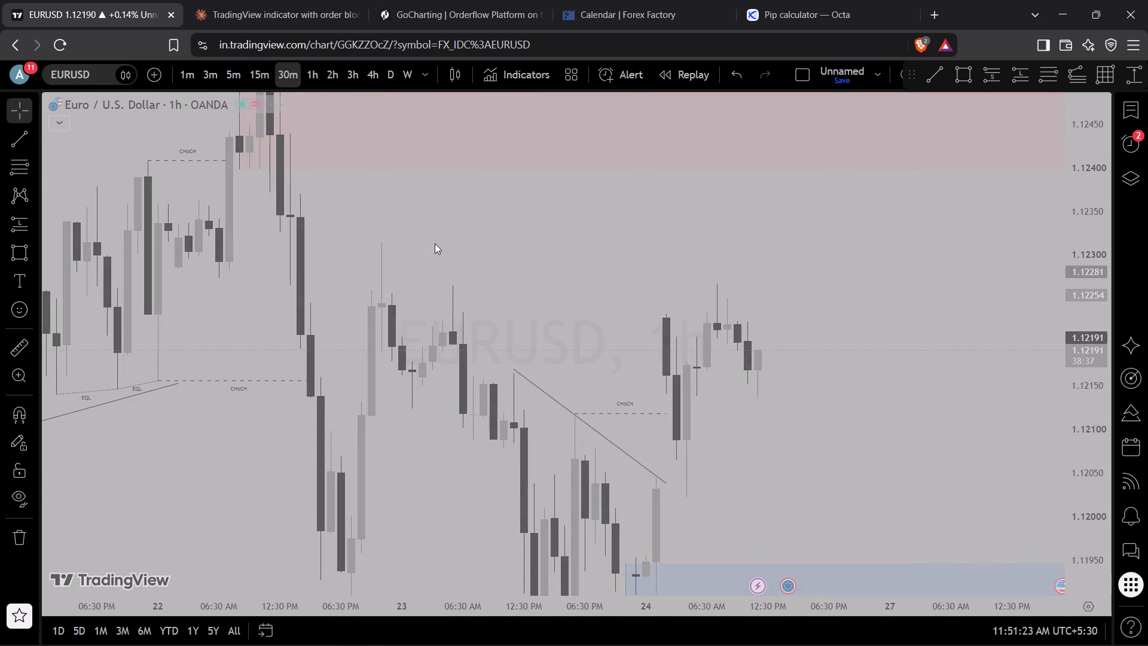
scroll(759, 426, down, 2)
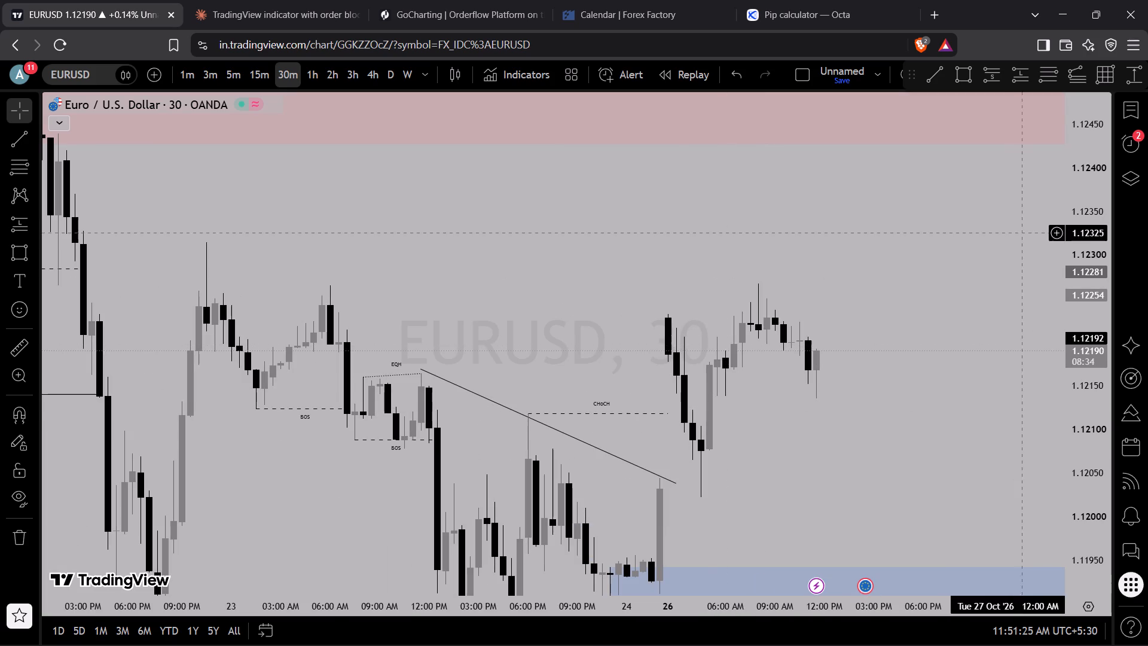
drag(1086, 176, 1108, 457)
scroll(942, 429, down, 4)
scroll(906, 431, up, 1)
scroll(901, 428, down, 1)
scroll(757, 360, down, 4)
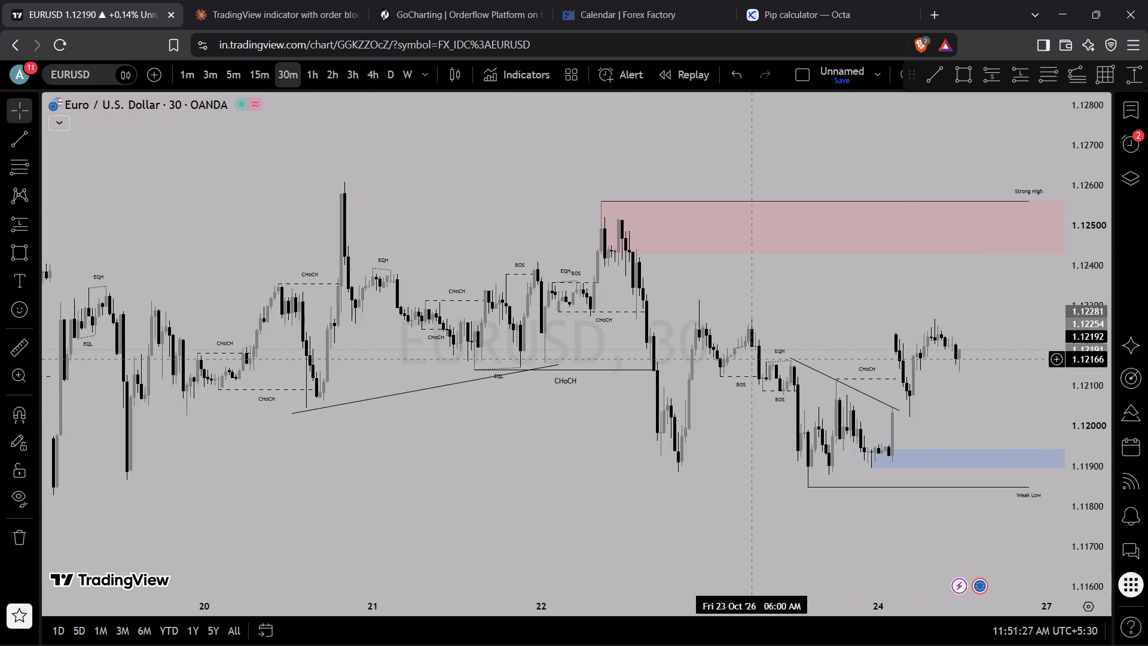
Compare the latest EURUSD candles below the red order block on the 4h and 3h timeframes.
click(381, 66)
scroll(710, 261, up, 2)
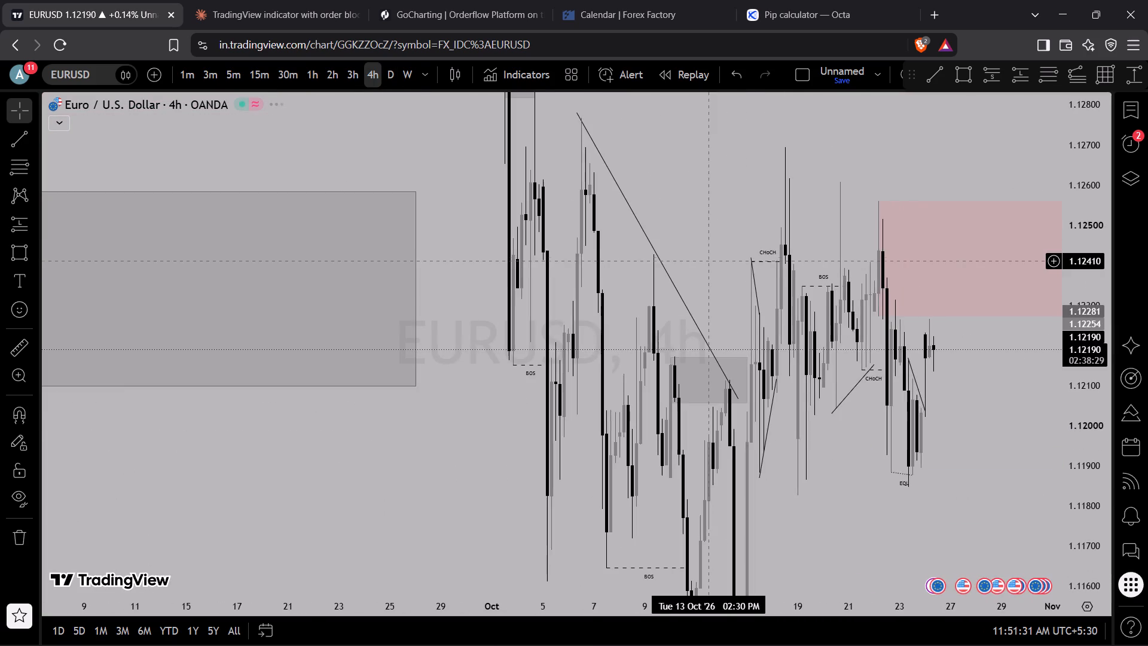
scroll(706, 257, up, 4)
scroll(636, 252, up, 1)
scroll(677, 319, up, 4)
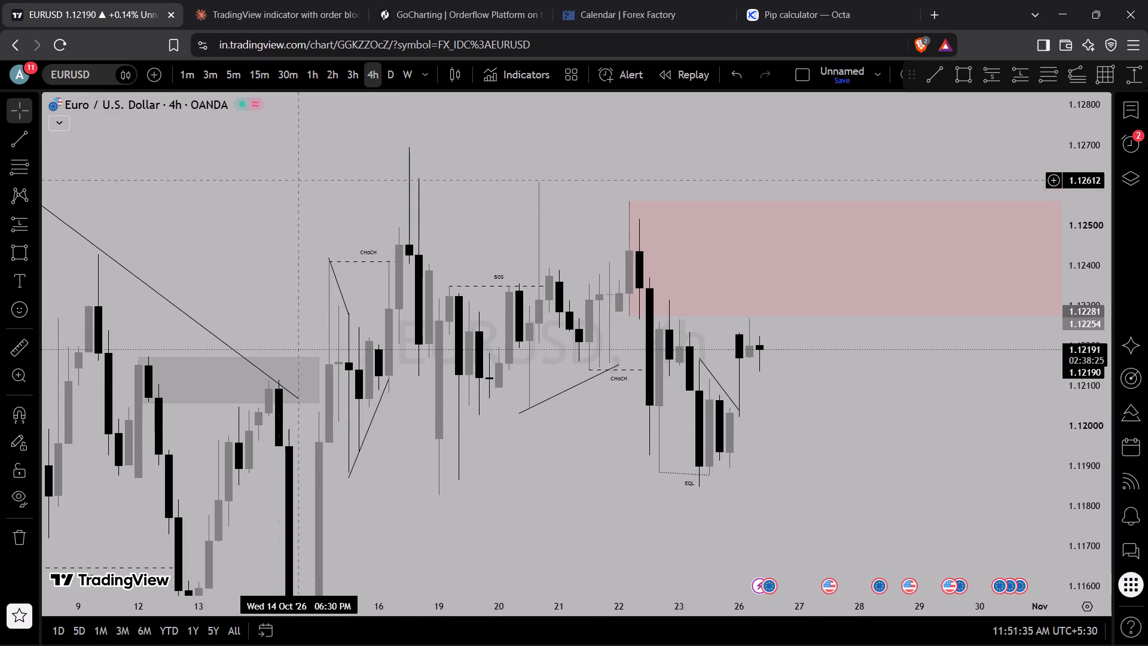
click(343, 67)
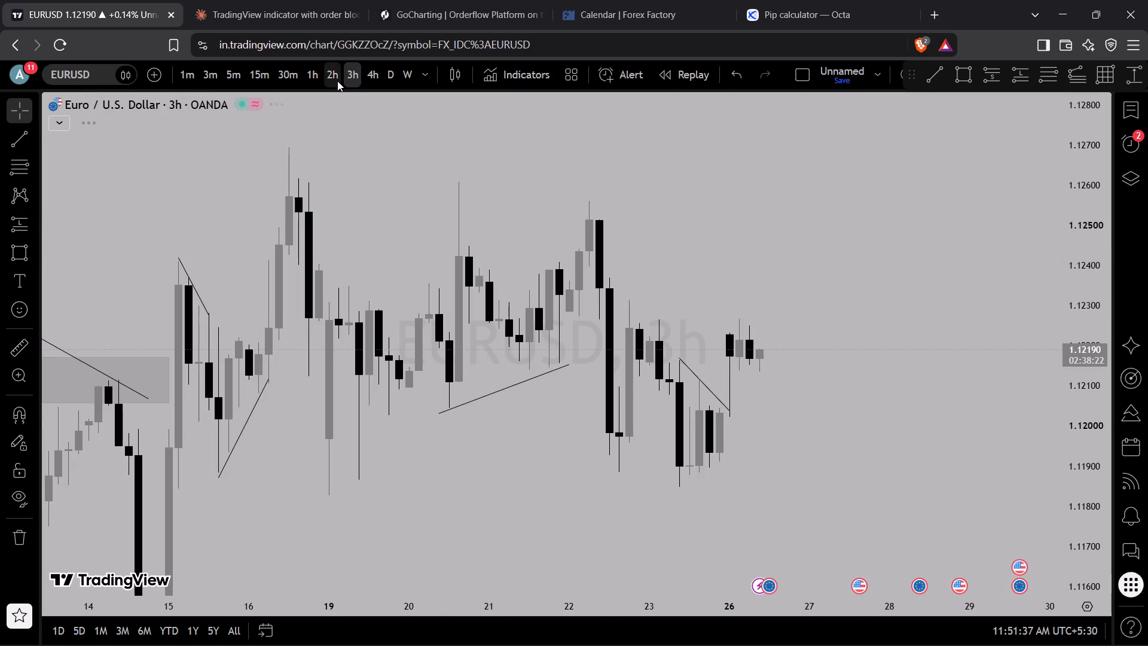
On the 2h EURUSD chart, draw a trend line from the 20 October low near 1.12032 to the 23 October low near 1.11838.
click(337, 81)
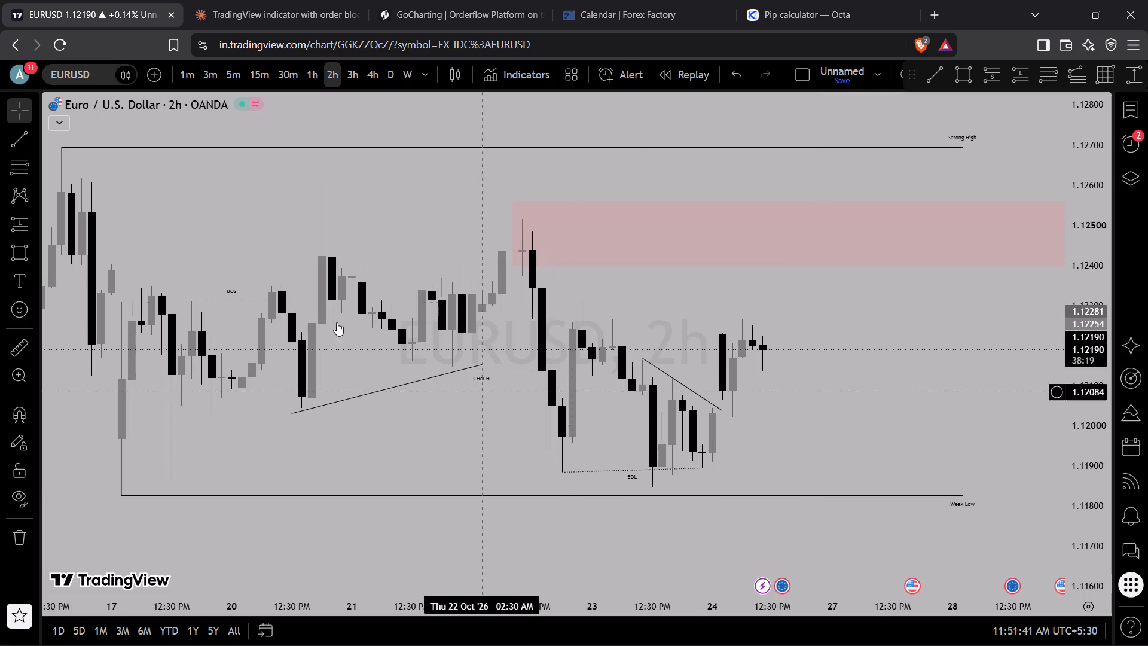
click(6, 152)
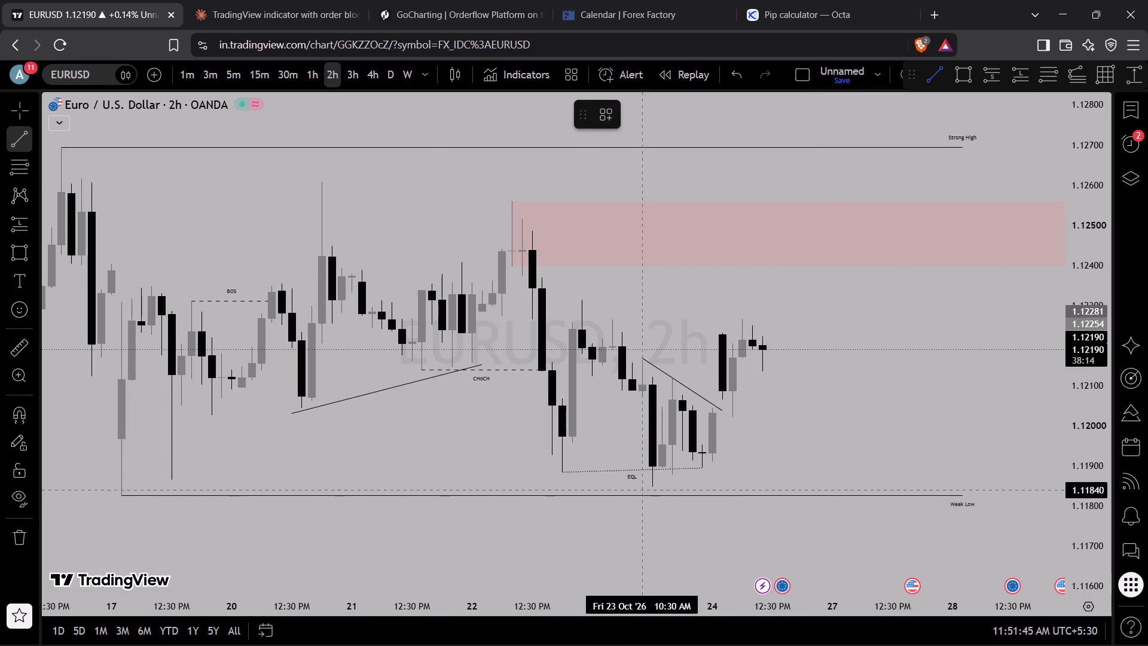
click(297, 413)
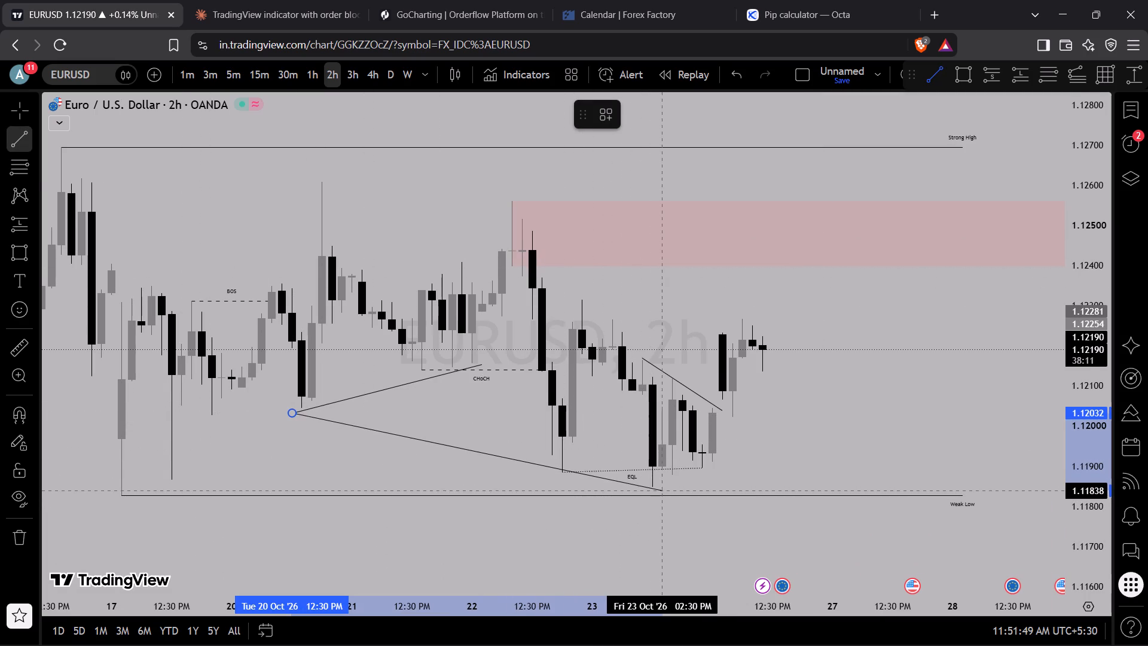
click(660, 491)
click(744, 472)
Examine the new descending trend line against the surrounding EURUSD structure on the 2h and 15m timeframes.
scroll(751, 422, down, 5)
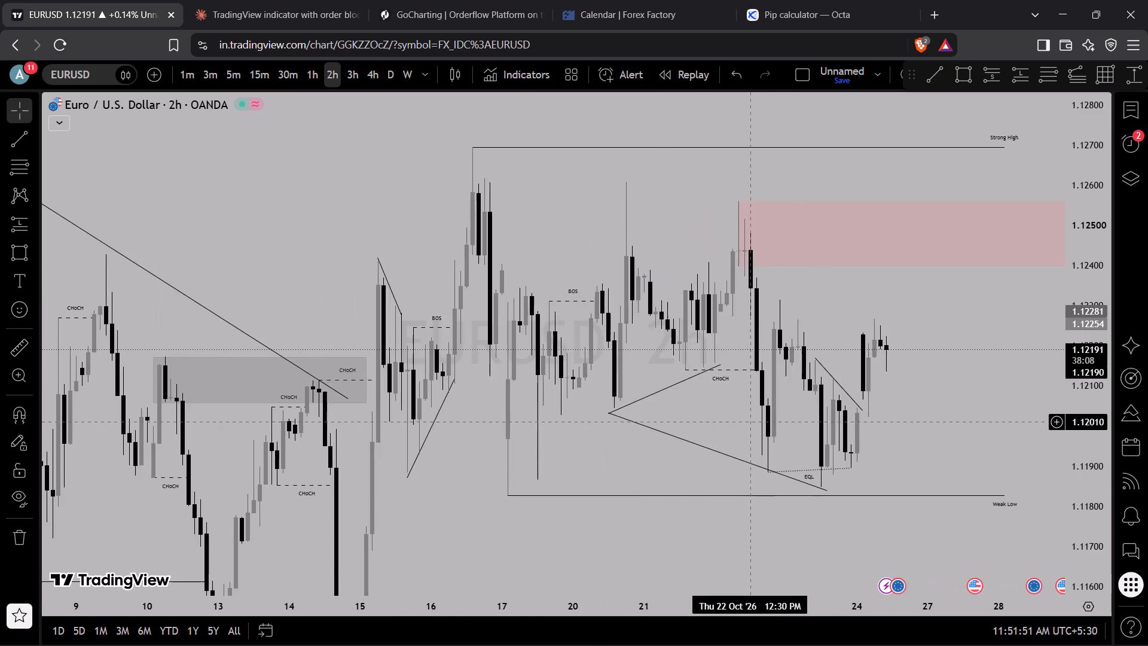
scroll(762, 442, down, 4)
scroll(795, 445, up, 8)
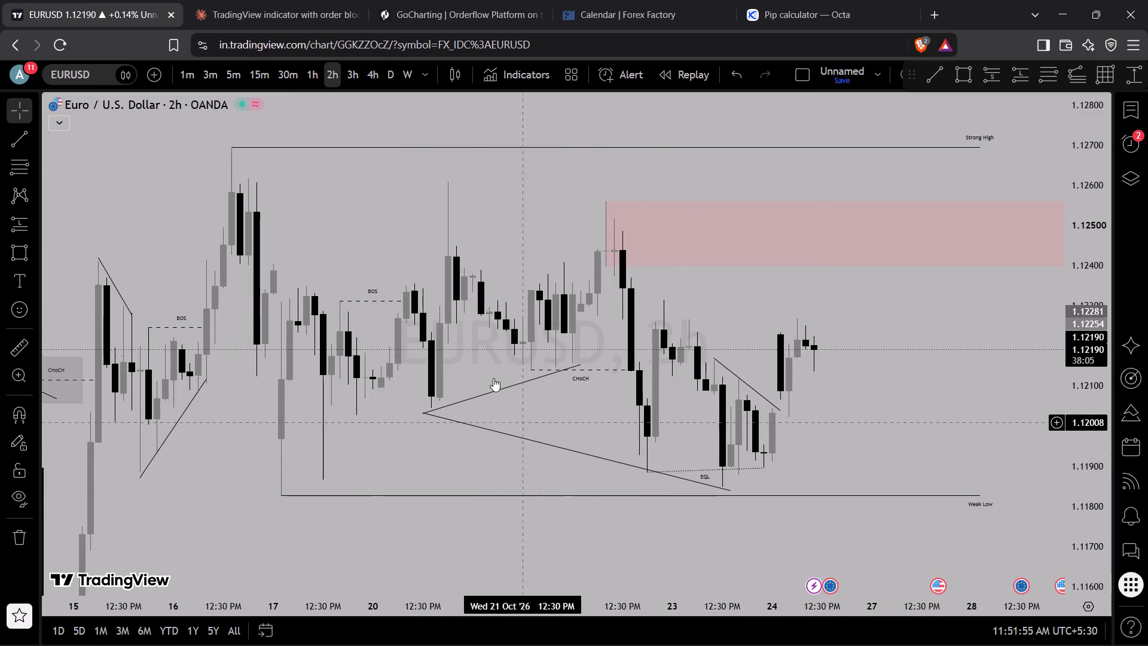
click(269, 76)
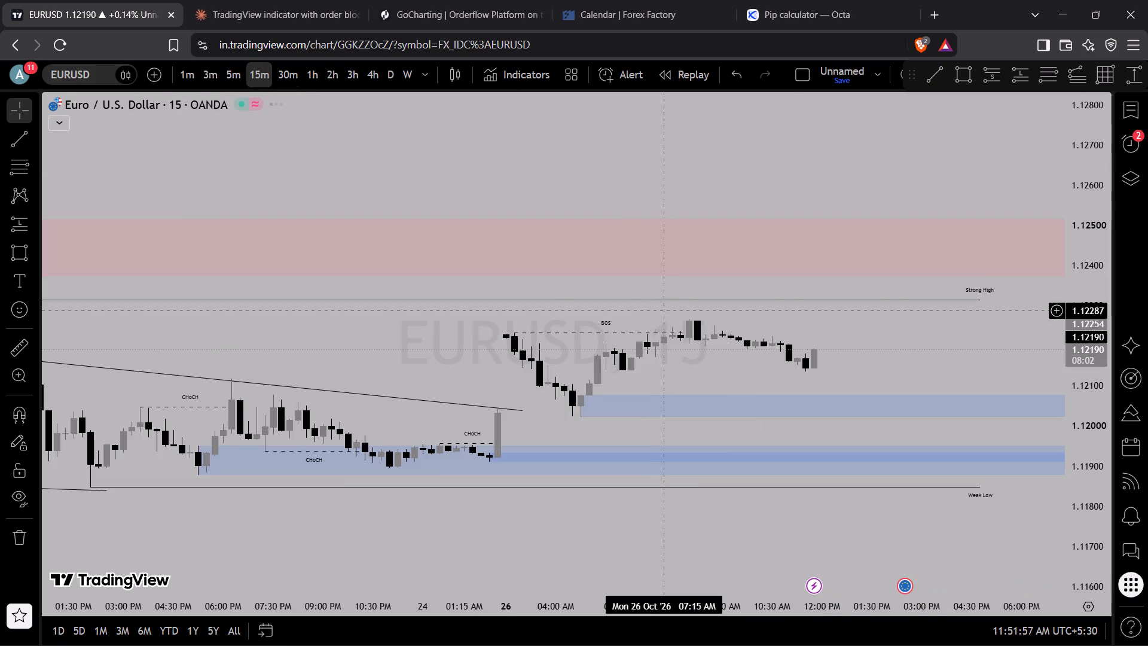
scroll(602, 258, down, 15)
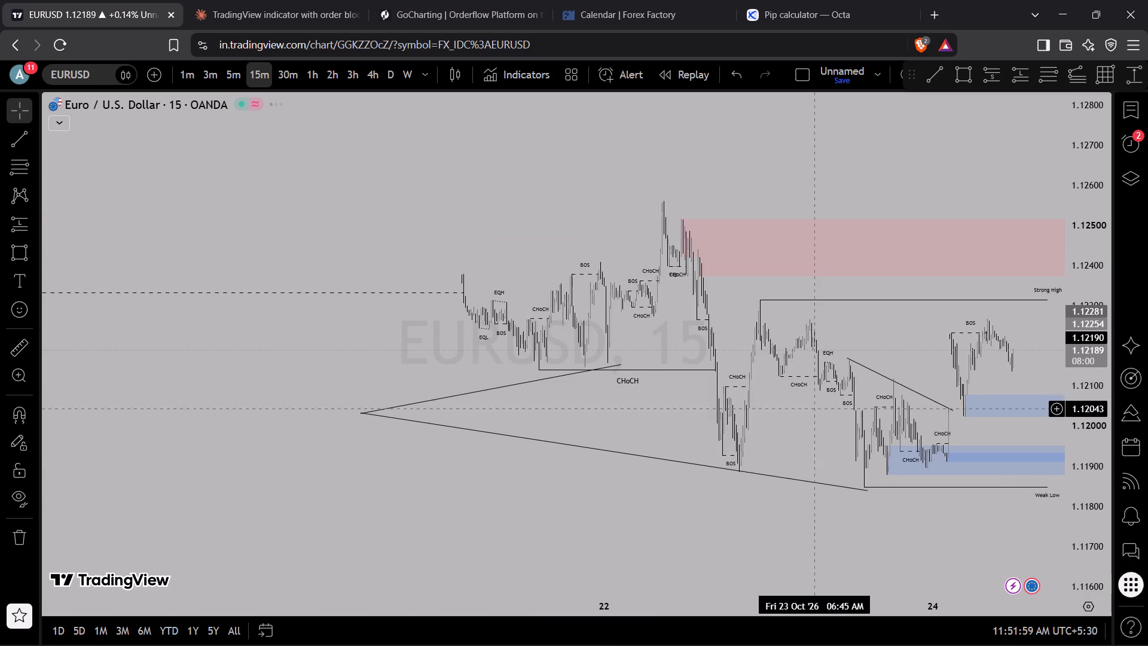
drag(793, 432, 539, 466)
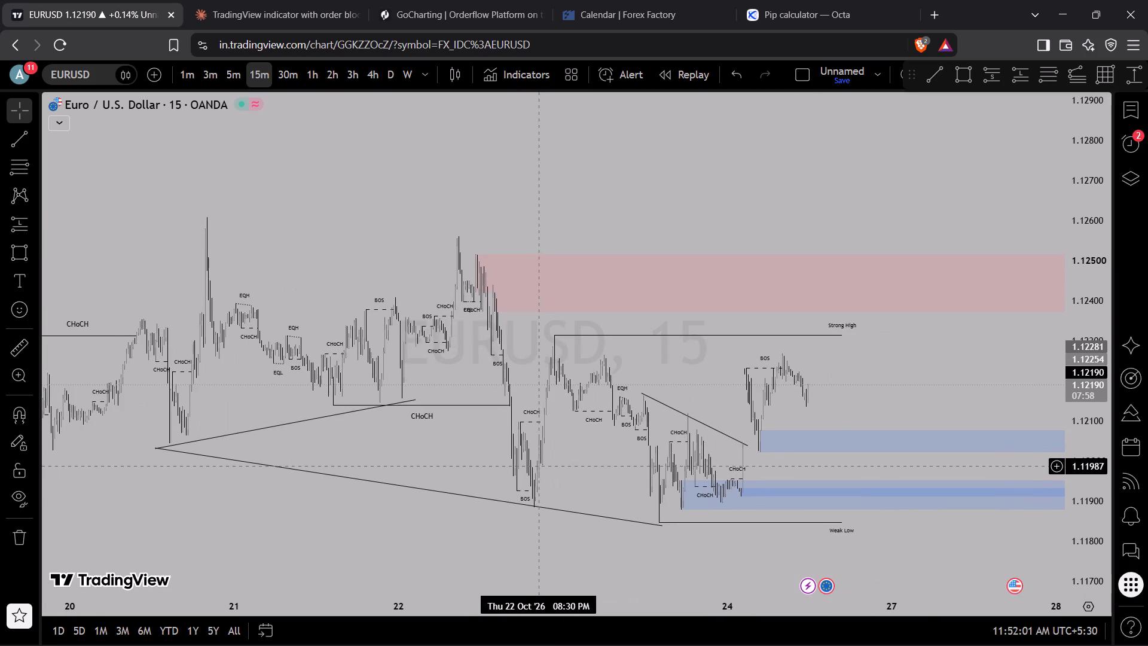
Examine the latest EURUSD candles against the red and blue order blocks on the 15m and 1h timeframes.
drag(539, 466, 304, 493)
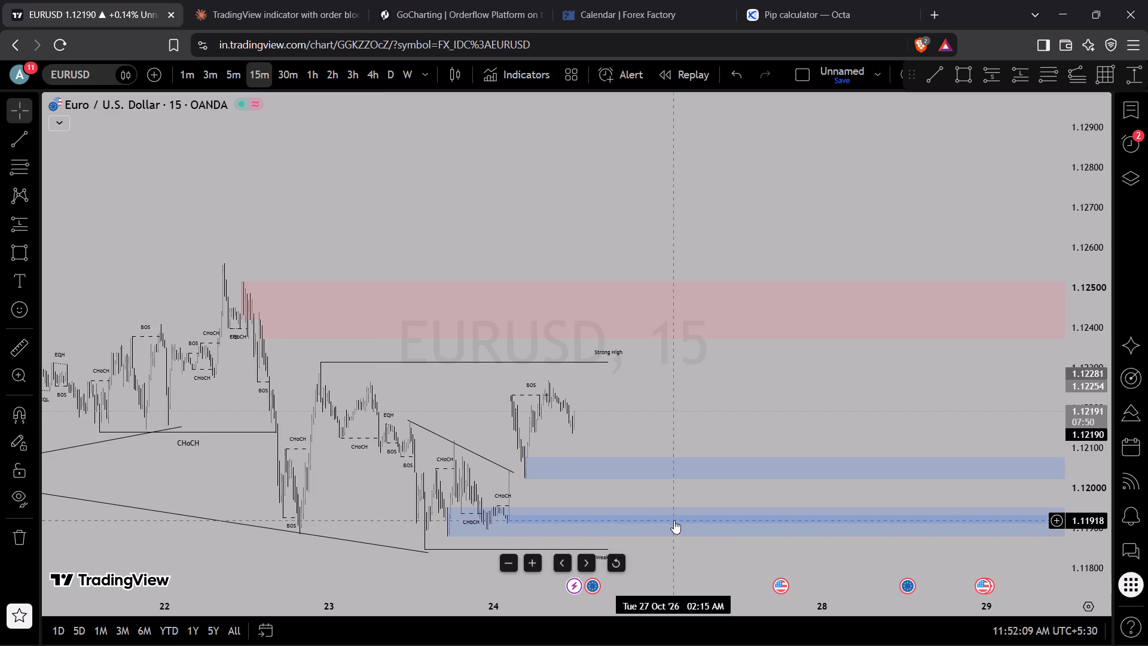
scroll(206, 317, up, 3)
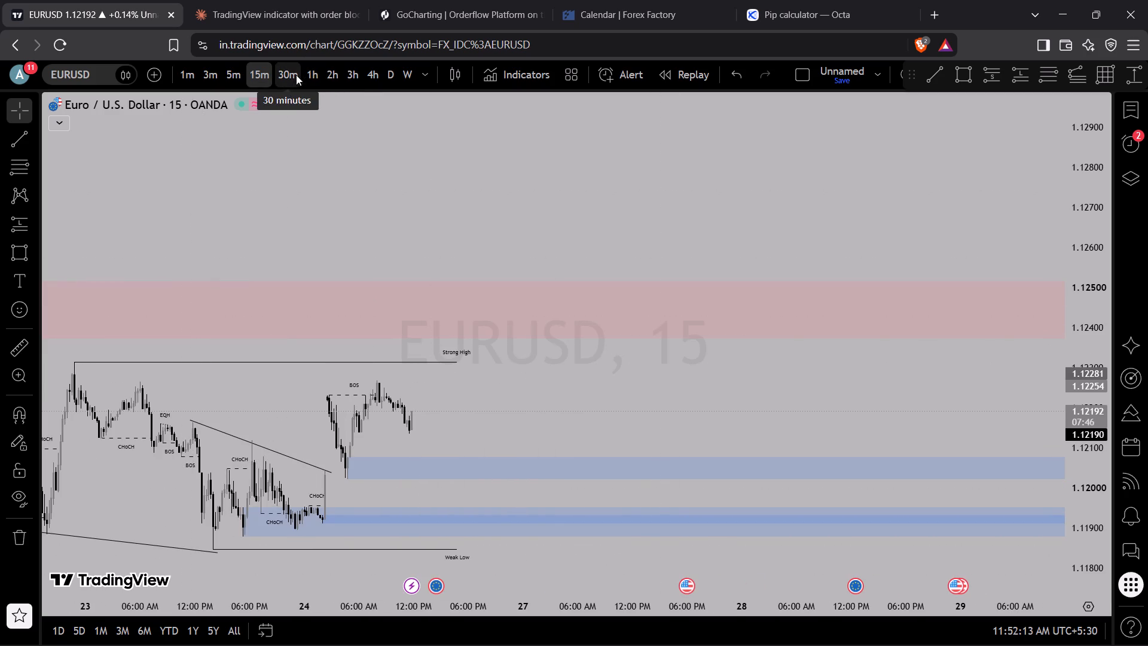
click(303, 83)
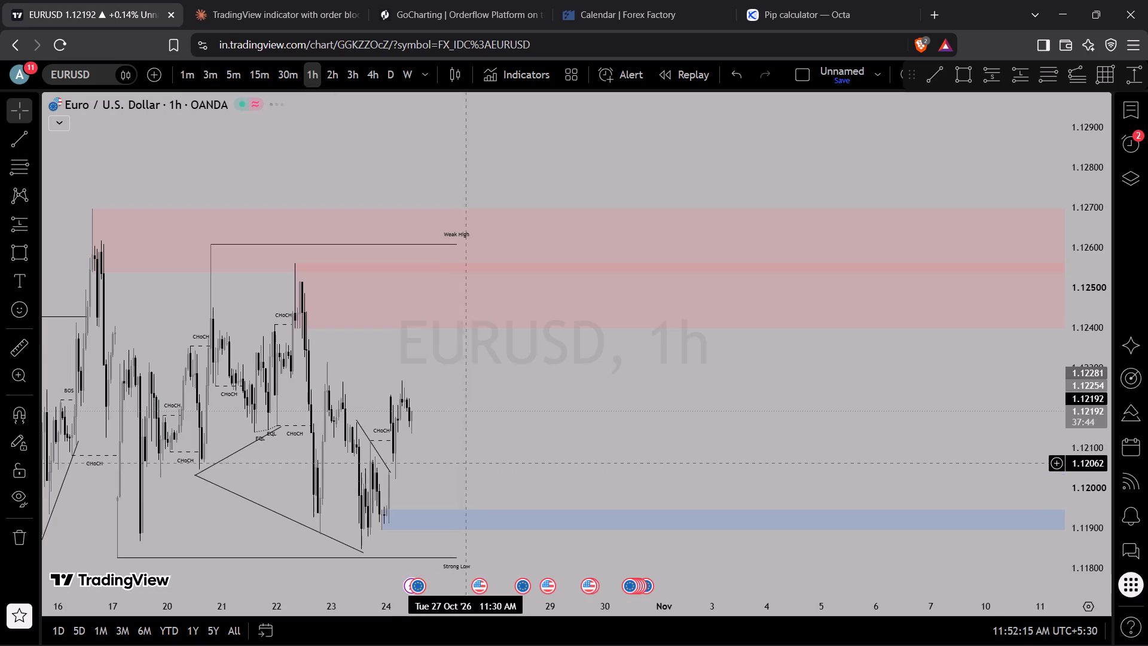
scroll(448, 460, up, 2)
drag(448, 460, 770, 419)
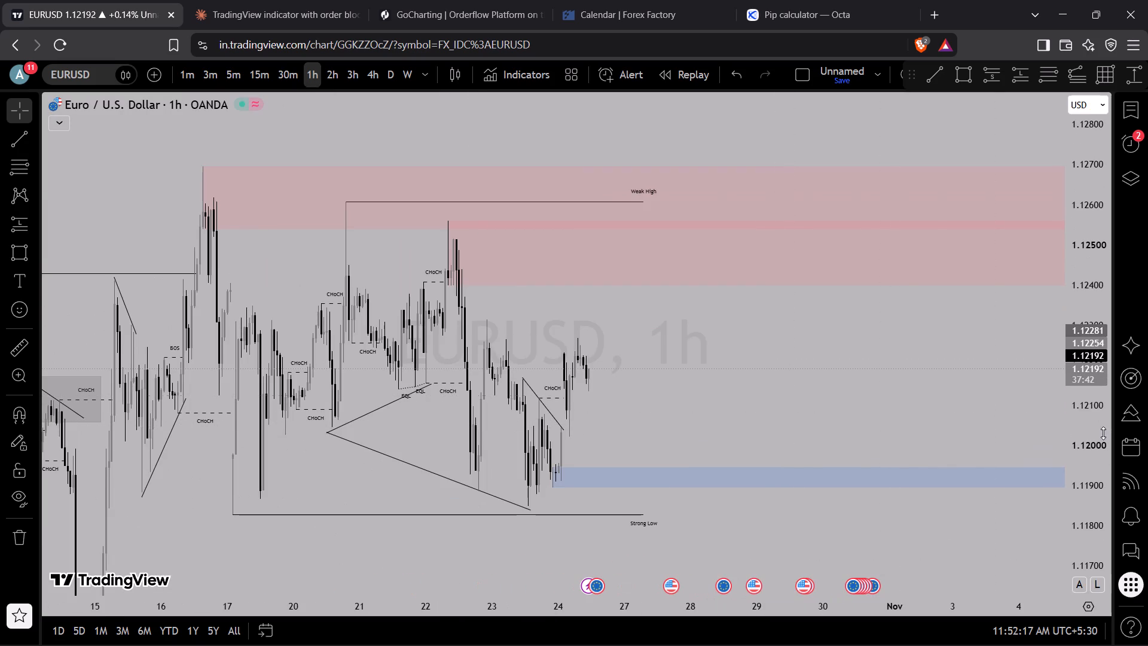
drag(1106, 435, 1053, 93)
scroll(612, 366, up, 9)
drag(539, 362, 980, 370)
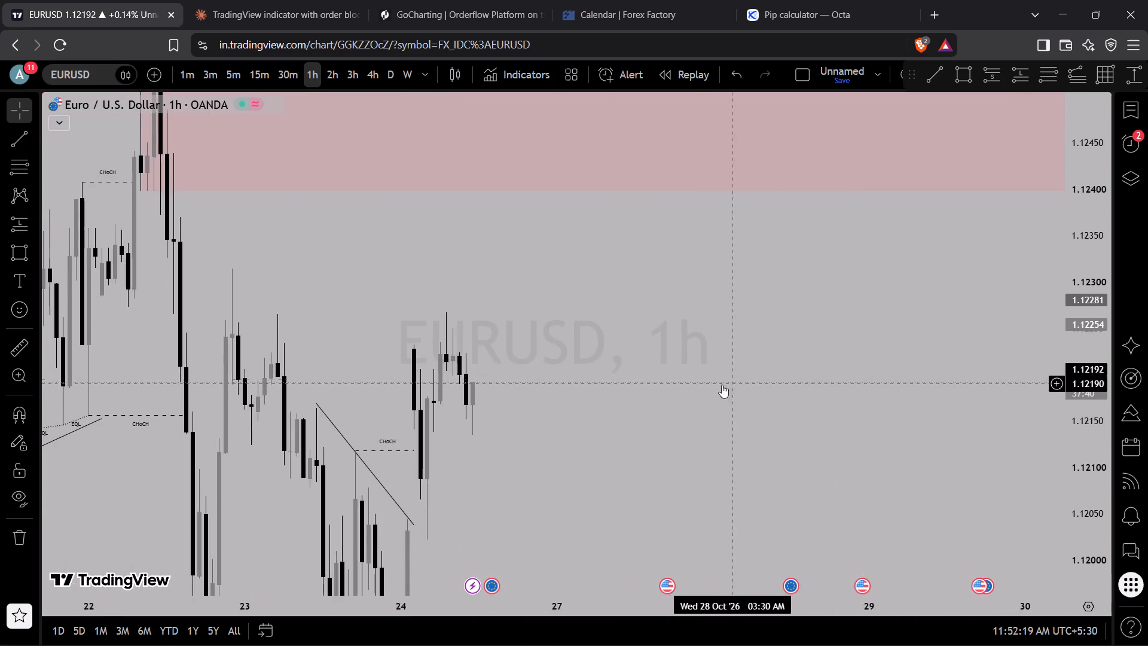
drag(655, 365, 793, 371)
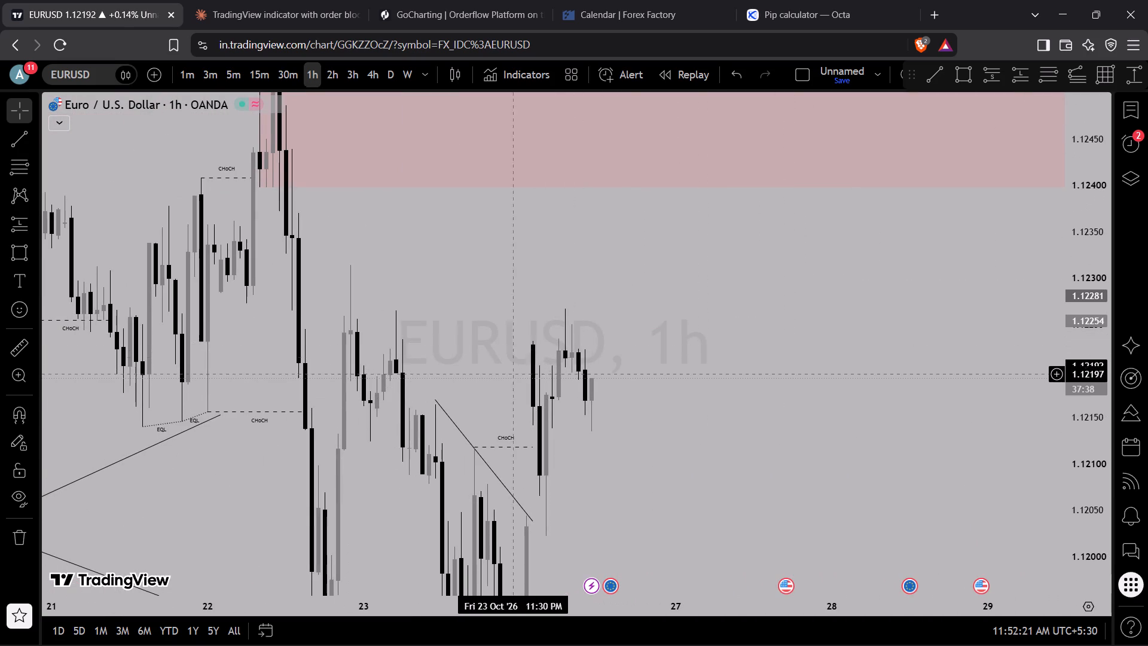
drag(473, 356, 558, 365)
drag(511, 339, 529, 373)
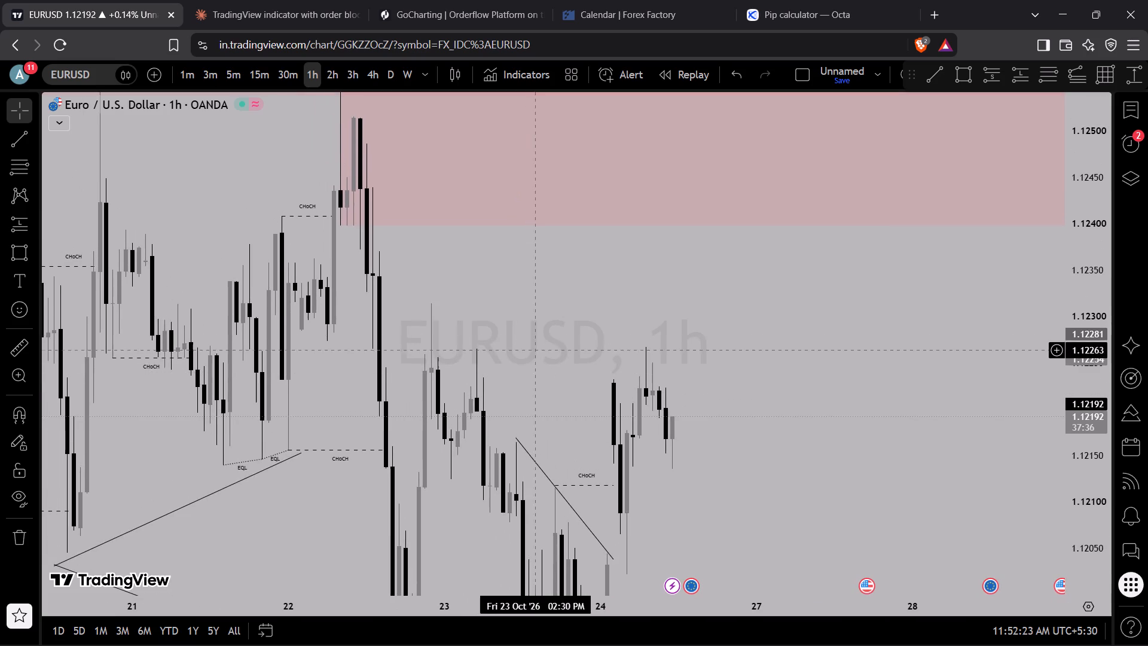
drag(544, 305, 553, 412)
Compare the EURUSD price action below the red order blocks on the 2h and 3h timeframes.
click(339, 72)
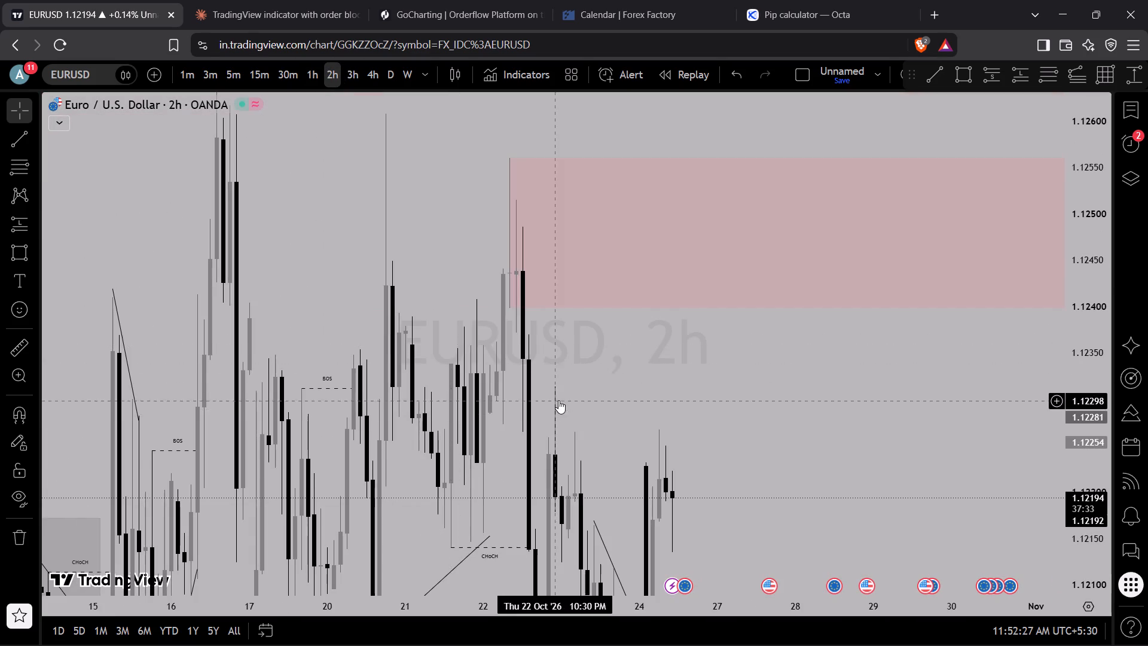
scroll(558, 400, up, 3)
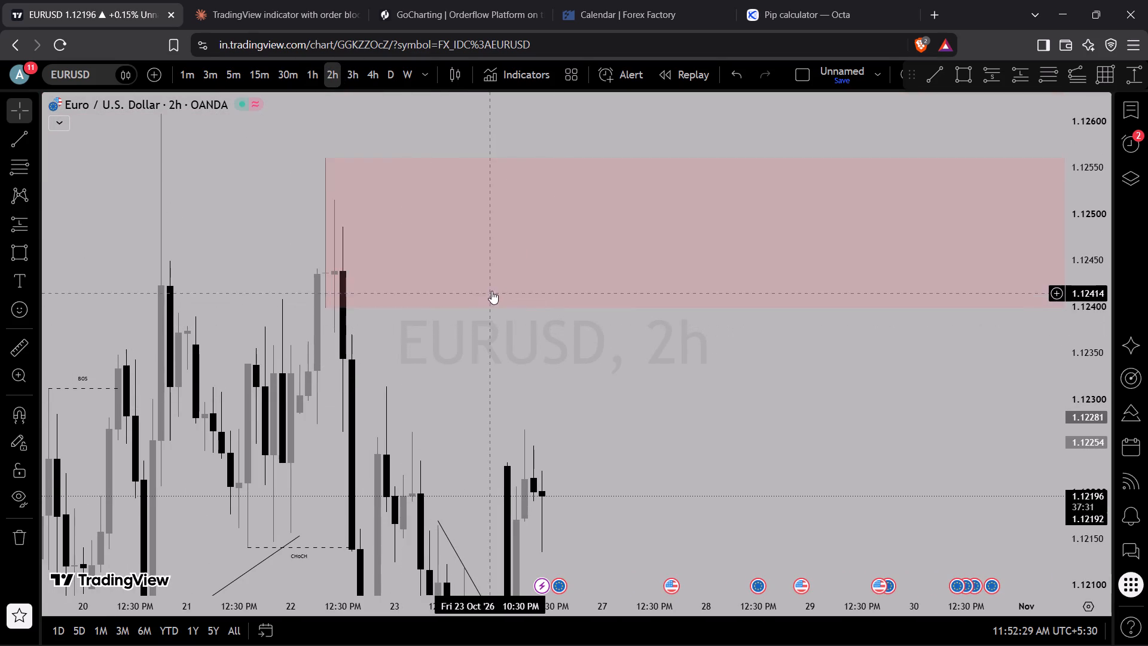
drag(636, 358, 517, 357)
drag(1090, 254, 1101, 316)
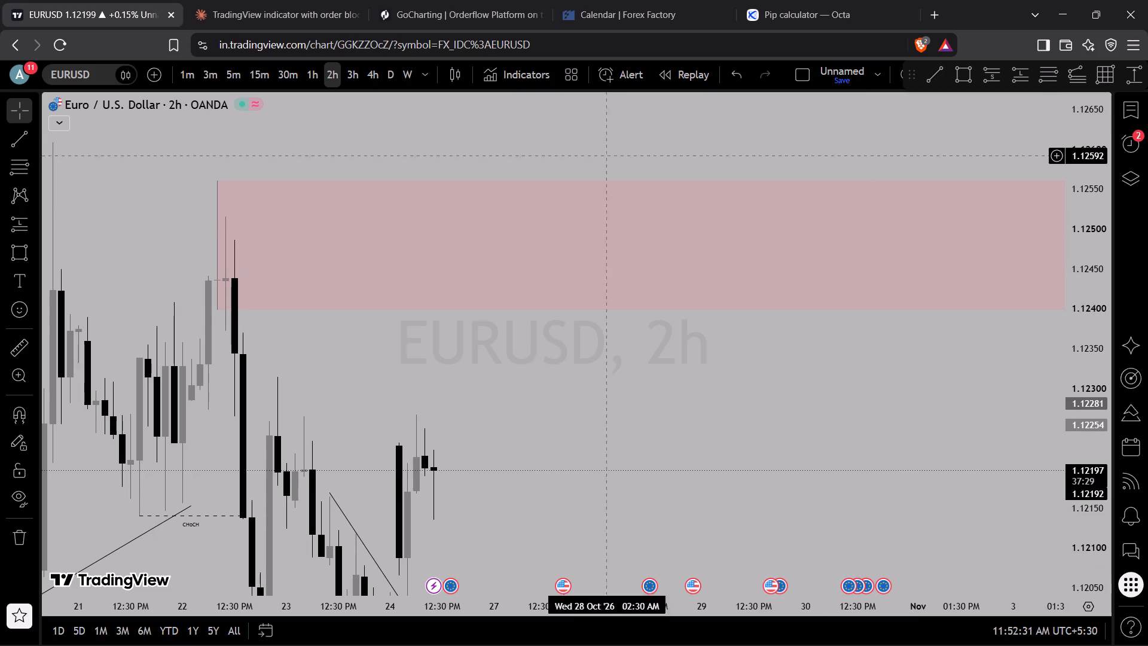
click(352, 81)
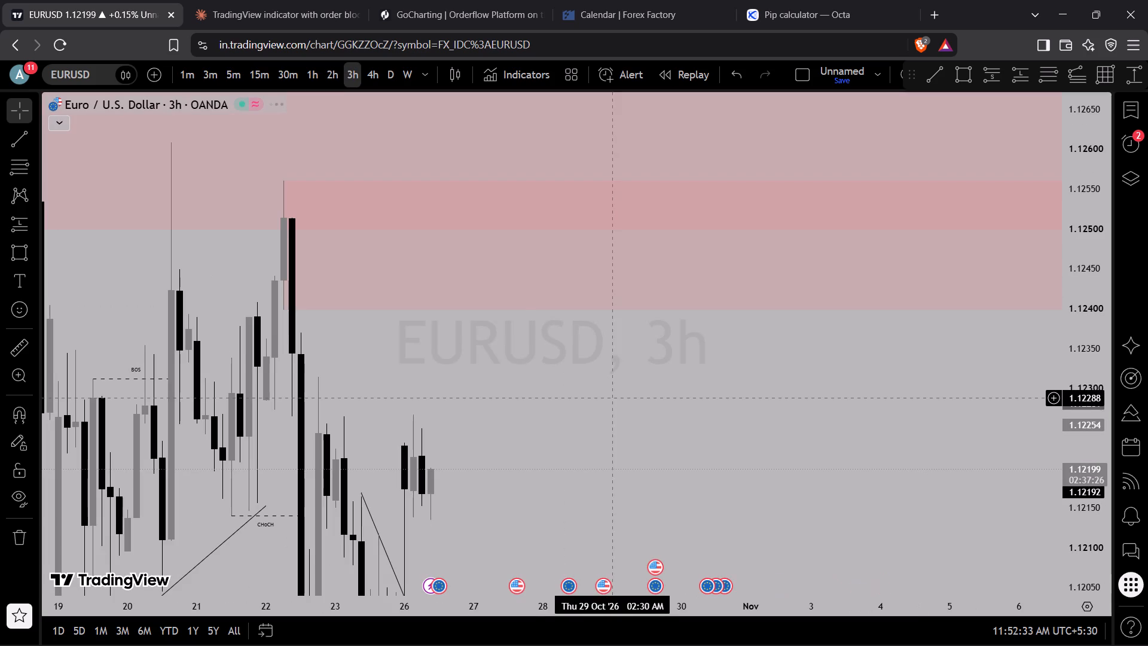
drag(514, 362, 462, 455)
drag(1086, 249, 1100, 314)
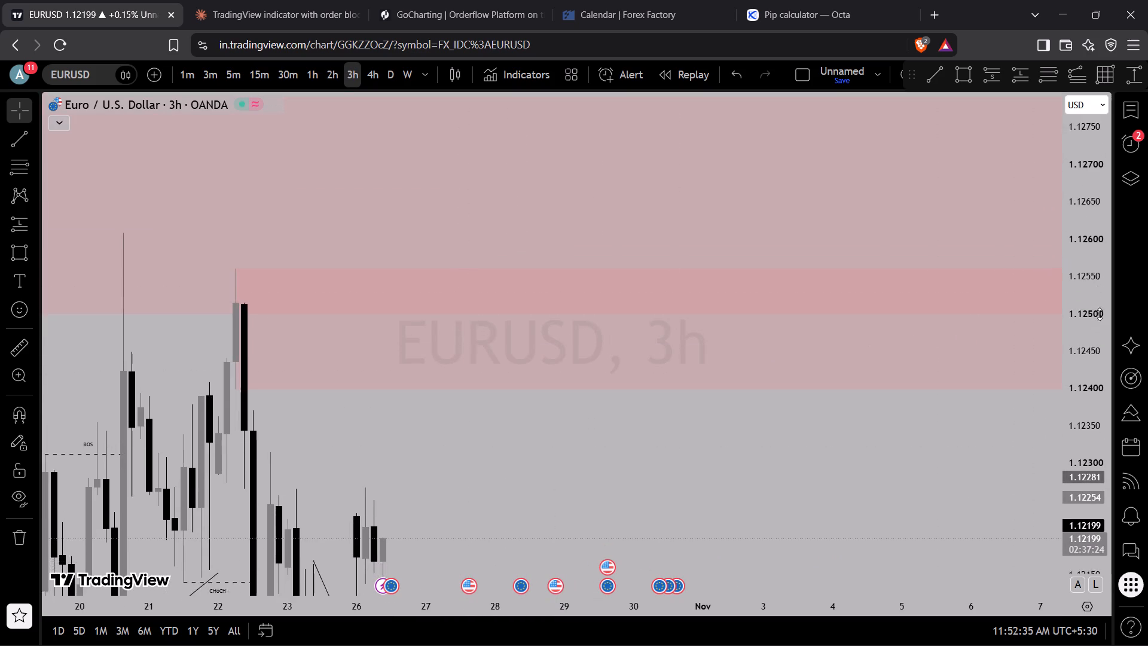
drag(1100, 314, 1012, 514)
scroll(556, 484, down, 8)
drag(879, 422, 654, 414)
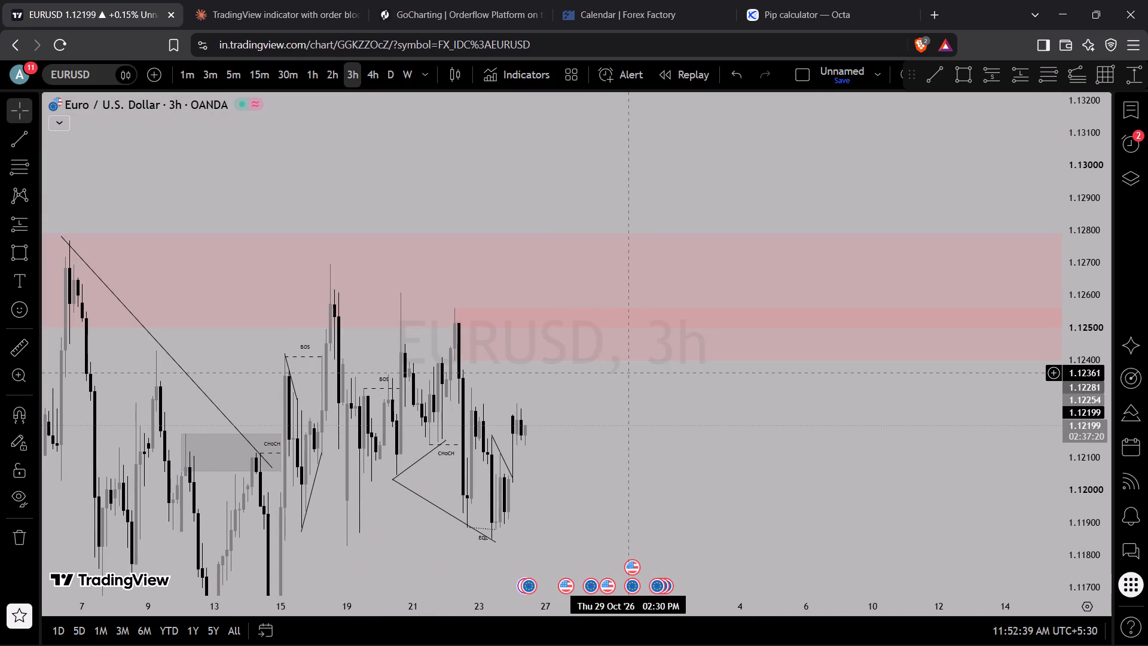
View the details of the 26 October euro economic event marked on the EURUSD chart.
click(532, 583)
click(532, 583)
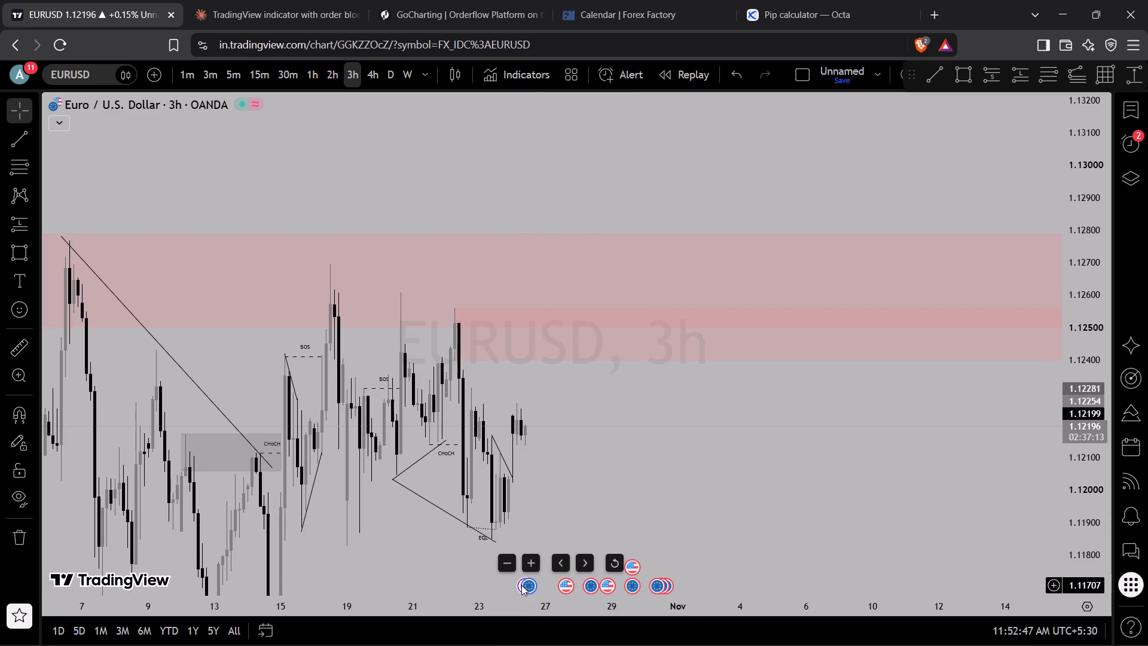
click(526, 589)
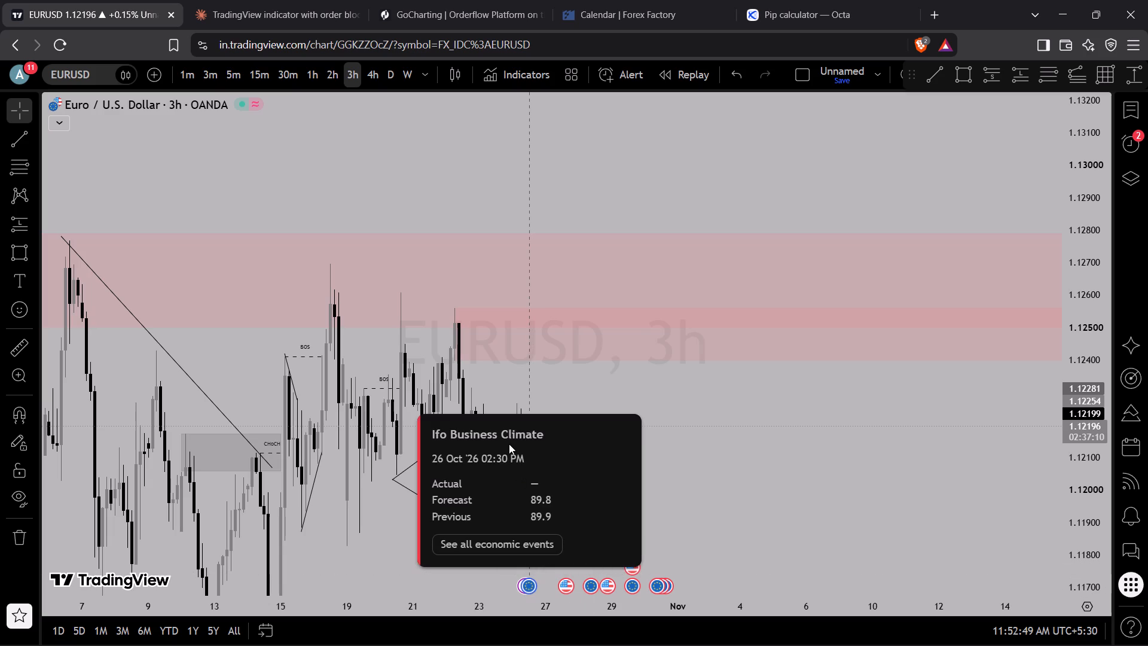
scroll(509, 444, down, 3)
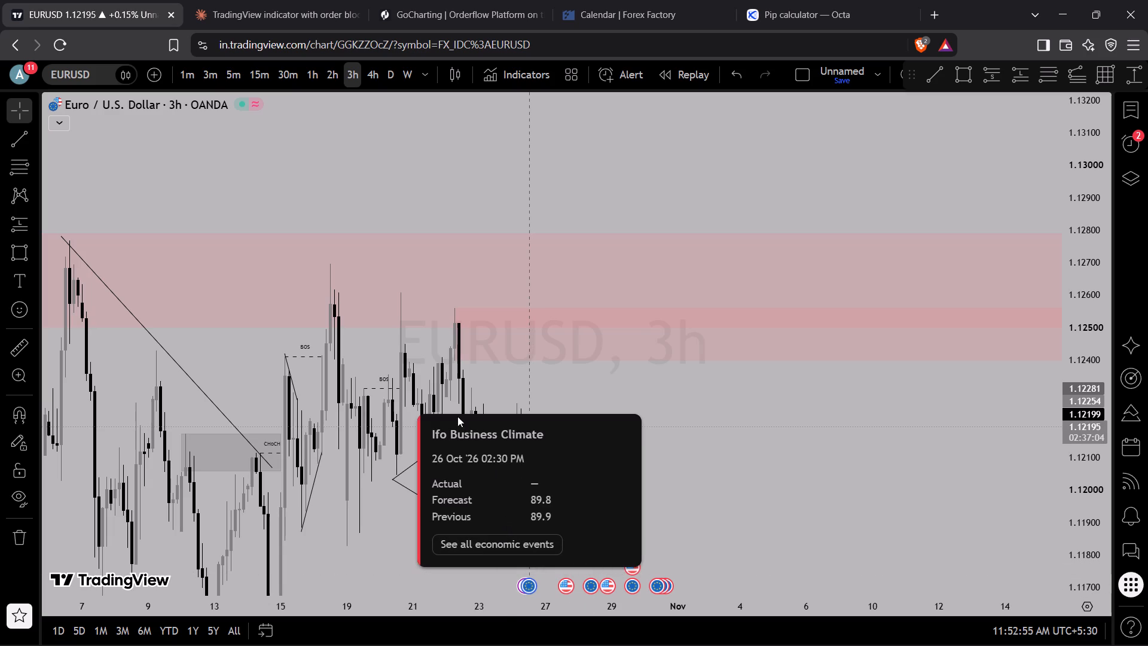
Switch to the Forex Factory calendar and look through the listed events for 26 October and the surrounding days.
click(606, 5)
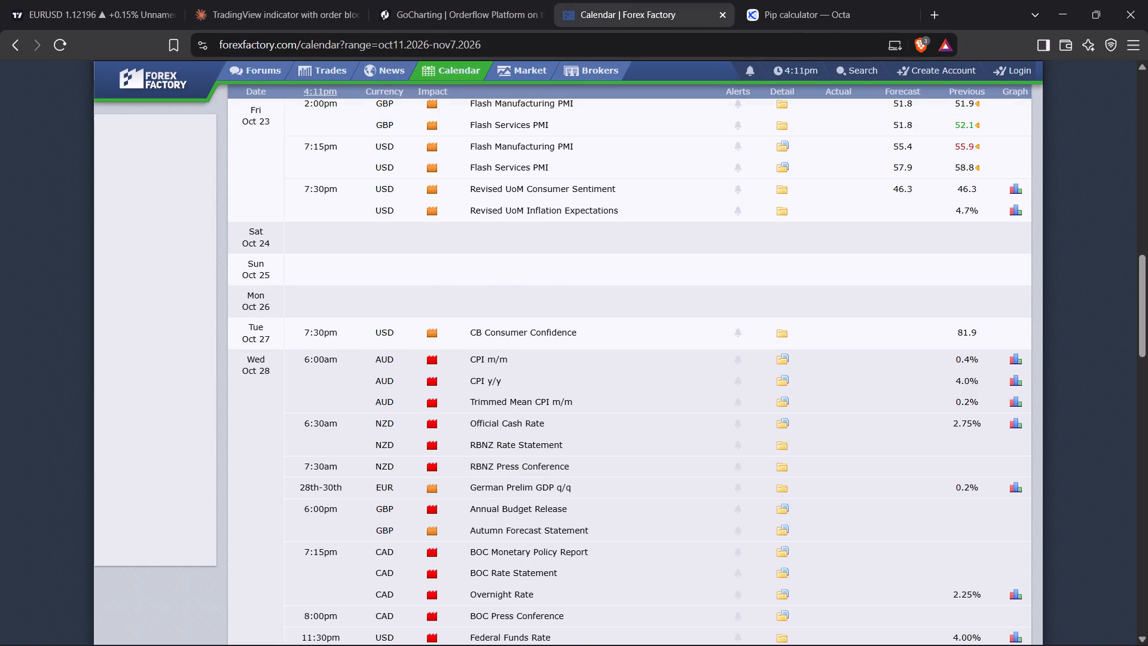
scroll(771, 195, up, 12)
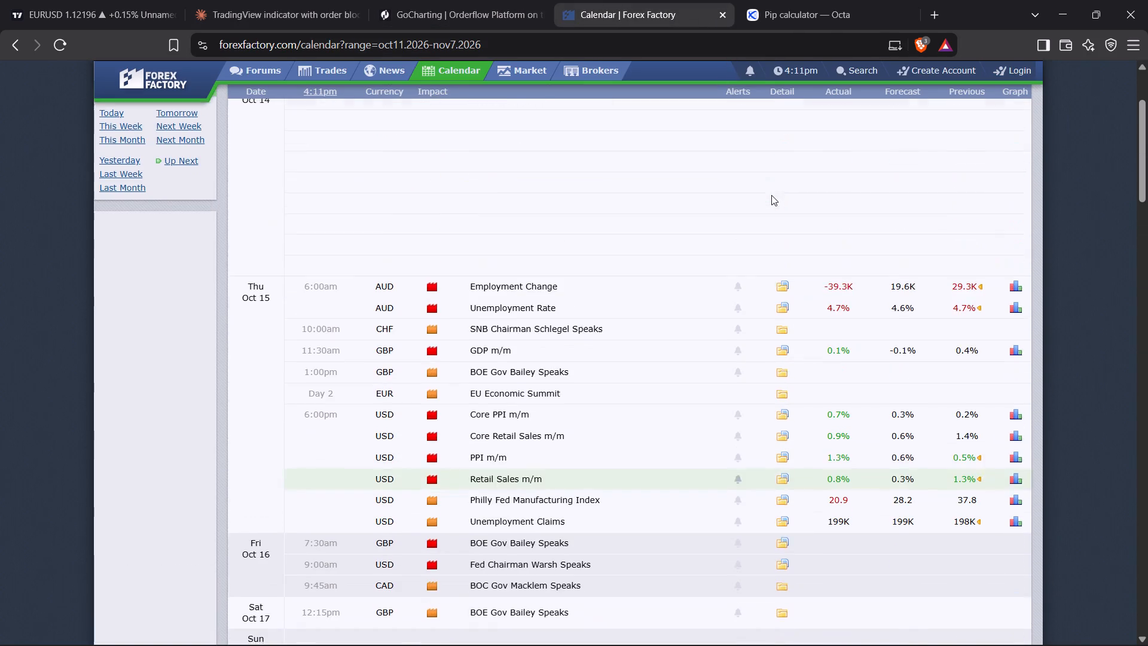
scroll(604, 118, down, 6)
scroll(792, 86, down, 2)
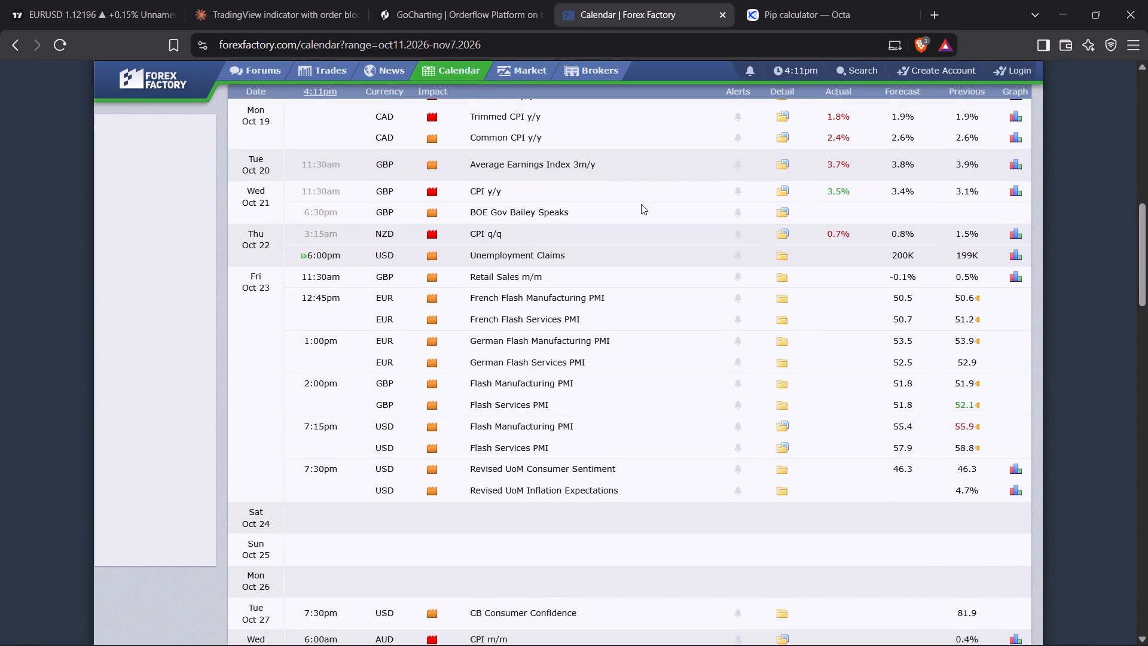
scroll(610, 261, up, 1)
scroll(610, 276, down, 4)
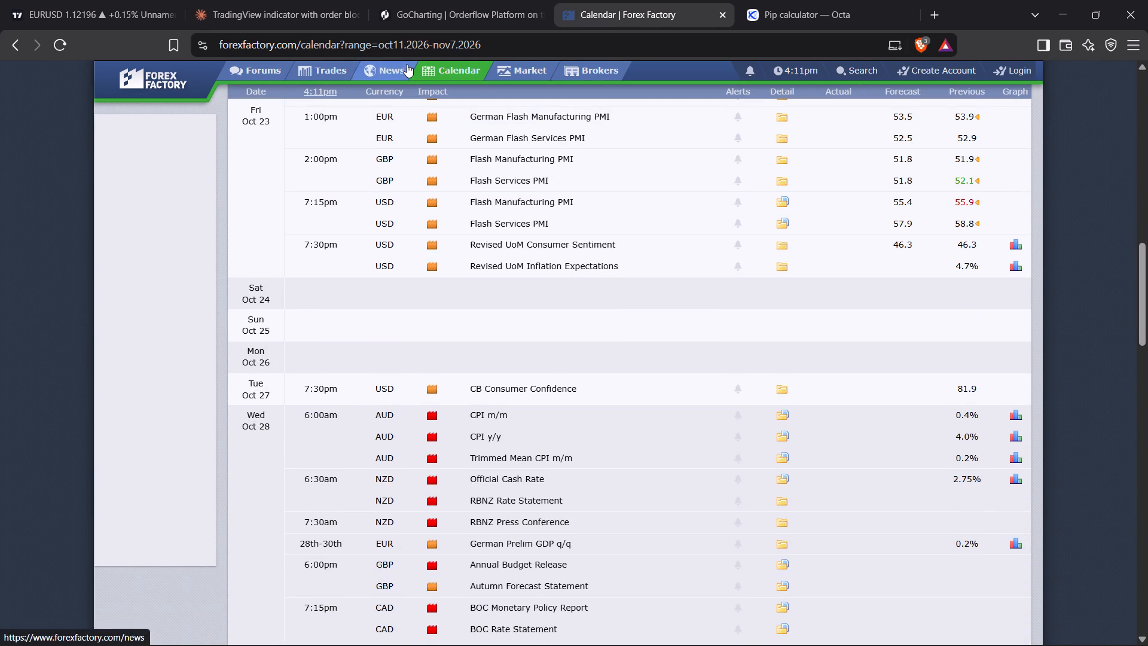
scroll(453, 136, up, 2)
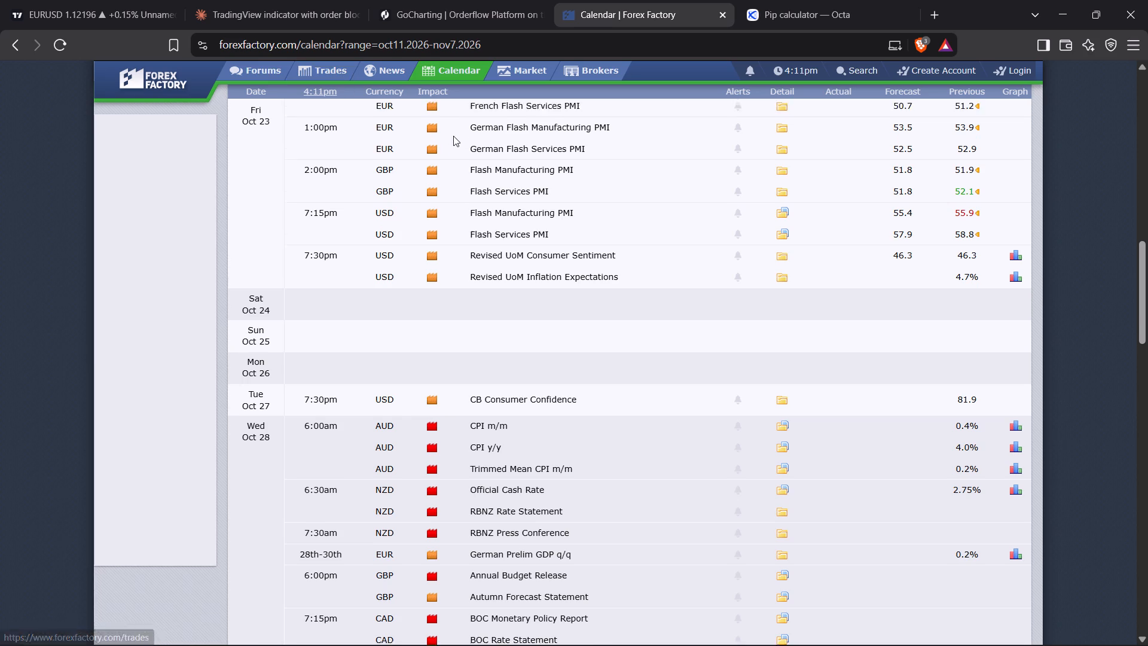
scroll(453, 136, up, 16)
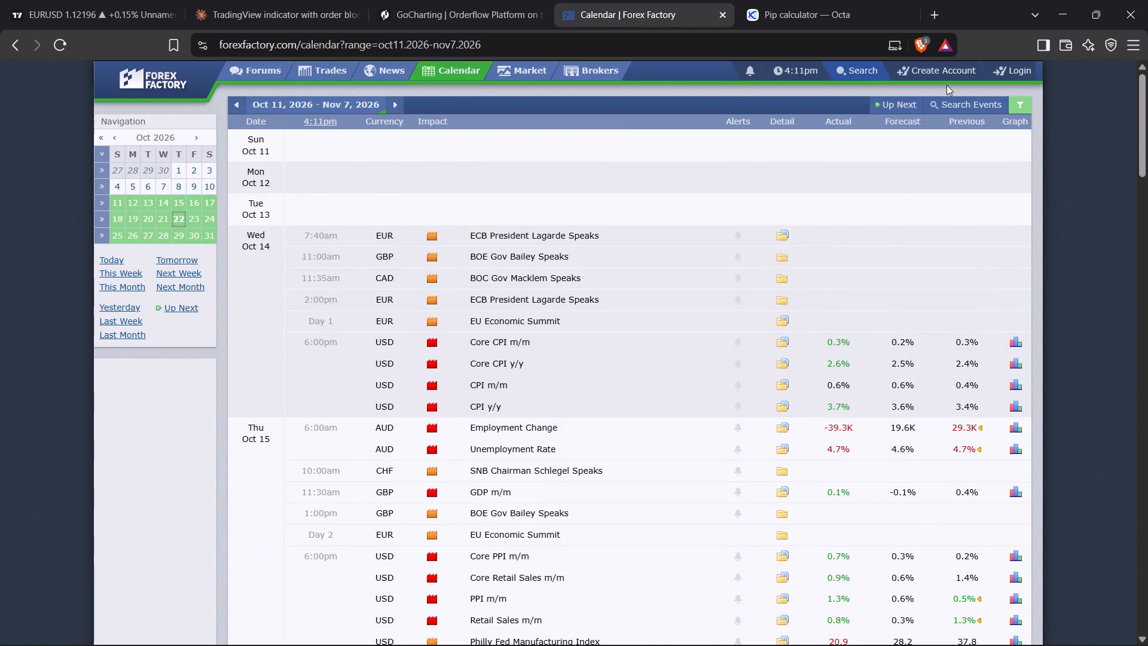
Add the yellow and grey expected-impact levels to the calendar filter and apply it.
click(1025, 97)
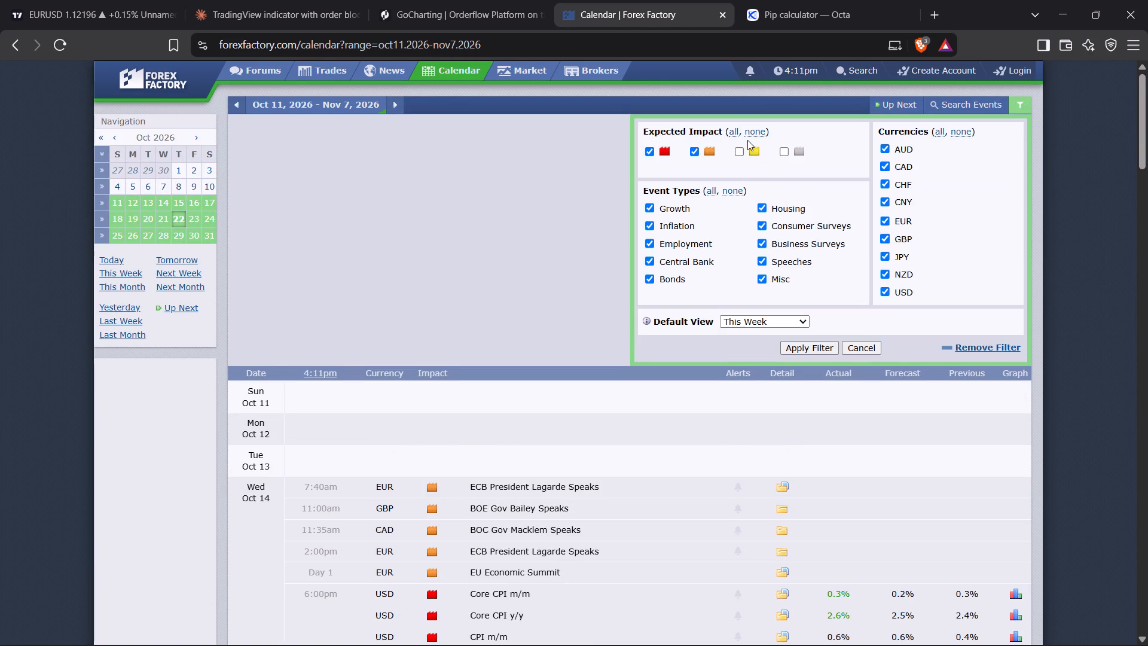
click(741, 148)
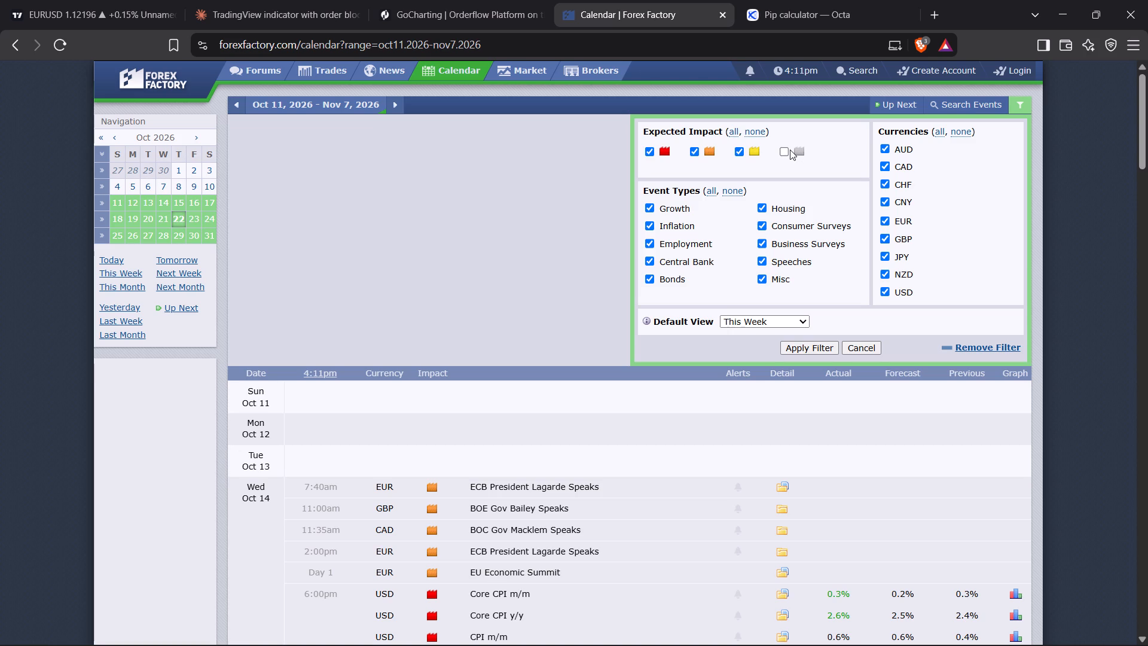
click(783, 150)
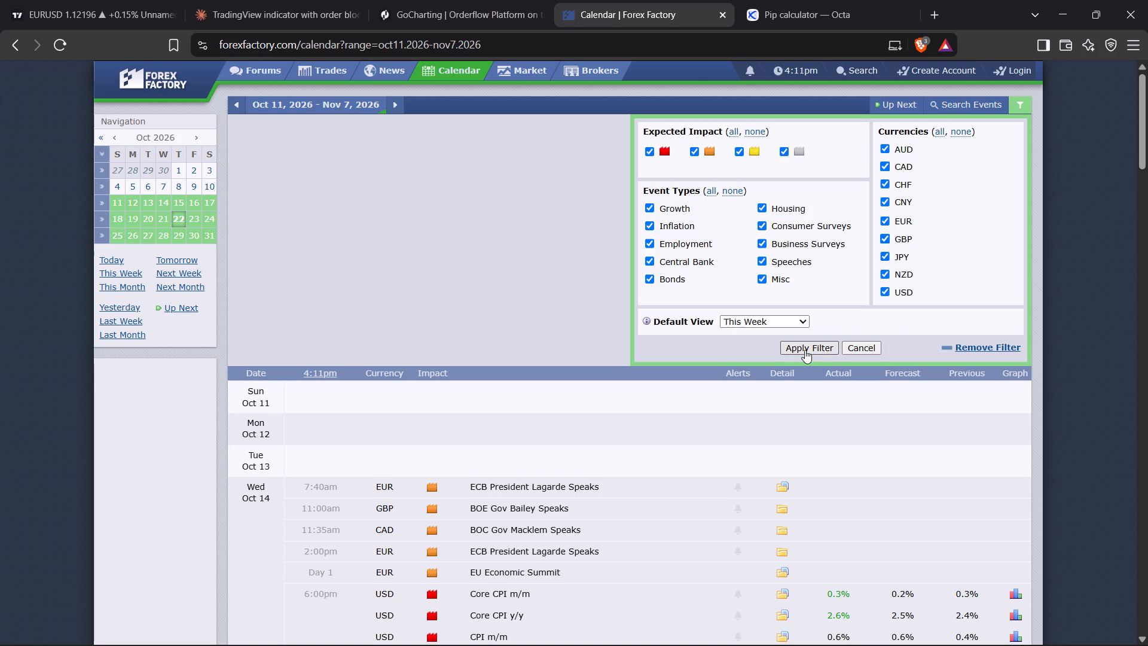
click(810, 343)
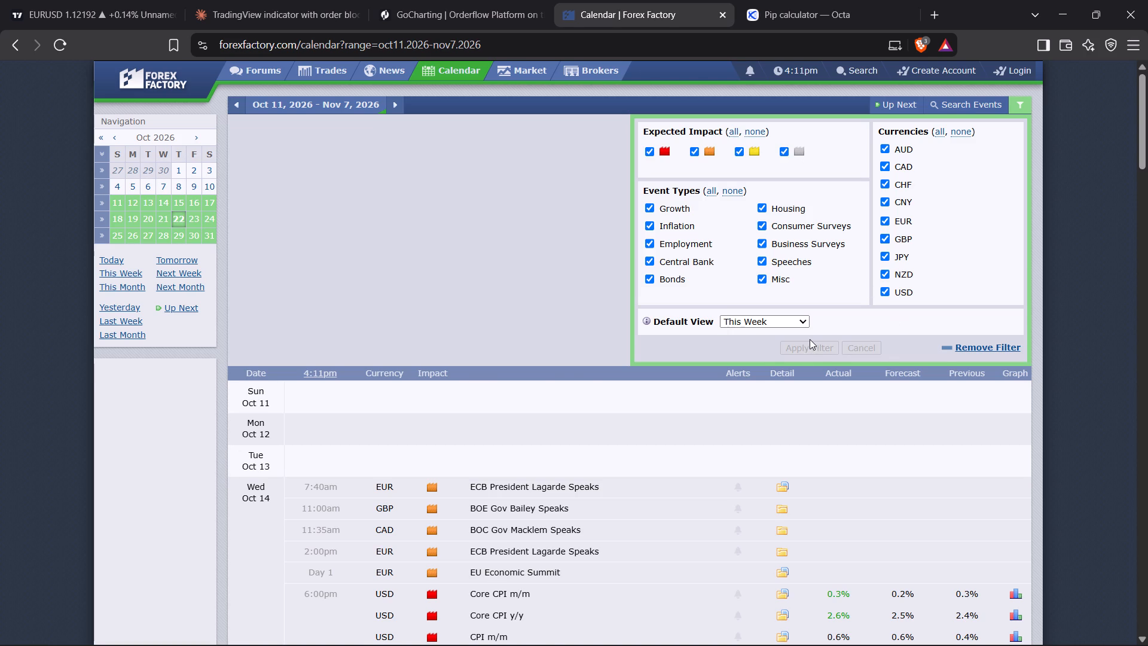
Look through the newly filtered calendar for the economic events on 26 October and the following days.
scroll(432, 370, up, 2)
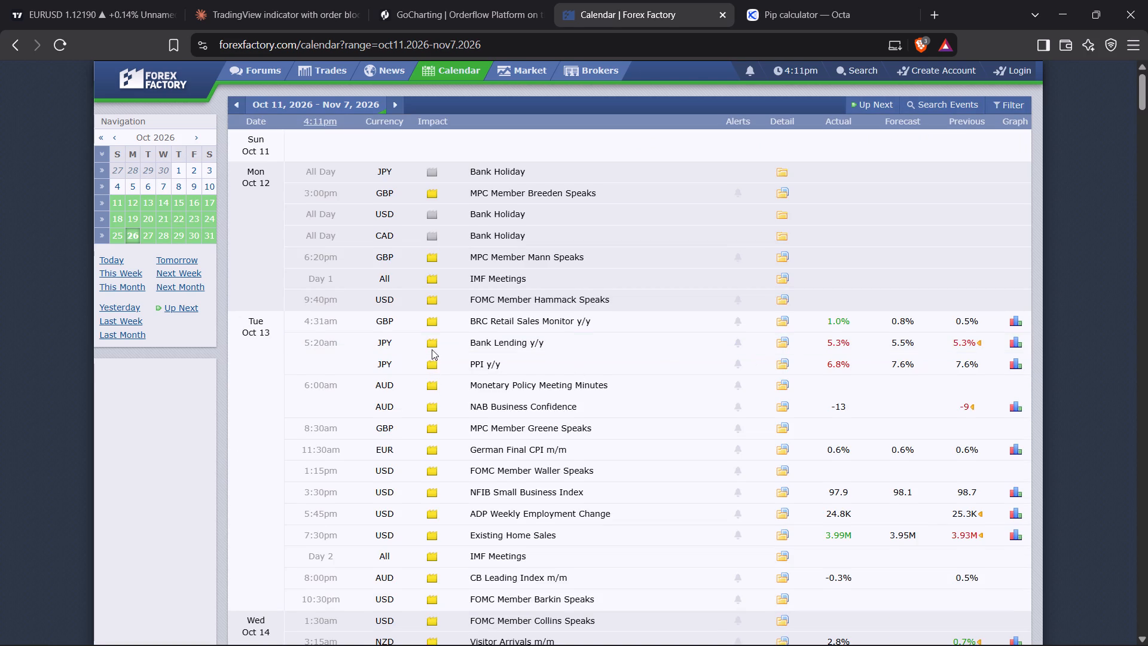
scroll(432, 349, down, 5)
scroll(433, 345, up, 4)
scroll(433, 345, down, 18)
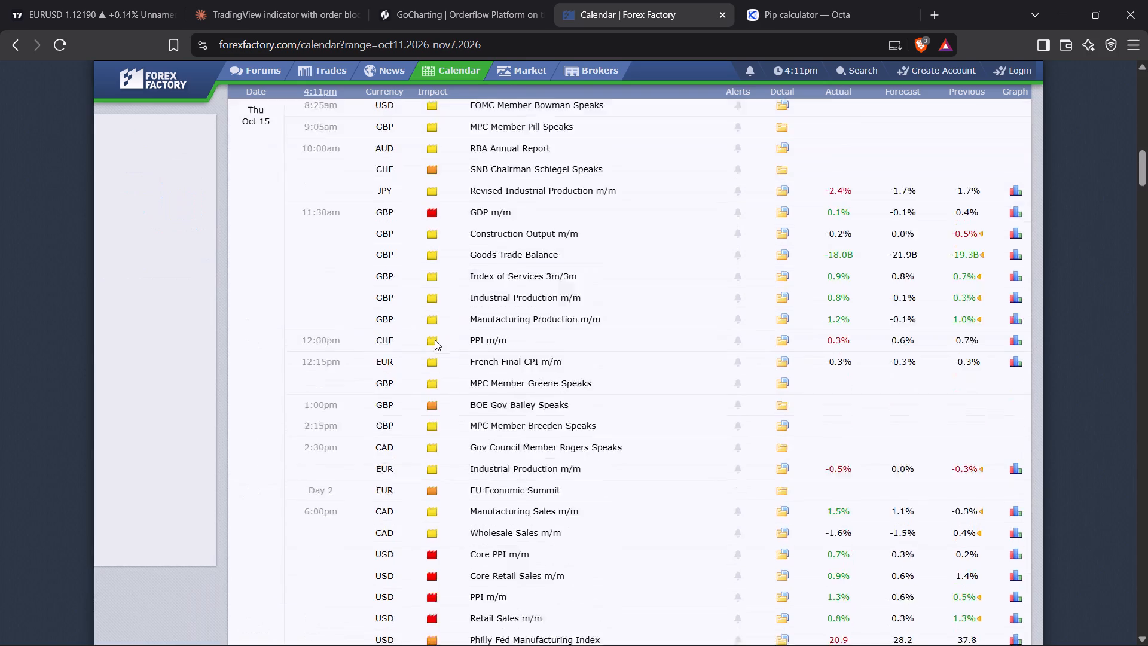
scroll(430, 337, down, 3)
scroll(430, 337, up, 1)
scroll(430, 337, down, 1)
scroll(430, 337, up, 8)
scroll(433, 336, down, 3)
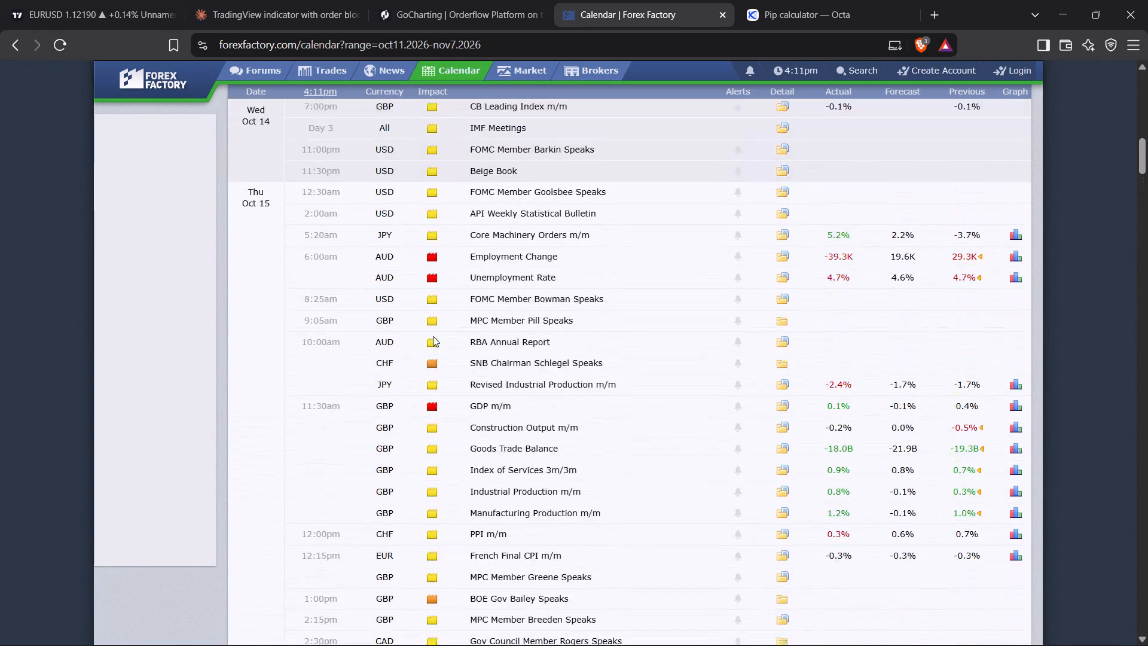
scroll(433, 336, down, 6)
scroll(435, 339, up, 1)
scroll(436, 337, down, 5)
scroll(436, 340, up, 1)
scroll(436, 340, down, 19)
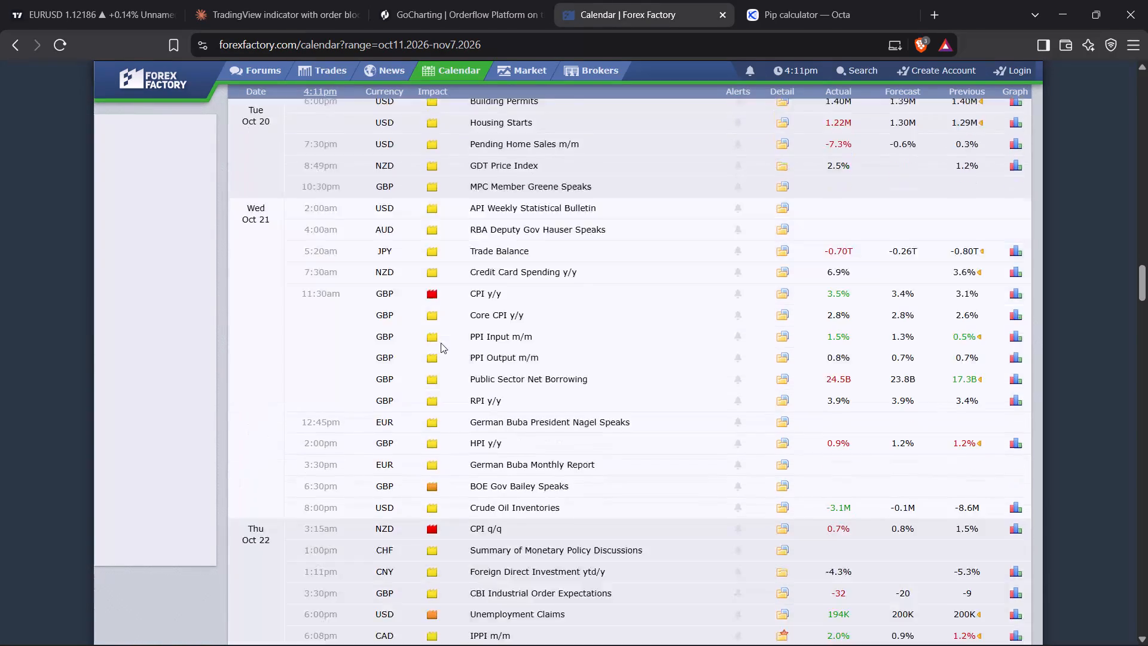
scroll(441, 343, down, 13)
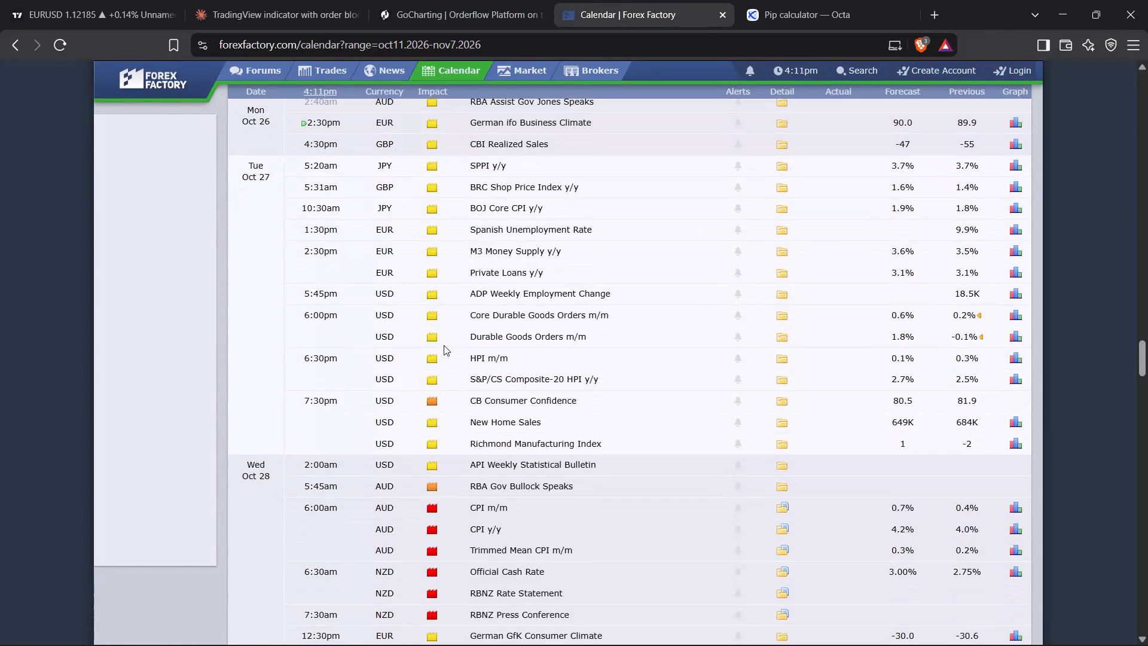
scroll(444, 345, up, 3)
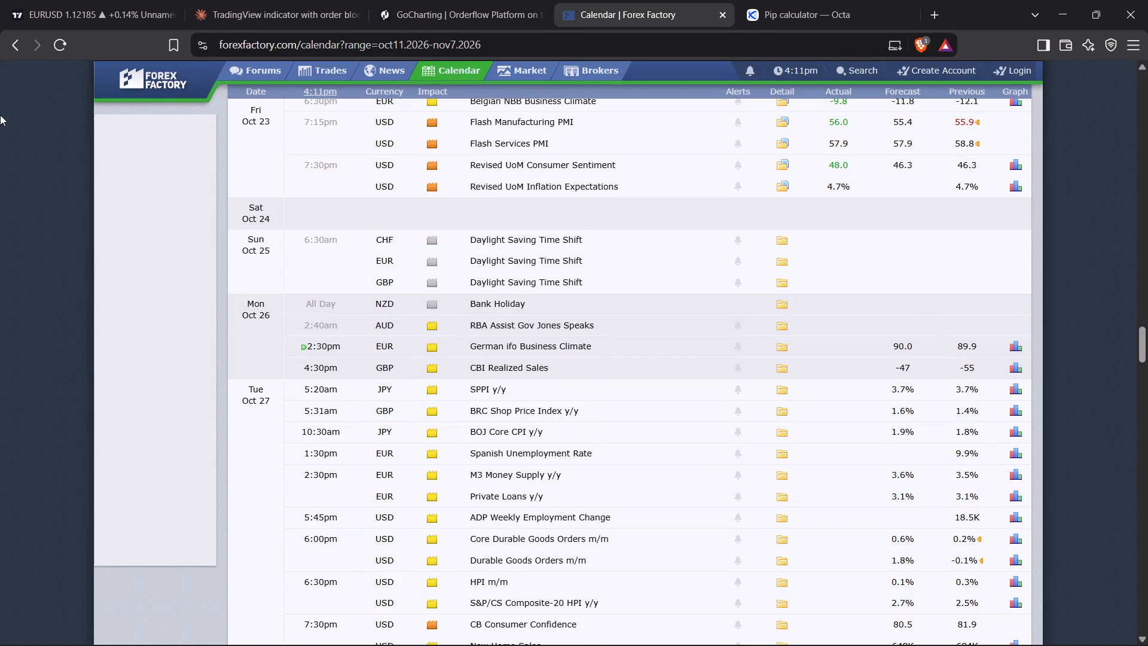
Return to TradingView and examine the latest EURUSD 3h candles between the red order block and the 23 October low.
click(72, 13)
drag(756, 503, 756, 488)
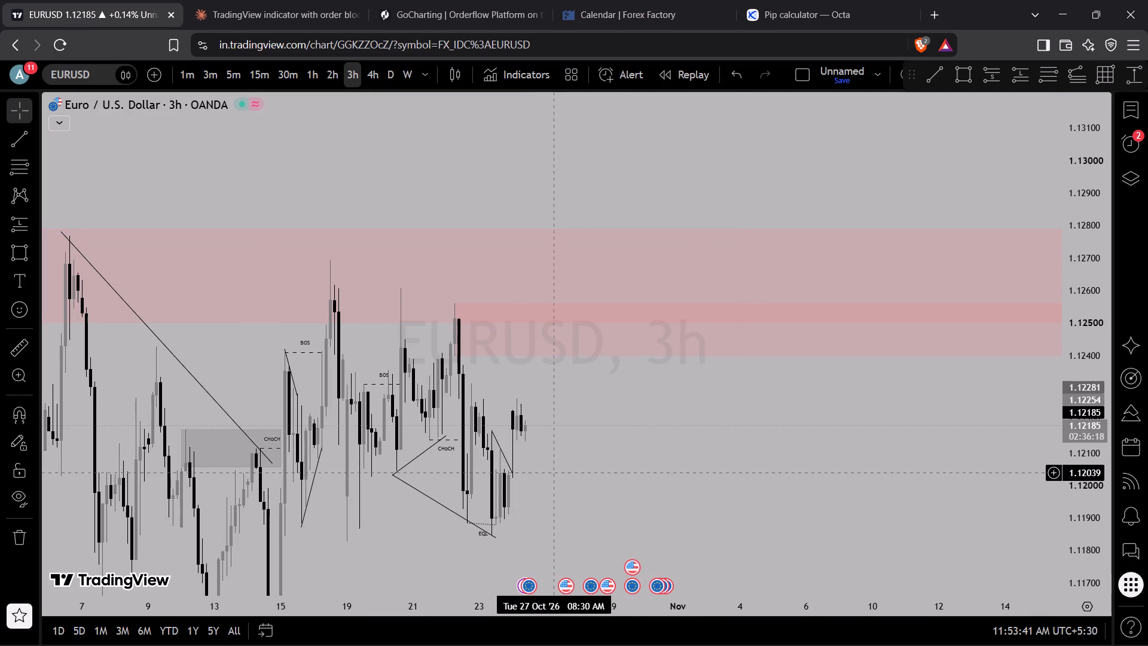
drag(1057, 459, 1082, 399)
drag(1083, 470, 1079, 210)
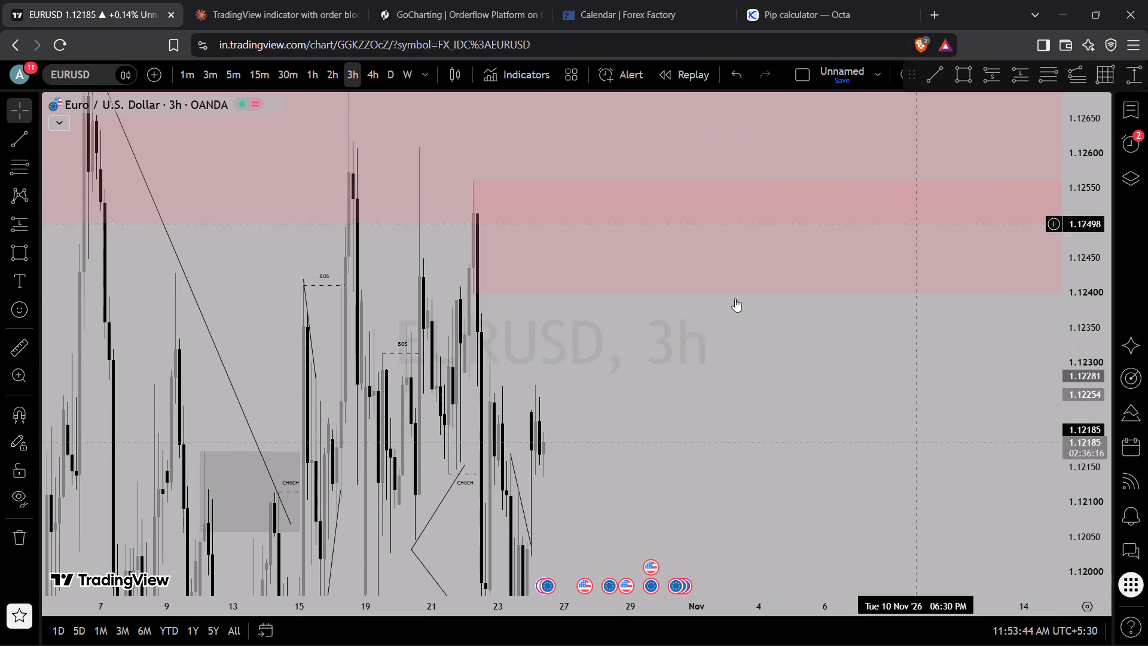
scroll(505, 448, up, 4)
drag(340, 436, 592, 307)
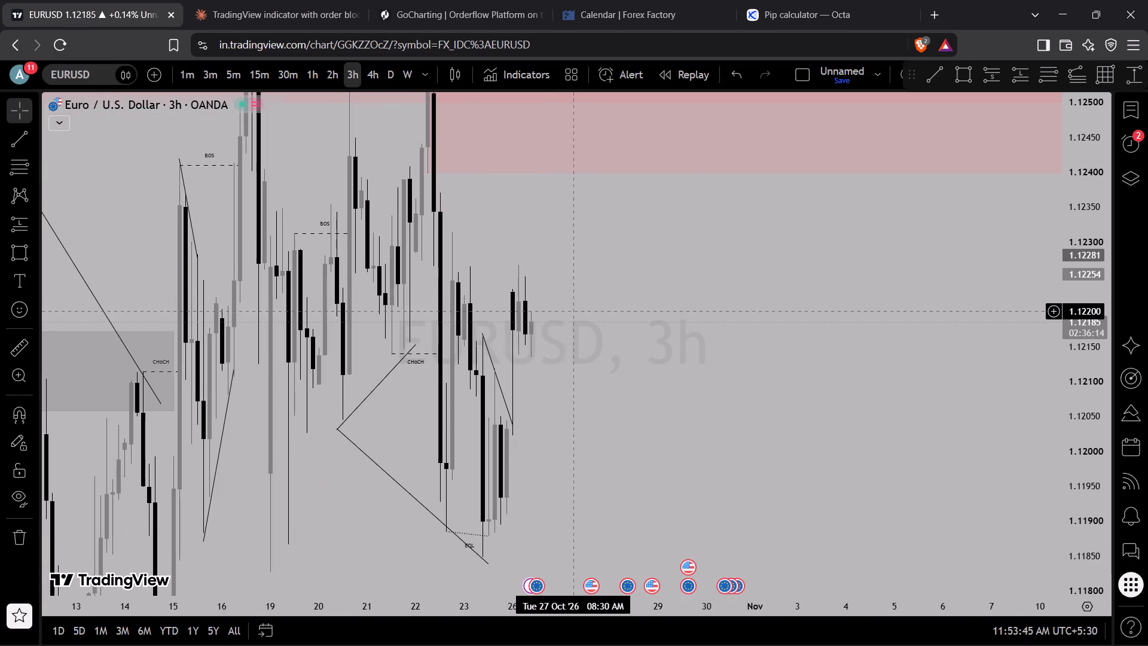
Create a EURUSD price alert for crossing 1.12395, just below the red order block on the 3h chart.
scroll(551, 307, up, 3)
drag(545, 306, 770, 325)
drag(645, 237, 681, 303)
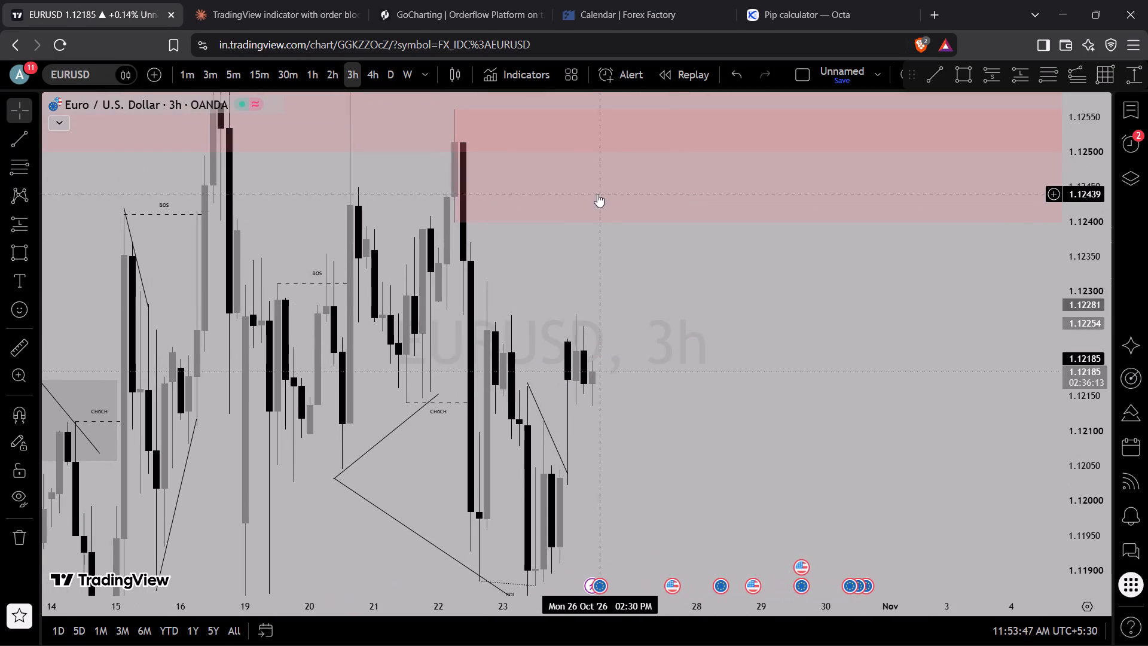
right_click(621, 225)
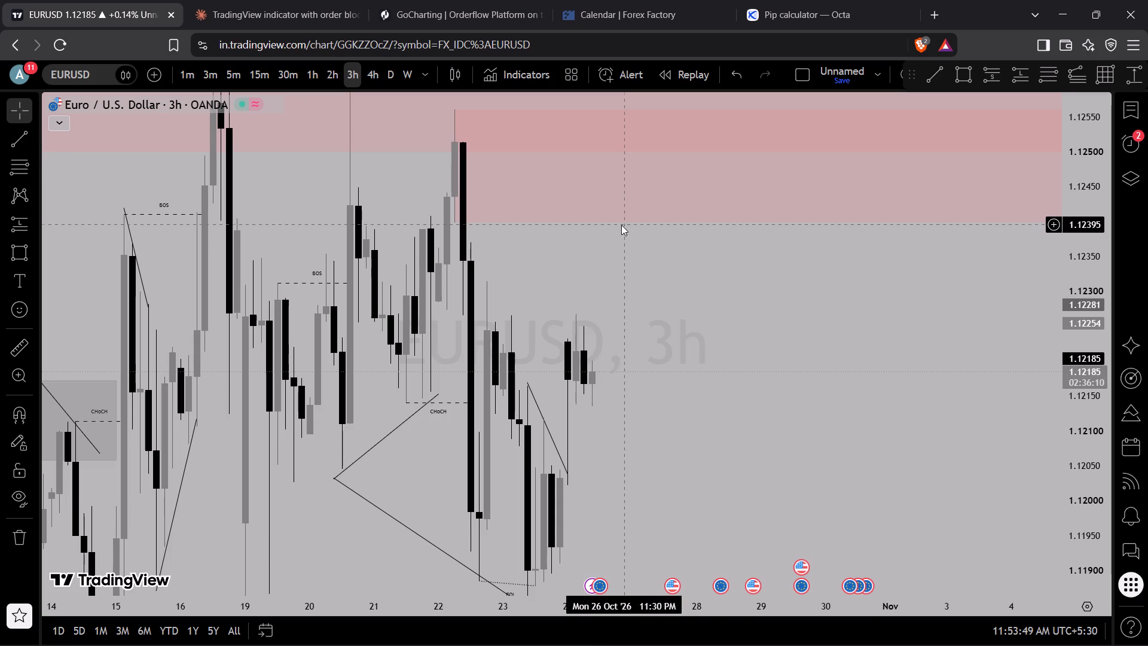
click(674, 340)
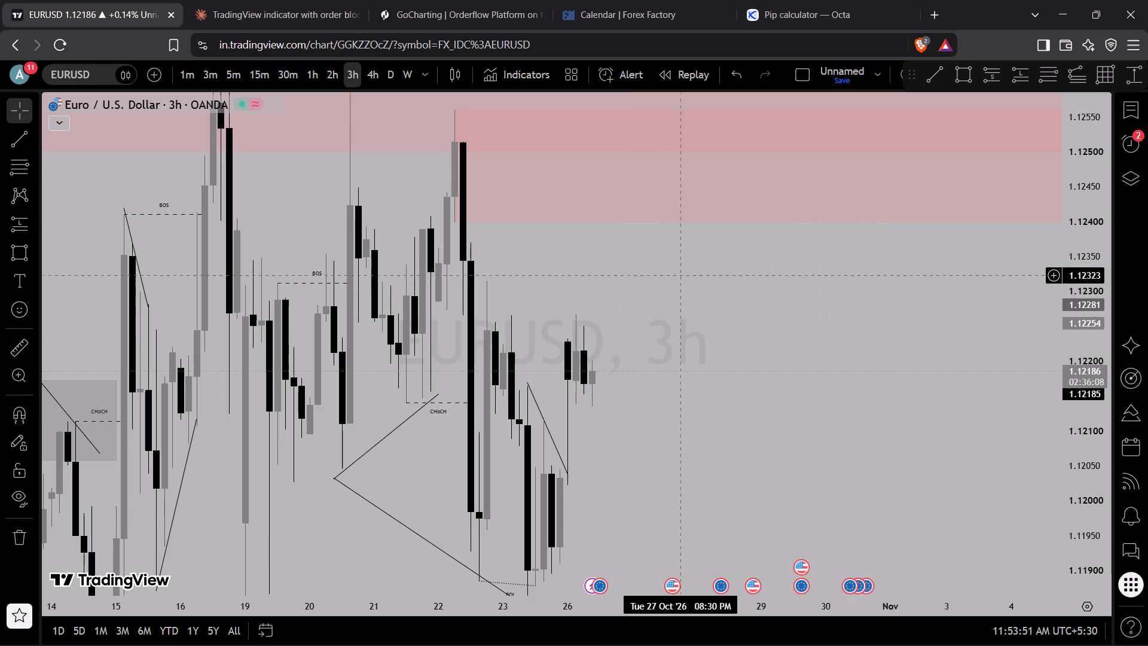
click(680, 276)
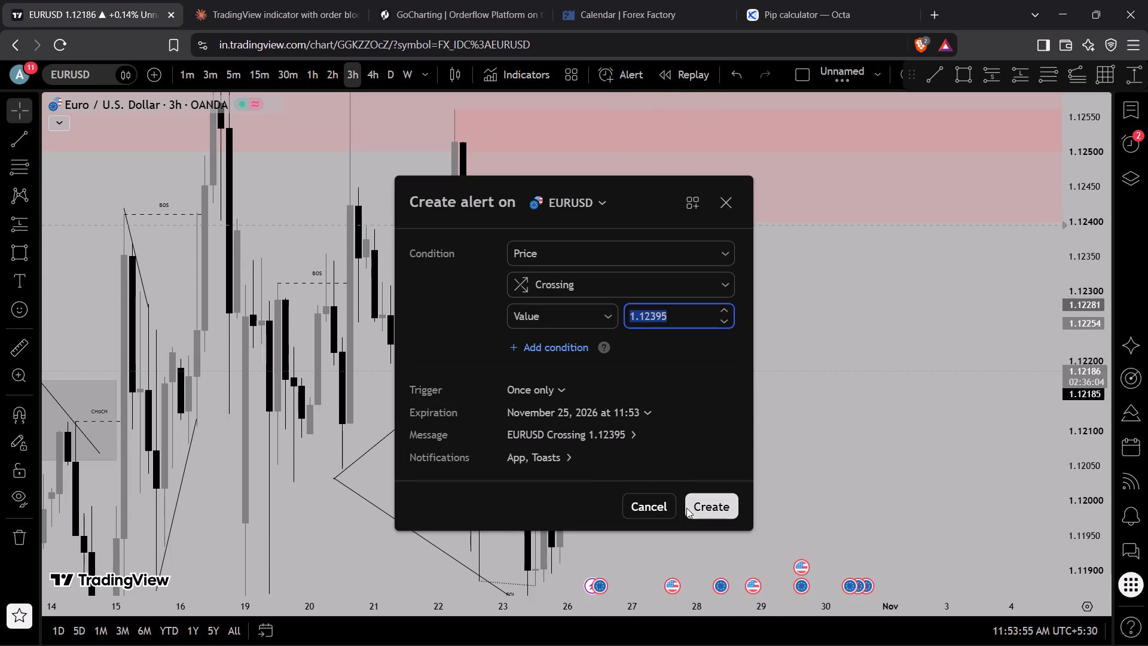
click(704, 504)
click(696, 297)
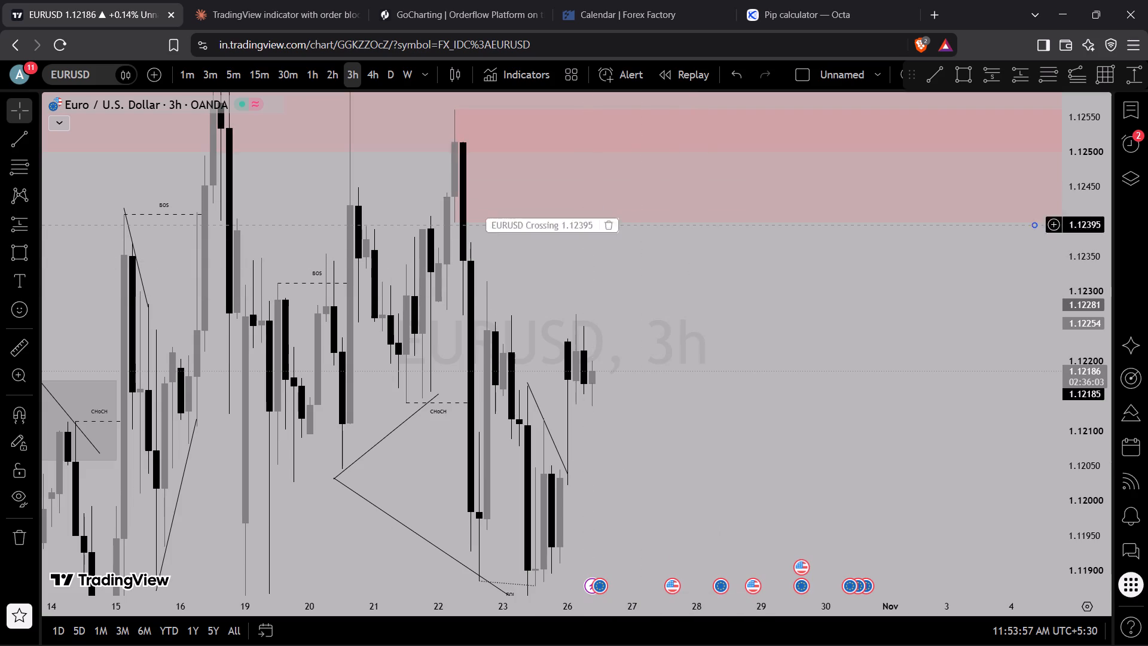
Draw a rectangle zone over the red order block from the 22 October high candle to 30 October, between about 1.1256 and 1.1240.
drag(715, 295, 570, 362)
scroll(412, 292, up, 2)
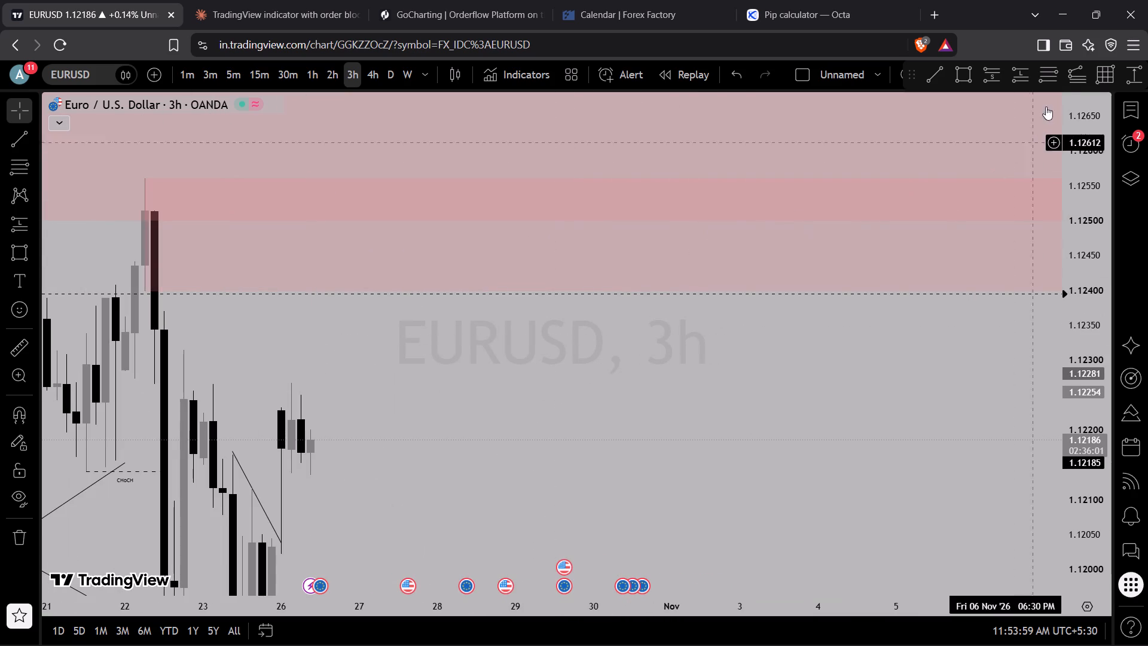
click(955, 70)
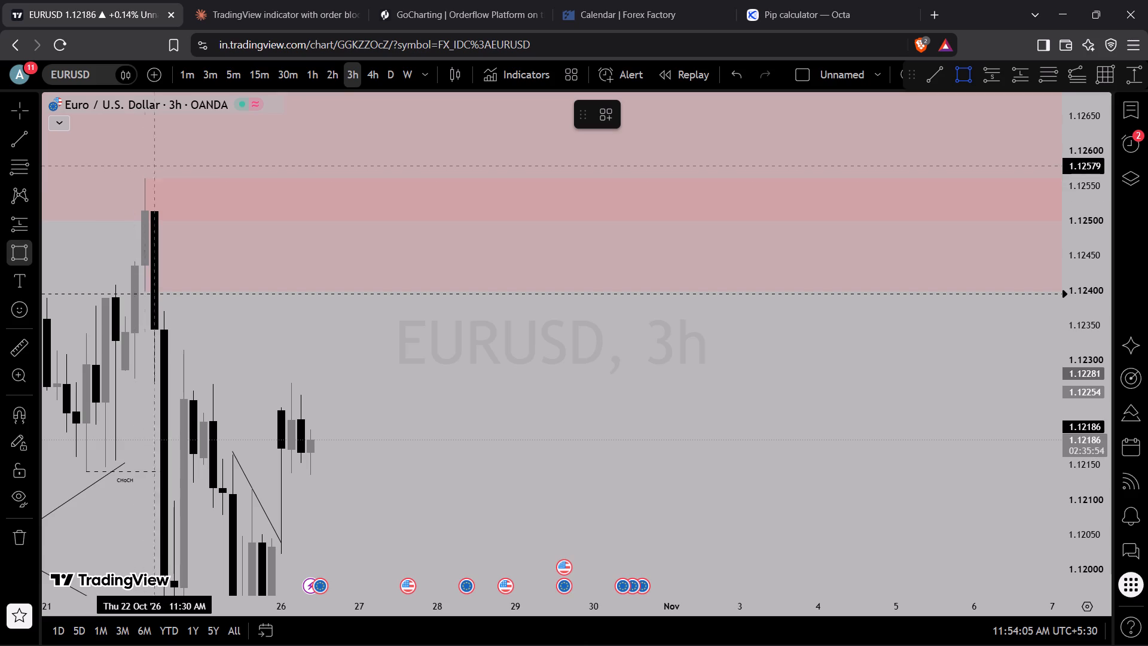
drag(136, 178, 146, 179)
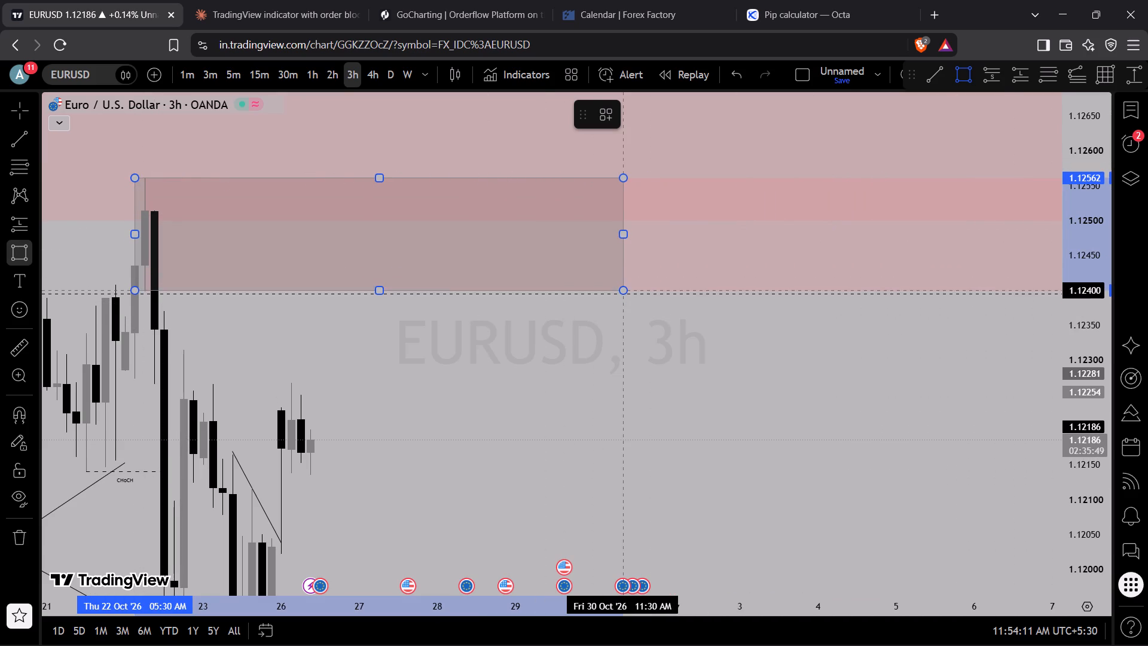
click(624, 289)
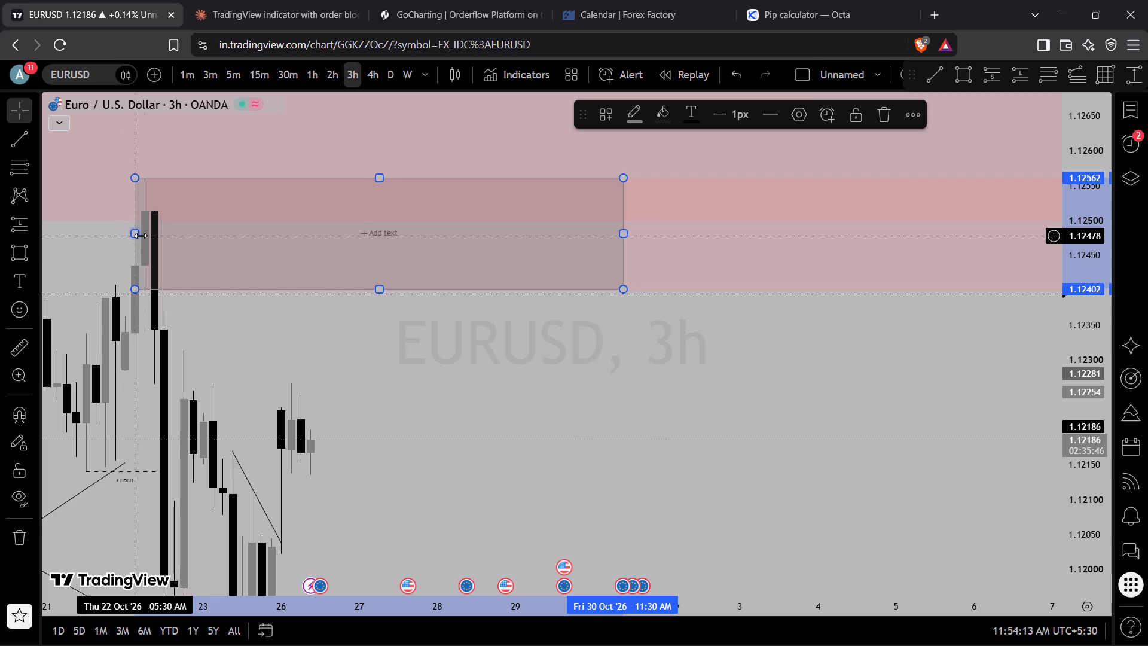
drag(141, 236, 130, 231)
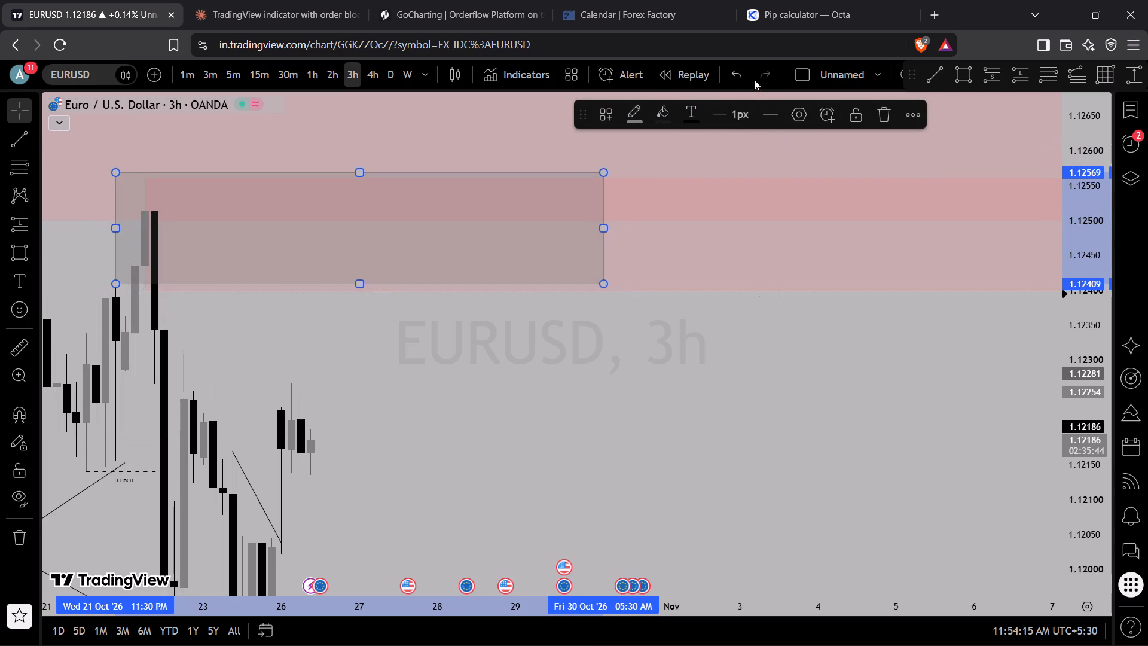
click(730, 74)
drag(135, 233, 154, 240)
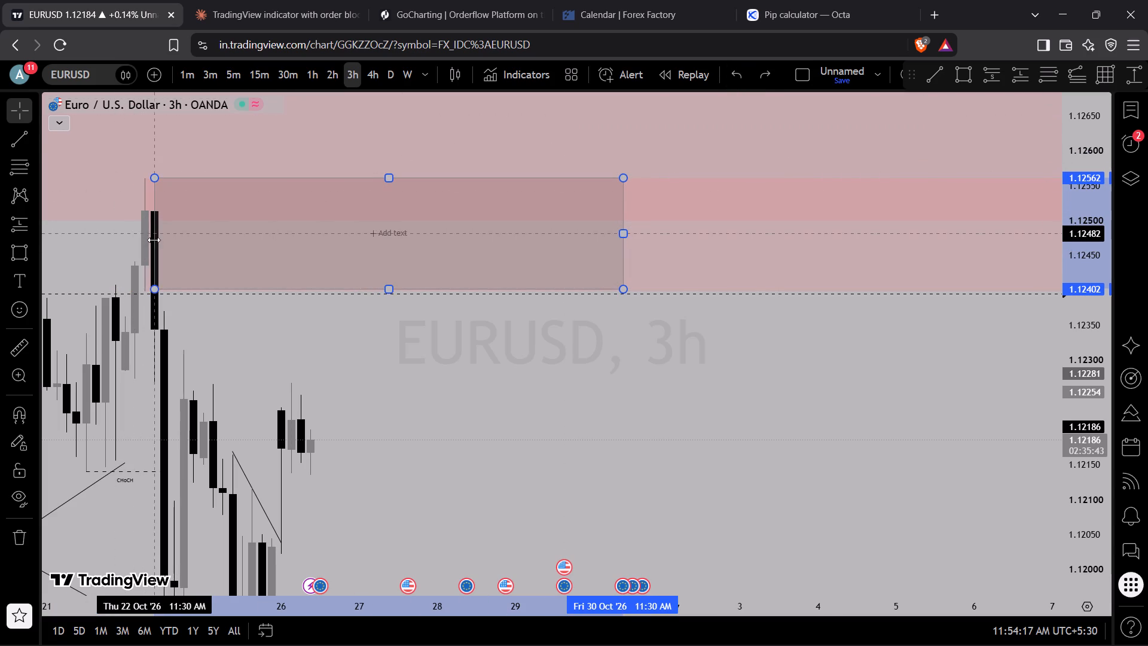
drag(154, 240, 143, 239)
click(120, 237)
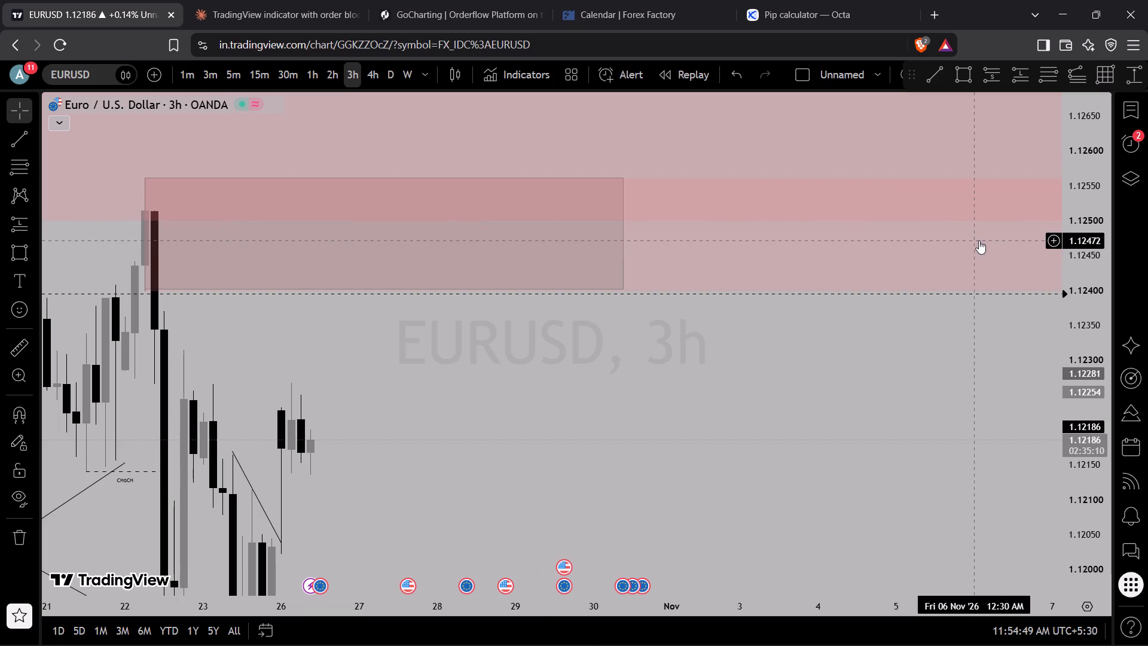
Examine the EURUSD 3h price action between the new rectangle zone and the 23 October low.
scroll(576, 367, up, 1)
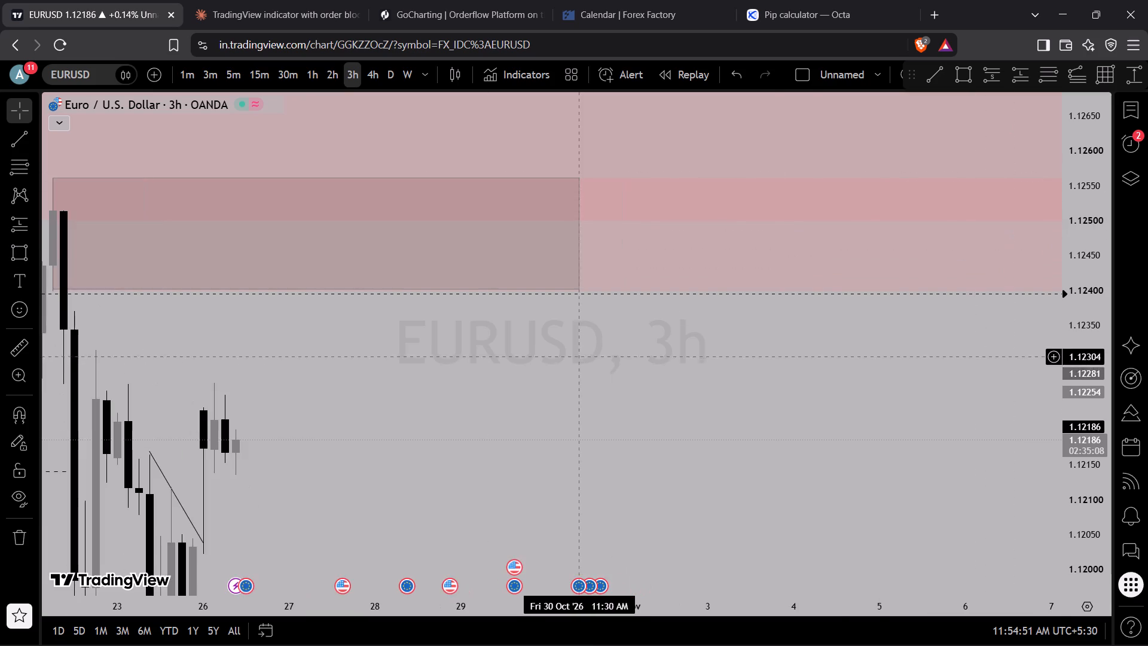
drag(551, 382, 813, 227)
scroll(1010, 284, down, 2)
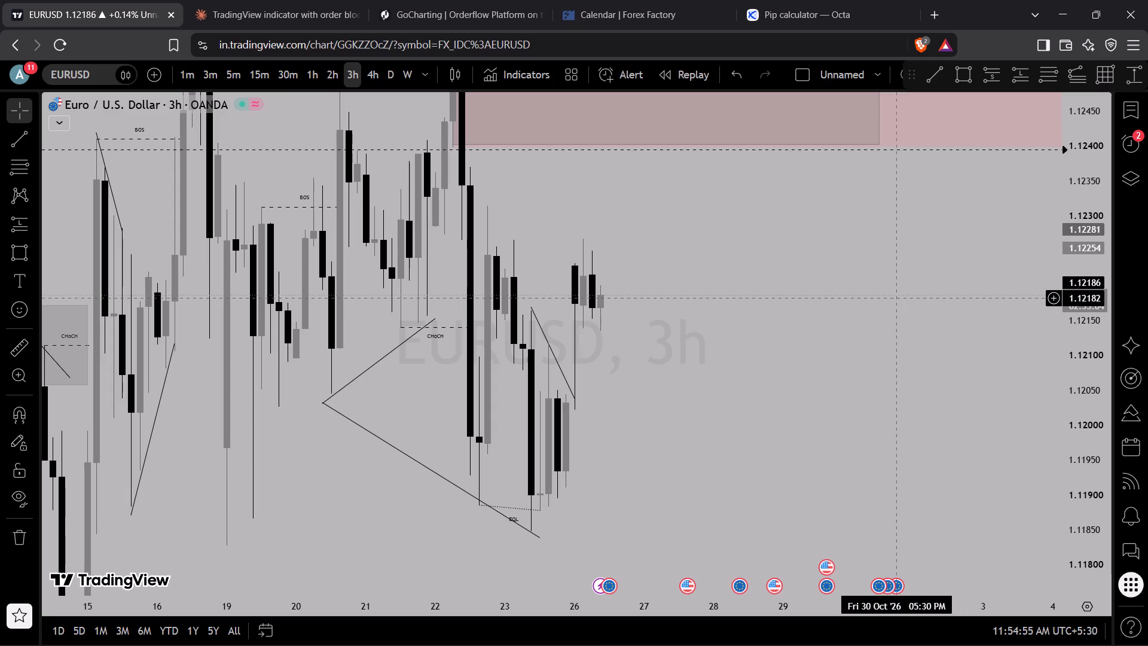
scroll(806, 345, down, 5)
scroll(860, 424, up, 4)
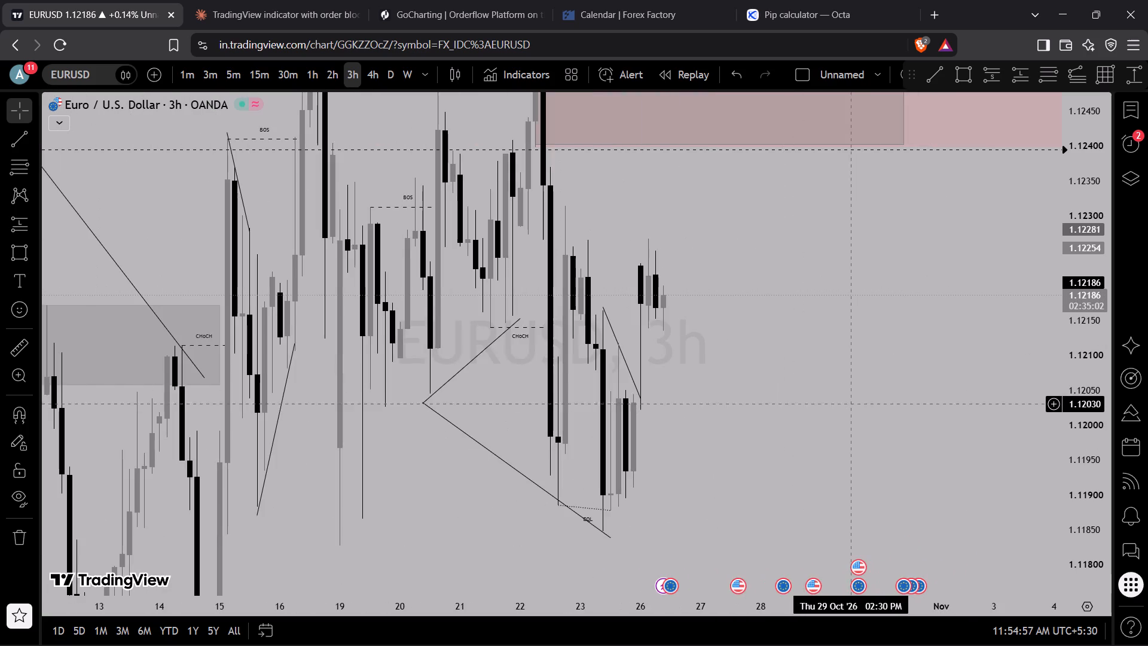
scroll(805, 392, up, 3)
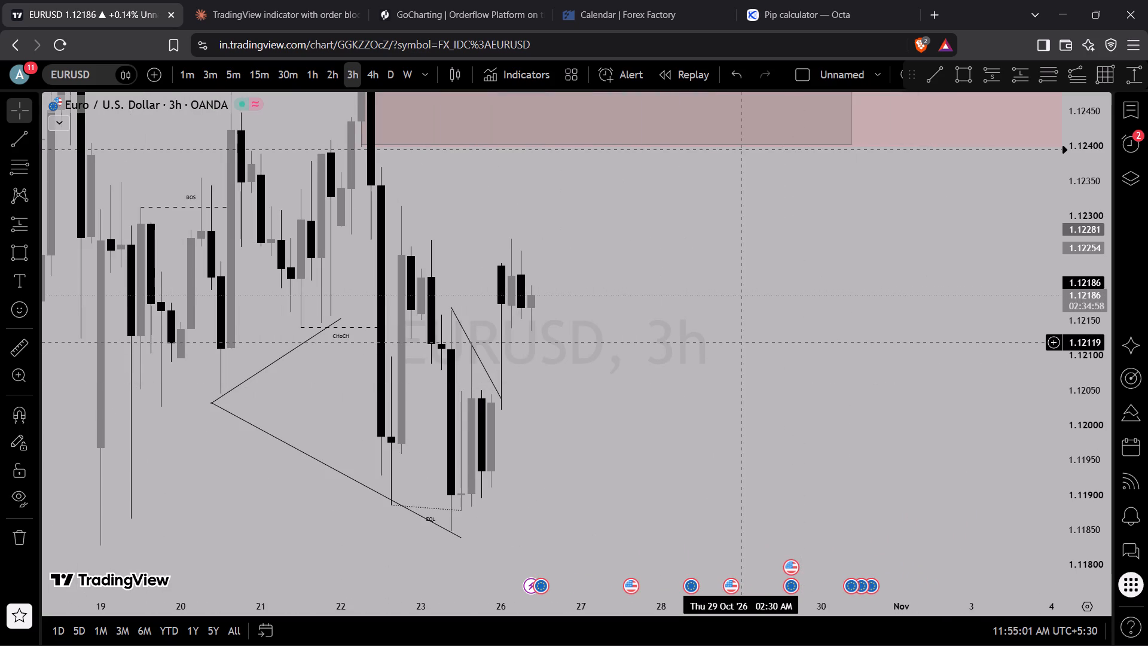
scroll(456, 409, up, 2)
scroll(456, 409, down, 1)
scroll(456, 409, up, 1)
drag(548, 377, 770, 482)
drag(1062, 301, 1068, 293)
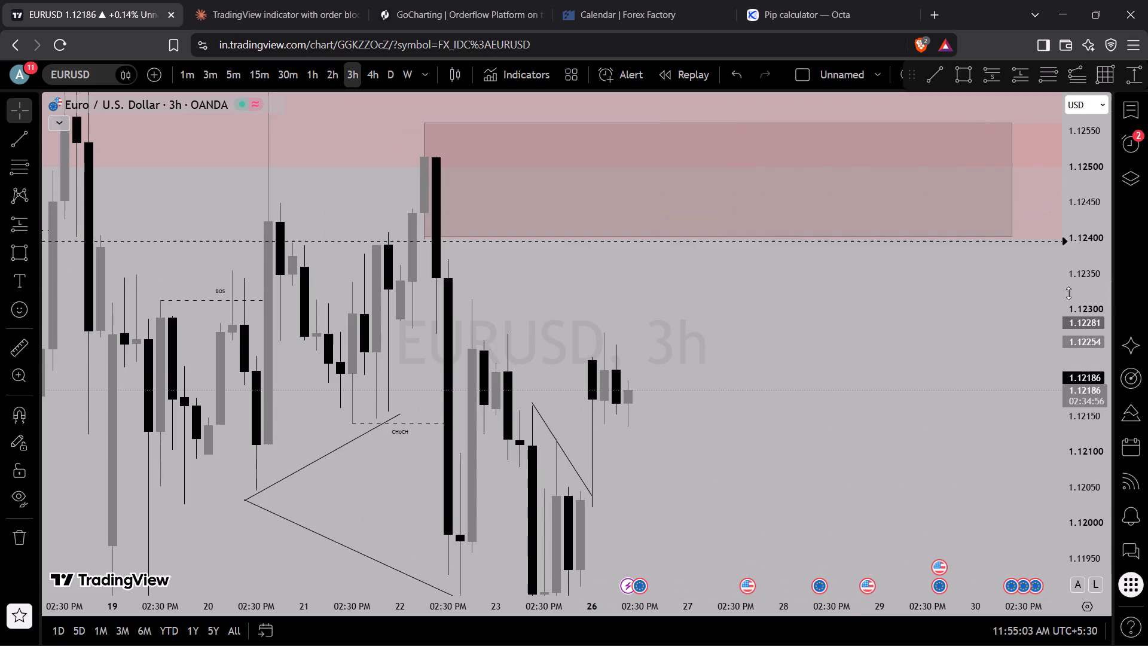
drag(1068, 293, 1092, 455)
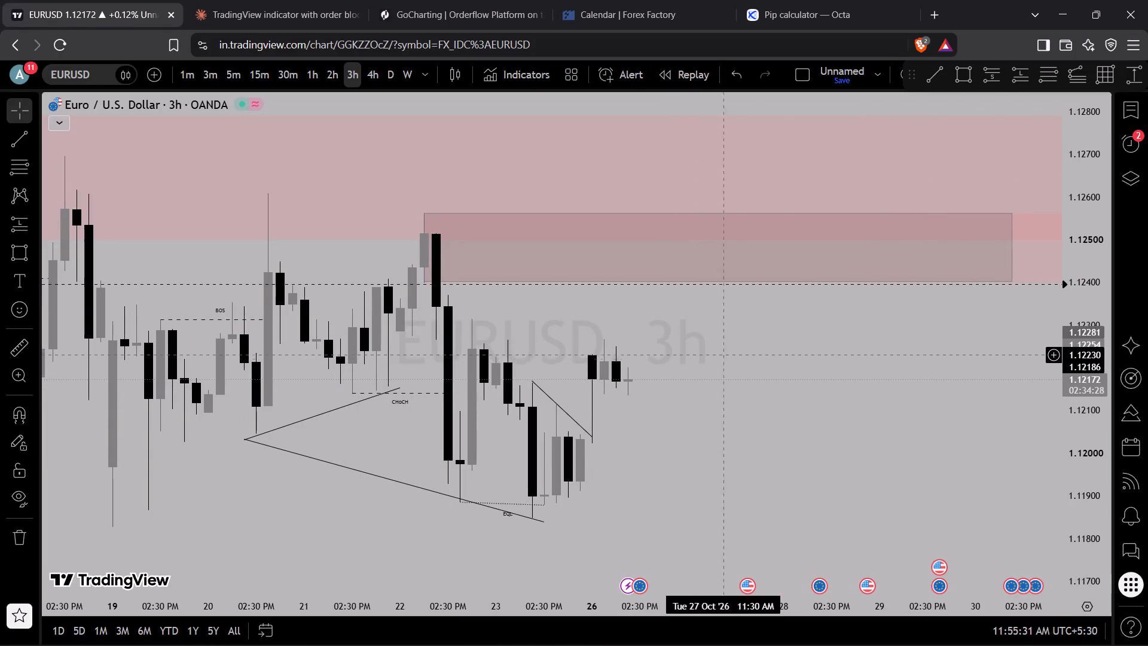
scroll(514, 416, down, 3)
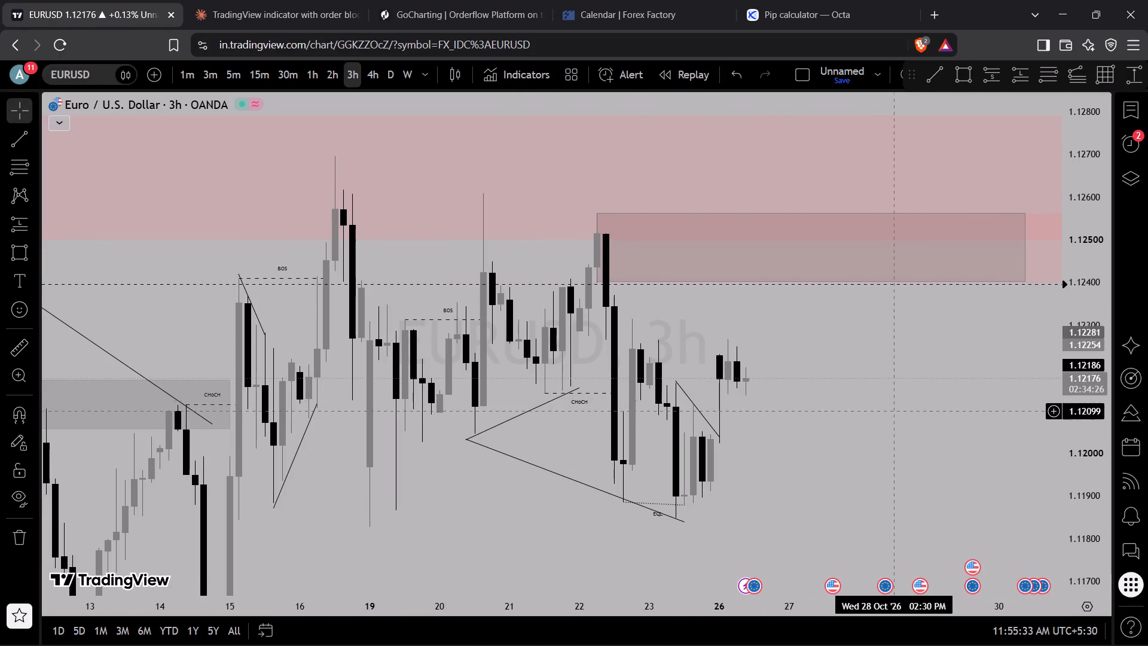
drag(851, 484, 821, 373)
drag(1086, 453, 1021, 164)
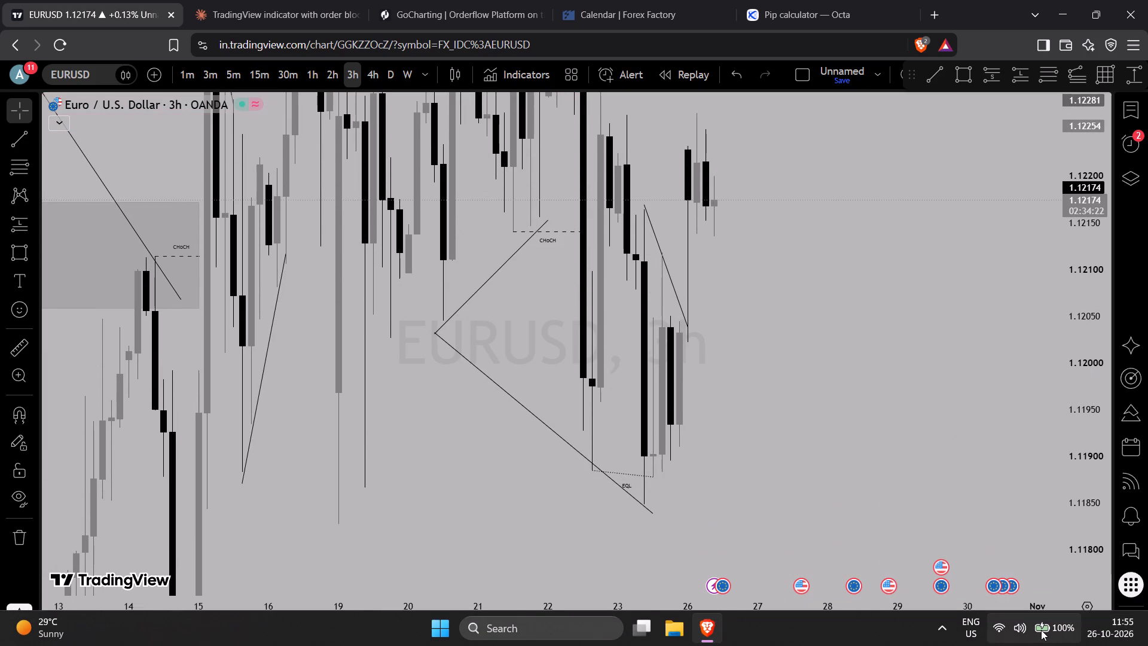
Switch the computer's Wi-Fi connection from Redmi to the Airtel_raje_0394 network and return to the chart.
click(1041, 630)
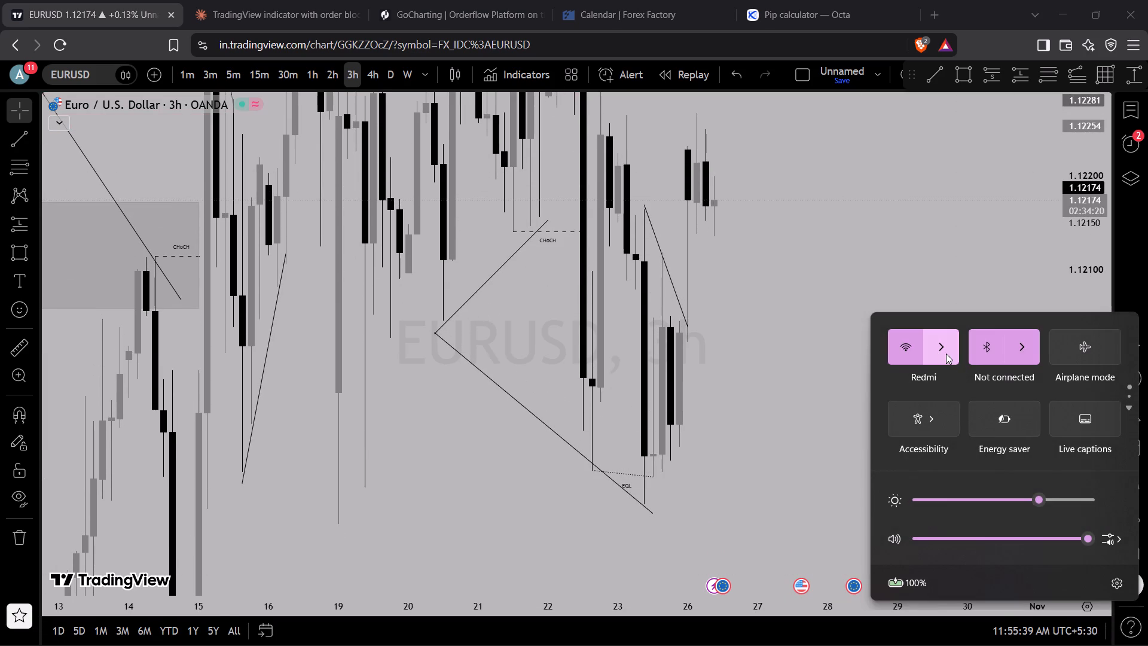
click(946, 354)
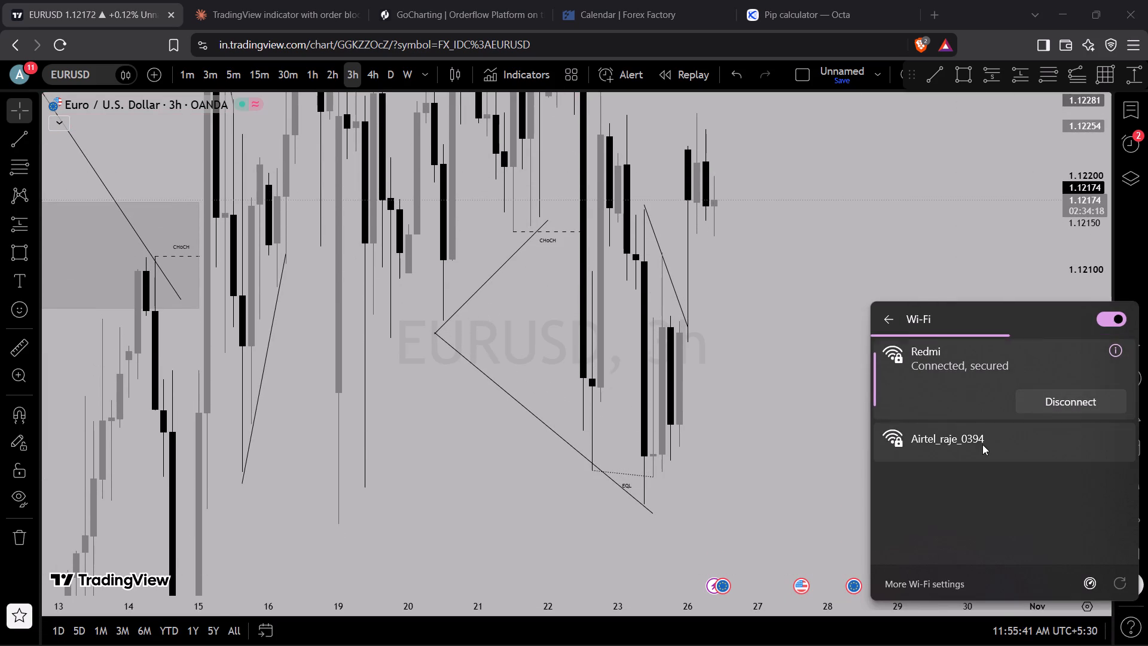
click(982, 444)
click(1058, 483)
click(1062, 479)
click(725, 493)
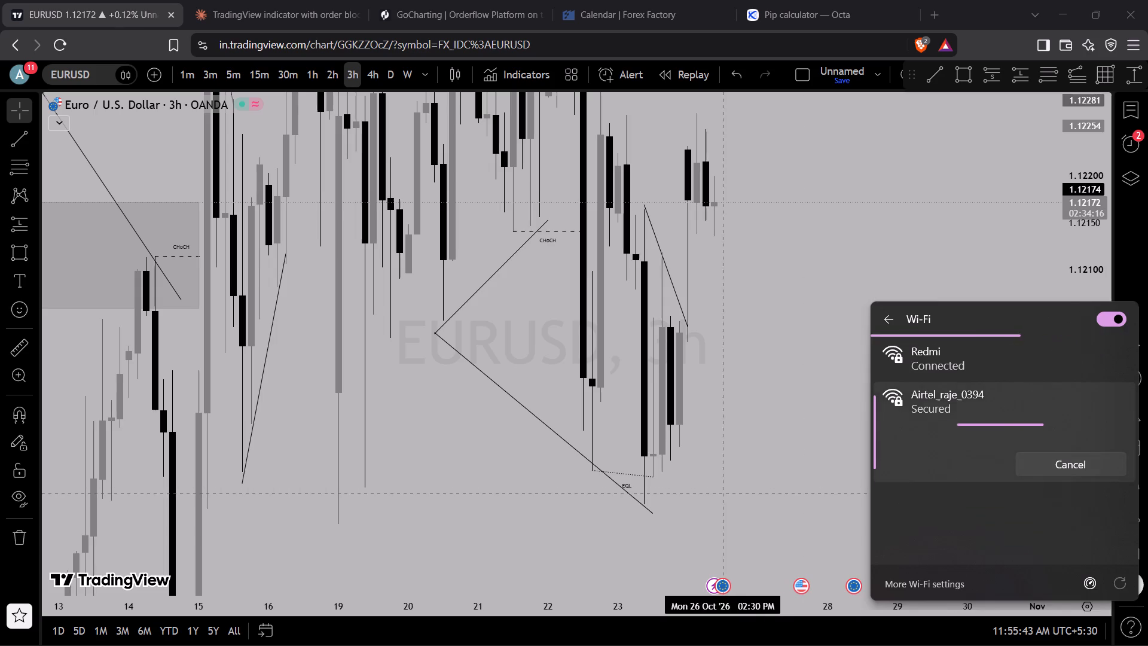
click(1040, 635)
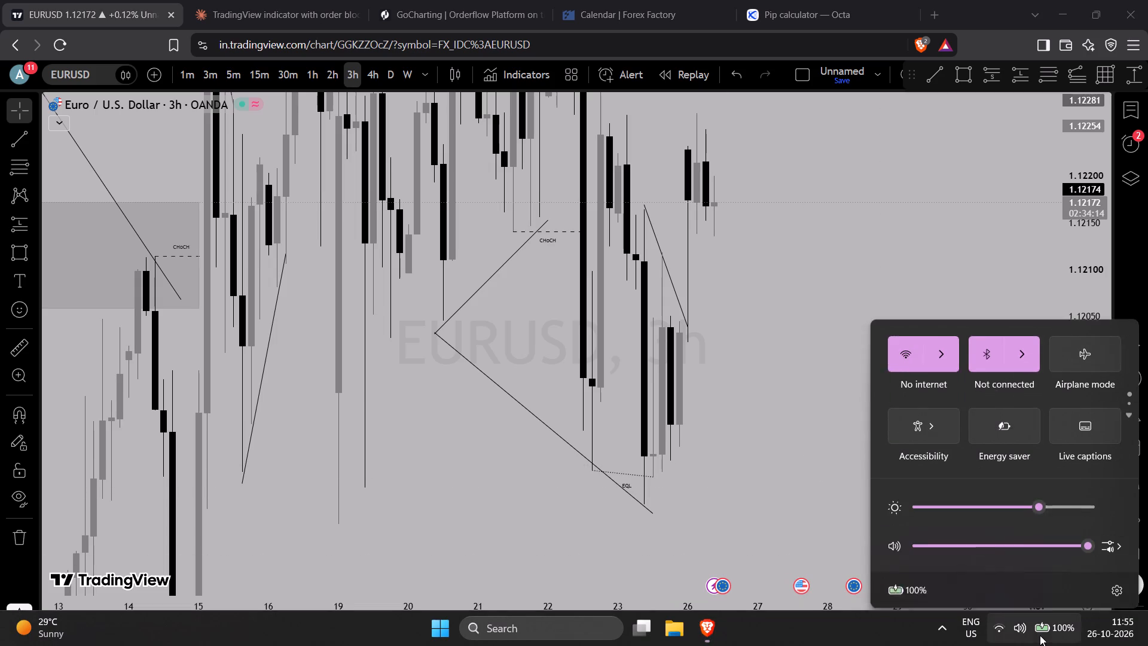
click(797, 401)
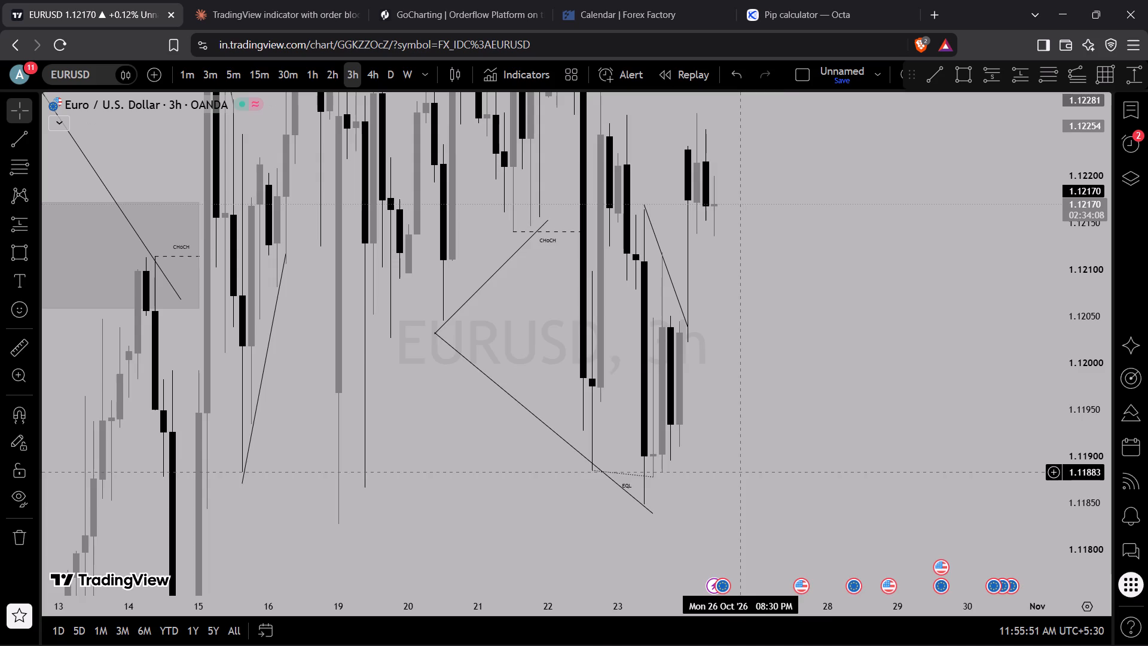
Examine the EURUSD 3h price action from mid-October to the latest candles beneath the rectangle zone and red order block.
scroll(775, 371, up, 5)
drag(712, 254, 866, 444)
scroll(769, 428, down, 4)
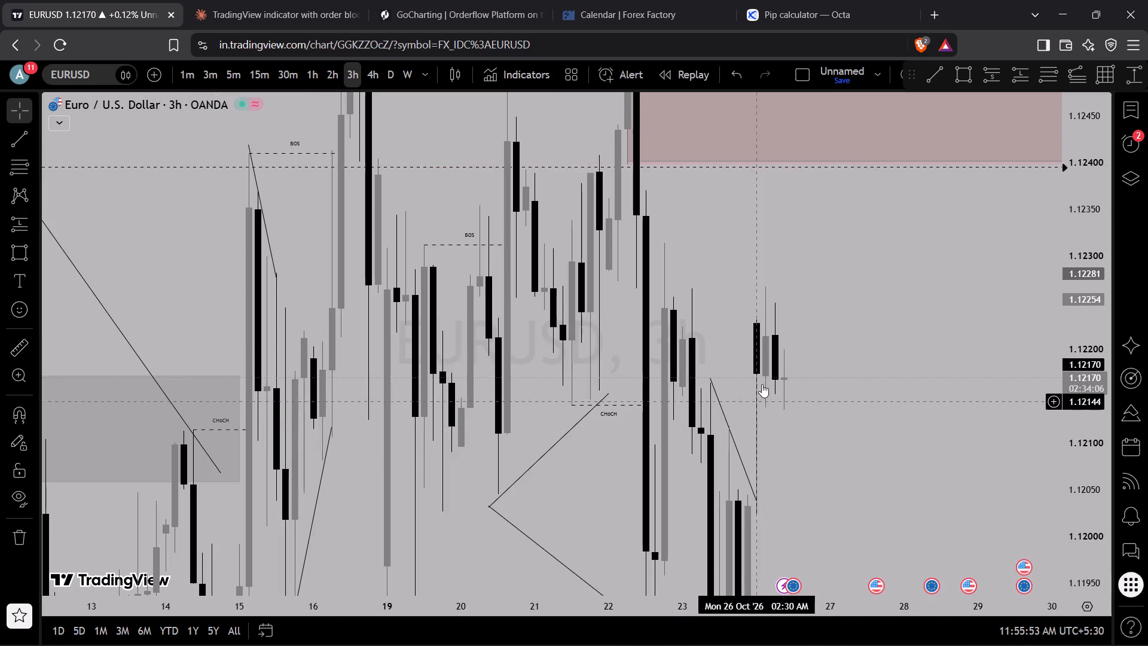
drag(970, 266, 927, 381)
drag(1101, 249, 1101, 437)
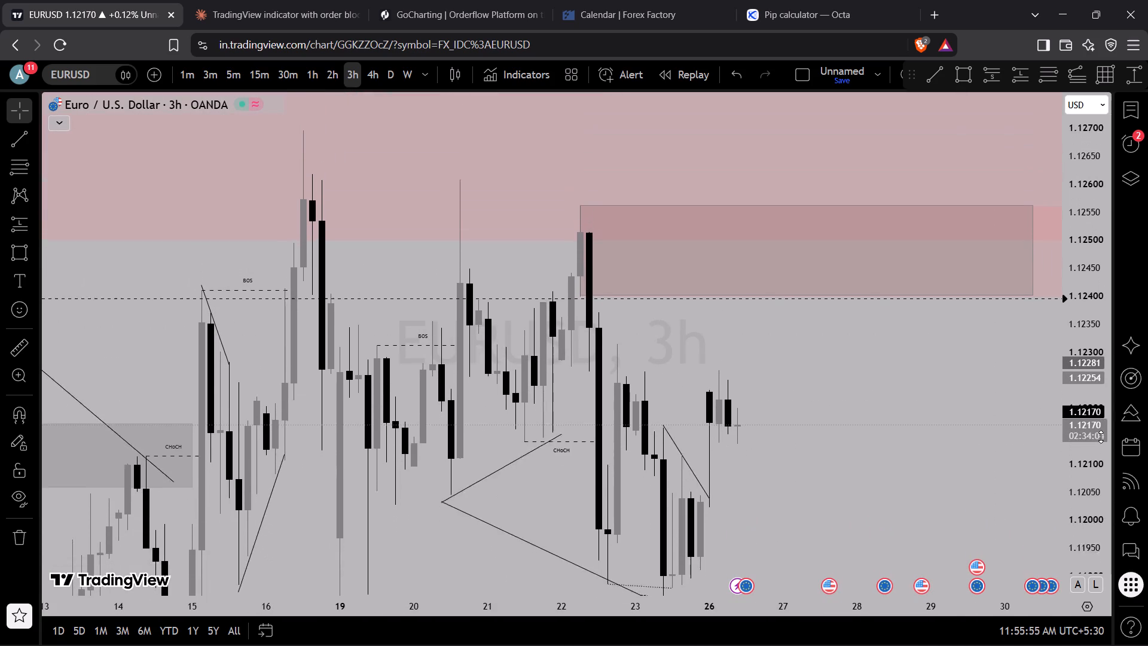
drag(1101, 437, 1055, 535)
scroll(842, 498, down, 3)
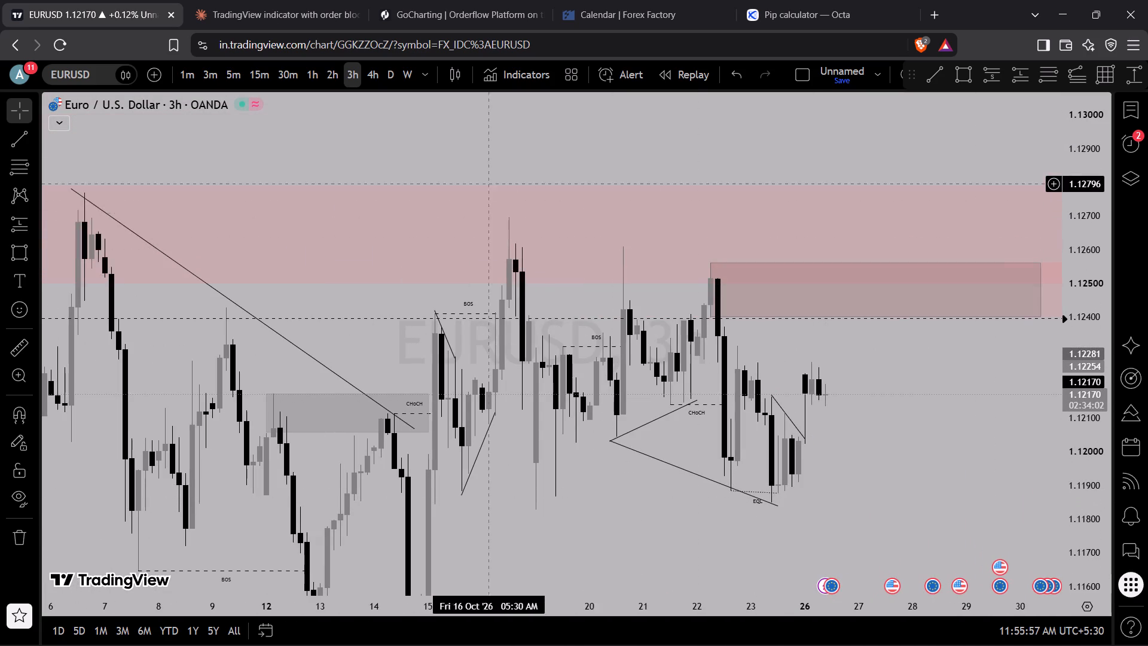
scroll(906, 370, up, 2)
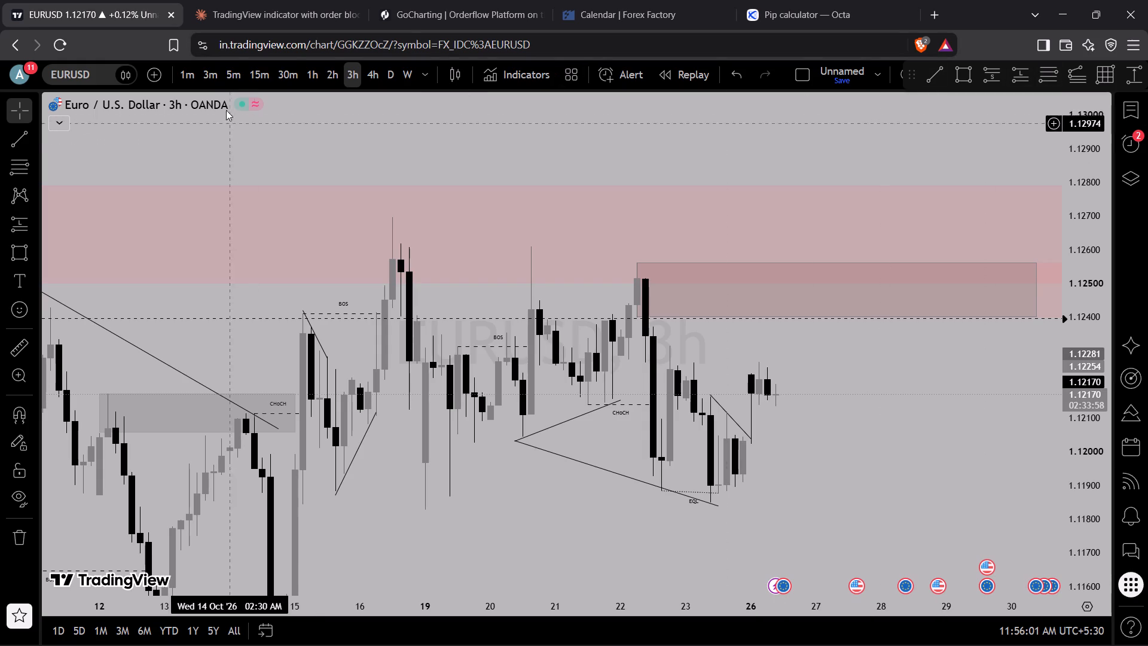
Switch the EURUSD chart to the 30-minute timeframe and examine the price structure around the rectangle zone.
click(291, 68)
scroll(658, 343, down, 4)
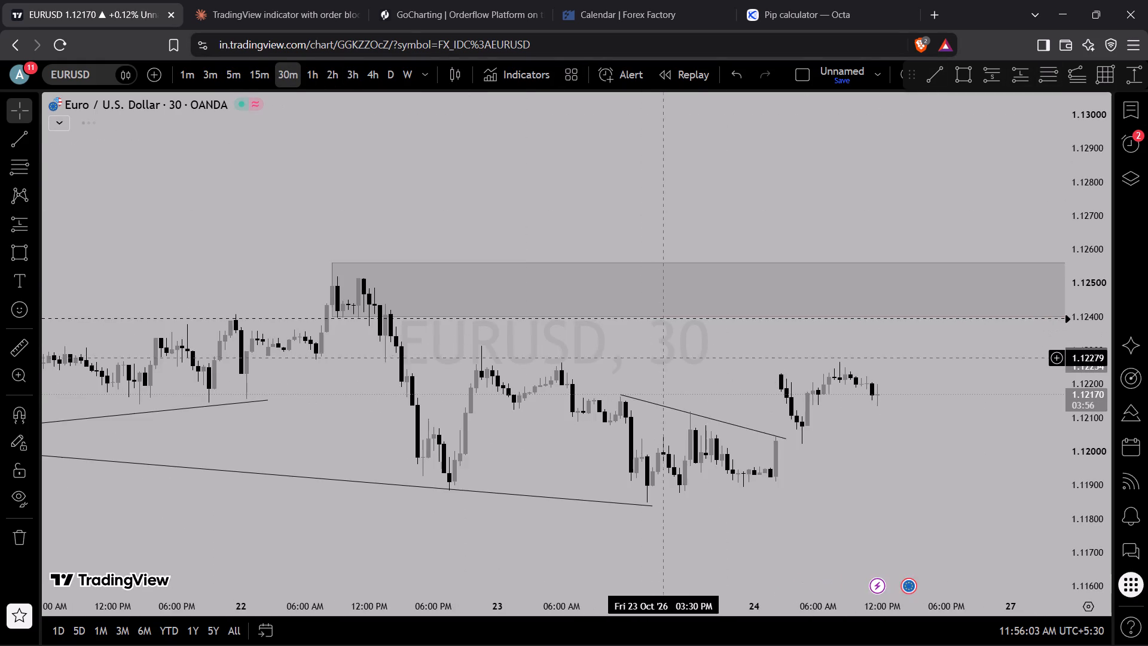
scroll(684, 376, down, 3)
drag(1092, 490, 1110, 192)
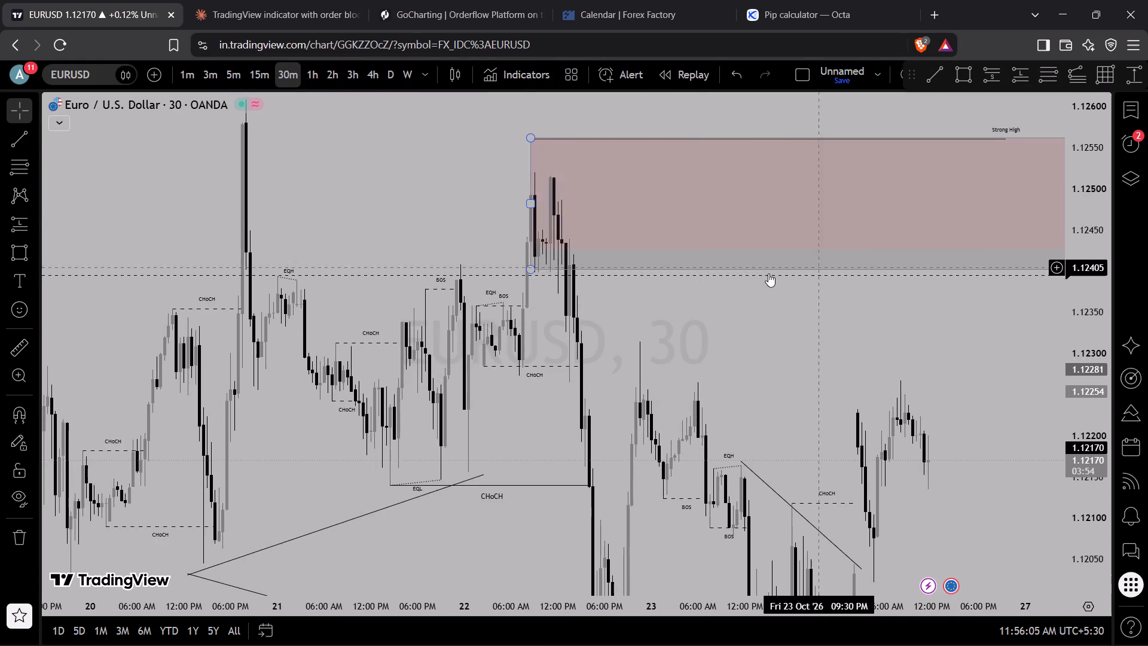
Switch EURUSD to the 1h and then the 2h timeframe and examine the recent structure, order blocks and lows.
scroll(752, 270, up, 2)
click(312, 76)
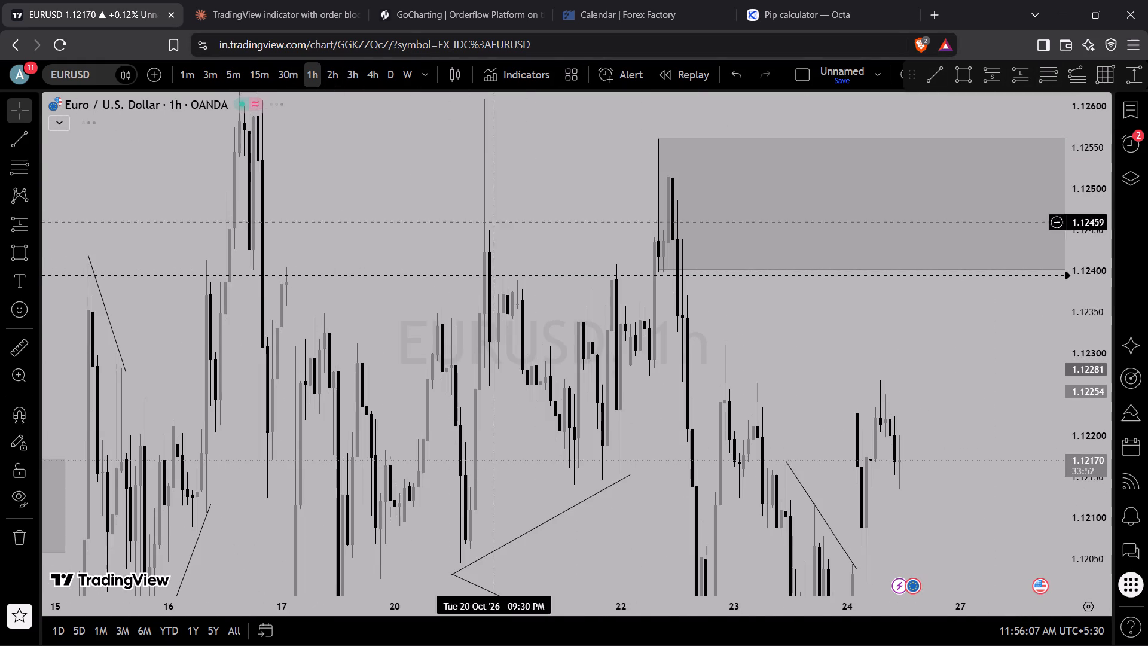
scroll(661, 357, up, 3)
drag(799, 431, 685, 234)
click(685, 234)
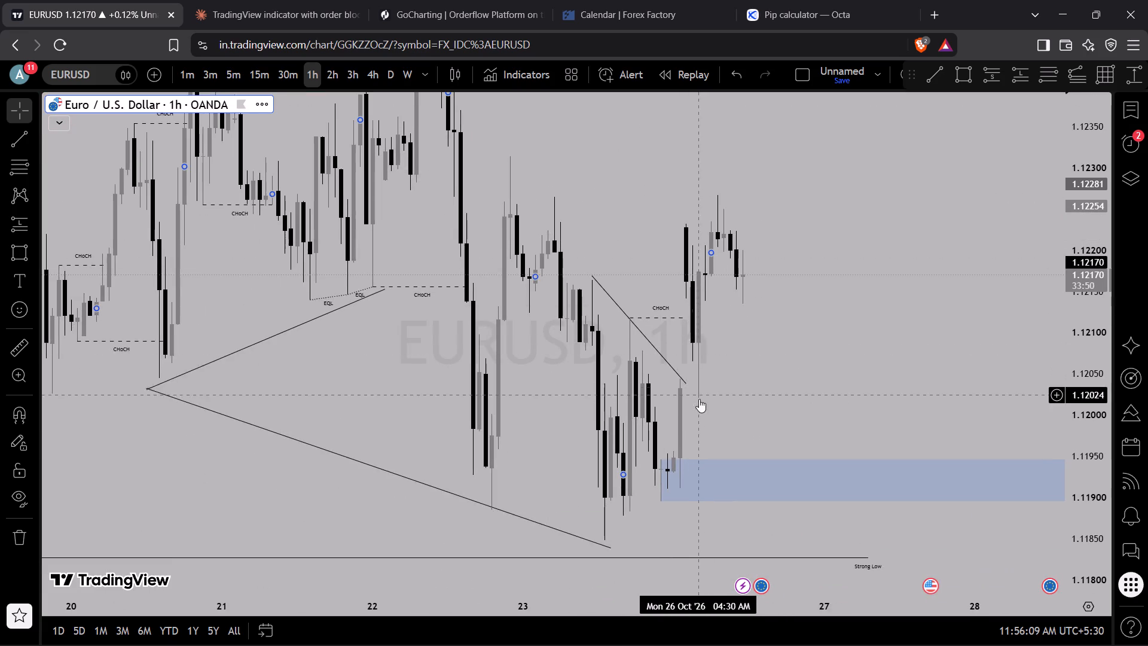
scroll(699, 399, up, 2)
drag(694, 408, 709, 437)
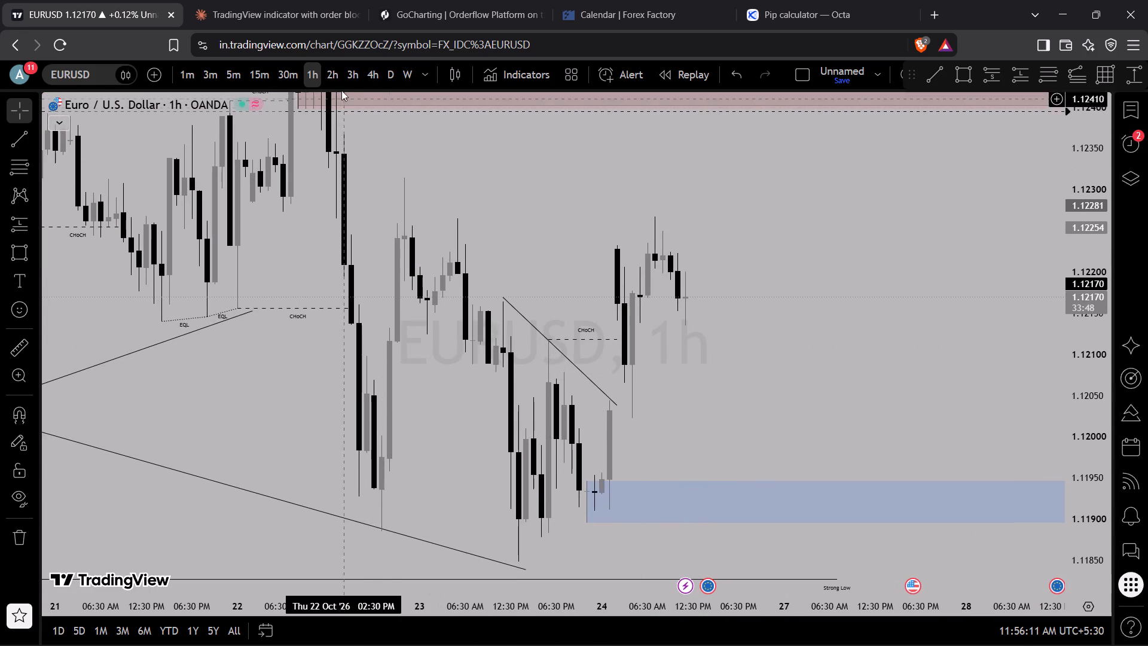
click(334, 77)
drag(727, 540, 662, 391)
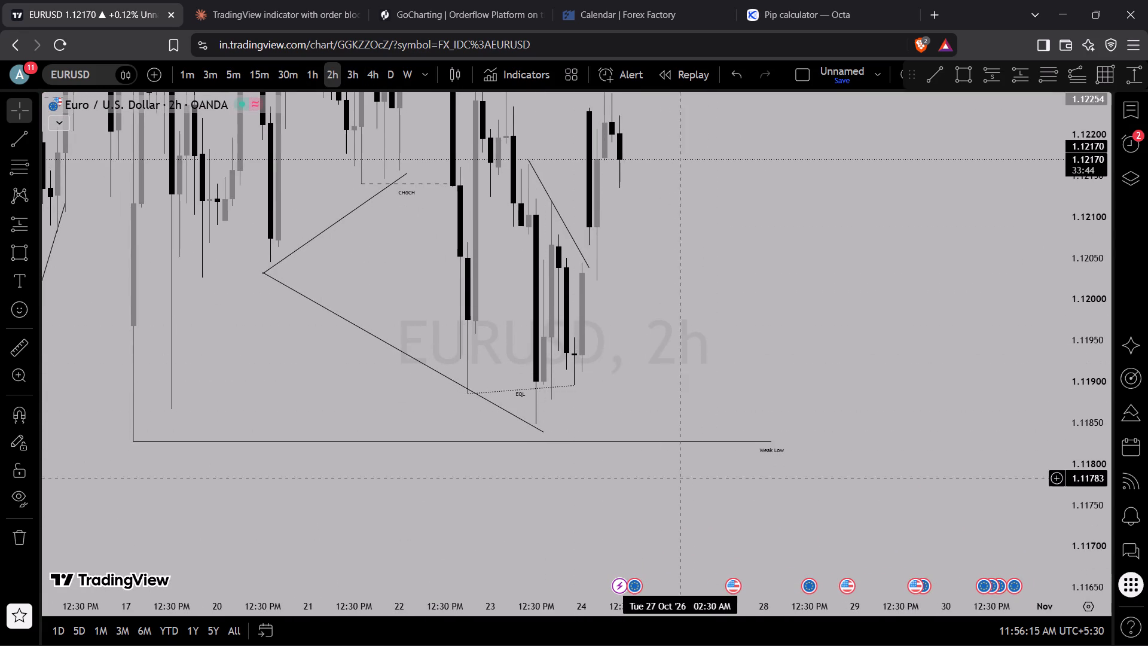
drag(660, 347, 671, 522)
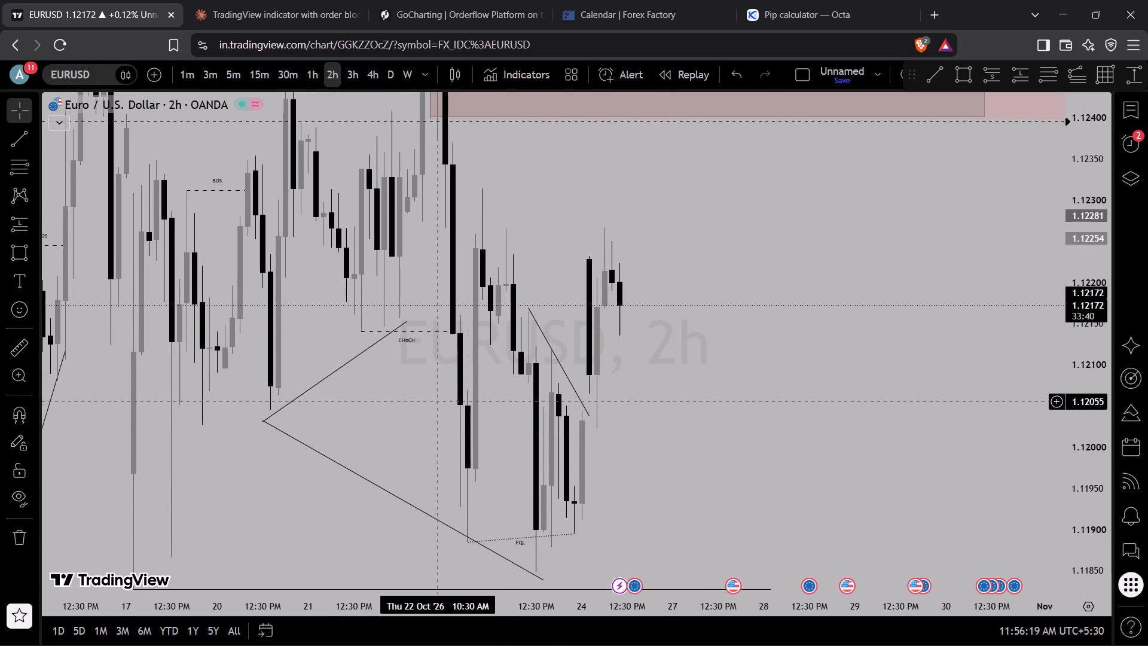
Move the start point of the descending trend line under the lows back to 19 October at about 1.1204.
drag(261, 415, 258, 398)
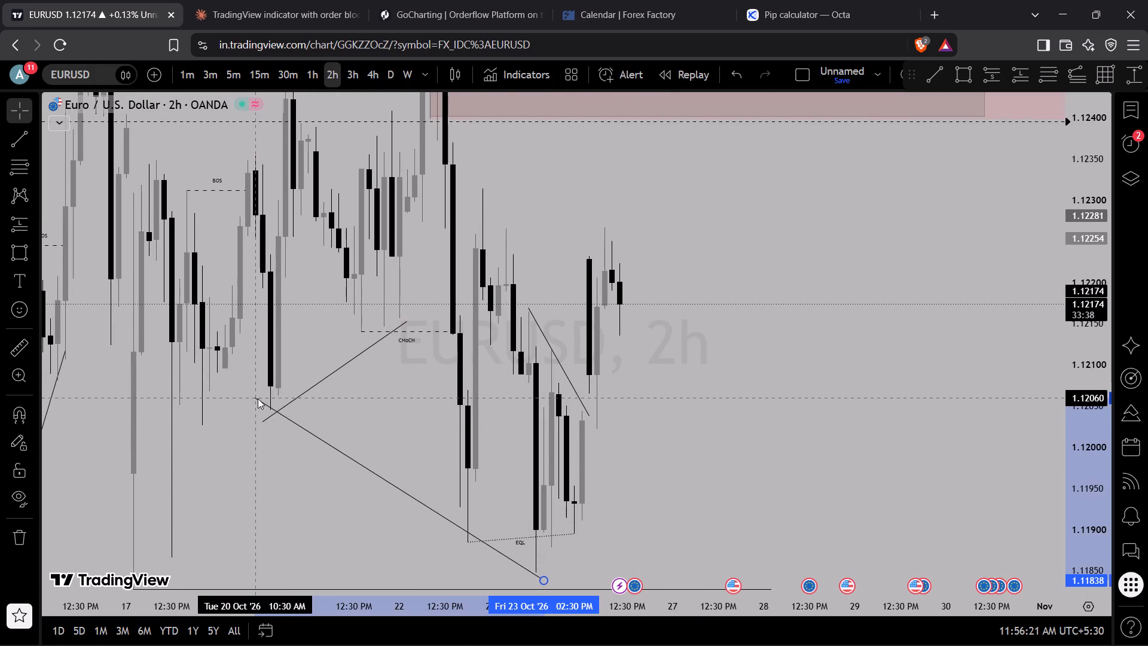
drag(258, 398, 242, 415)
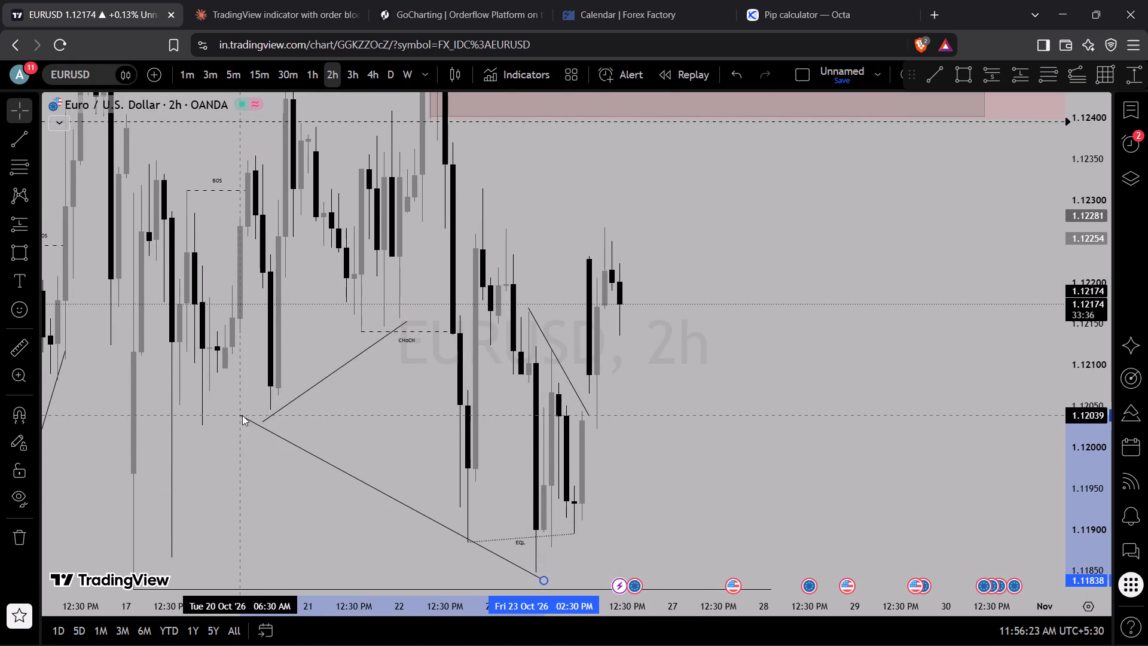
drag(242, 415, 181, 423)
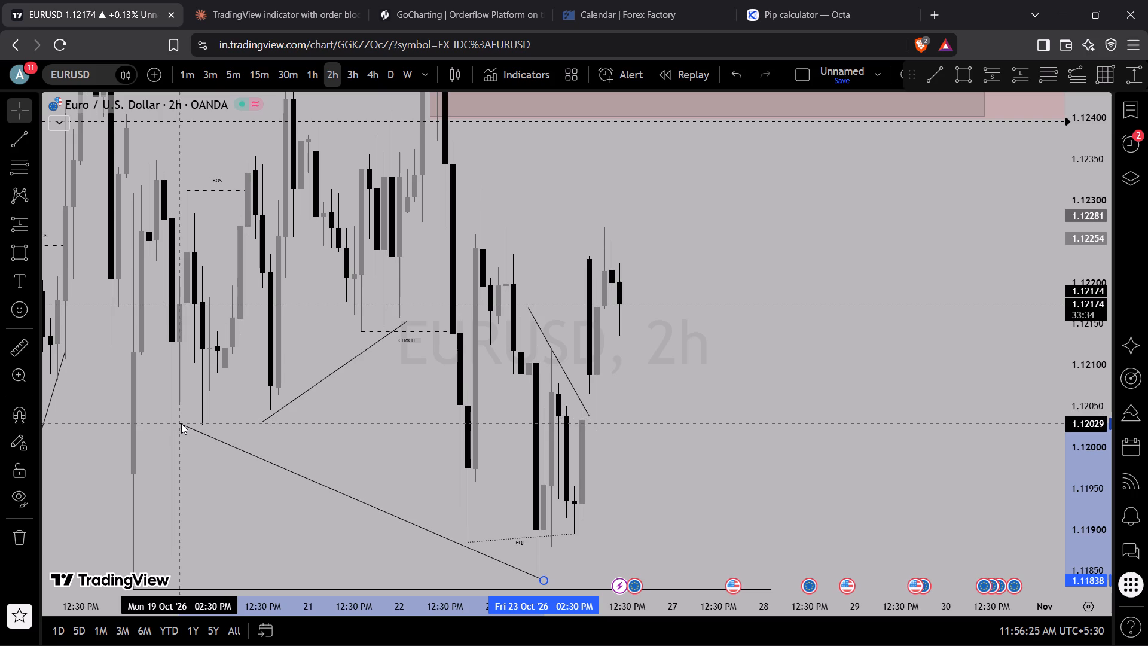
drag(181, 423, 187, 416)
drag(320, 400, 332, 400)
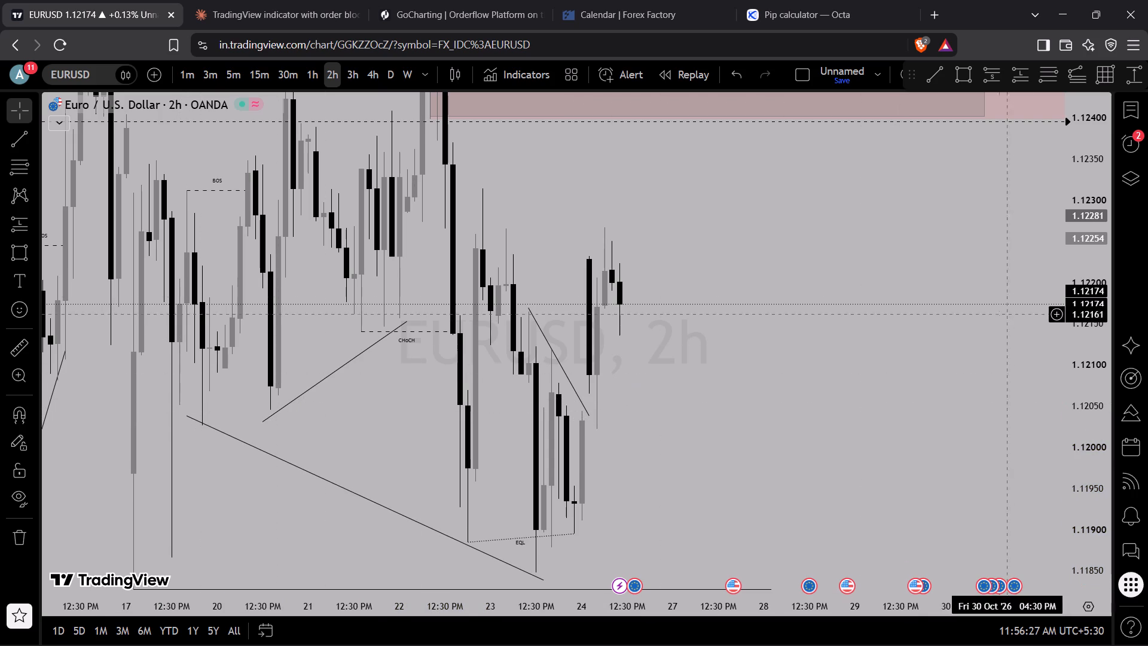
Examine the wider EURUSD 2h structure since early October, from the weak low up to the rectangle zone and strong high.
drag(1088, 251, 1088, 511)
scroll(829, 428, down, 1)
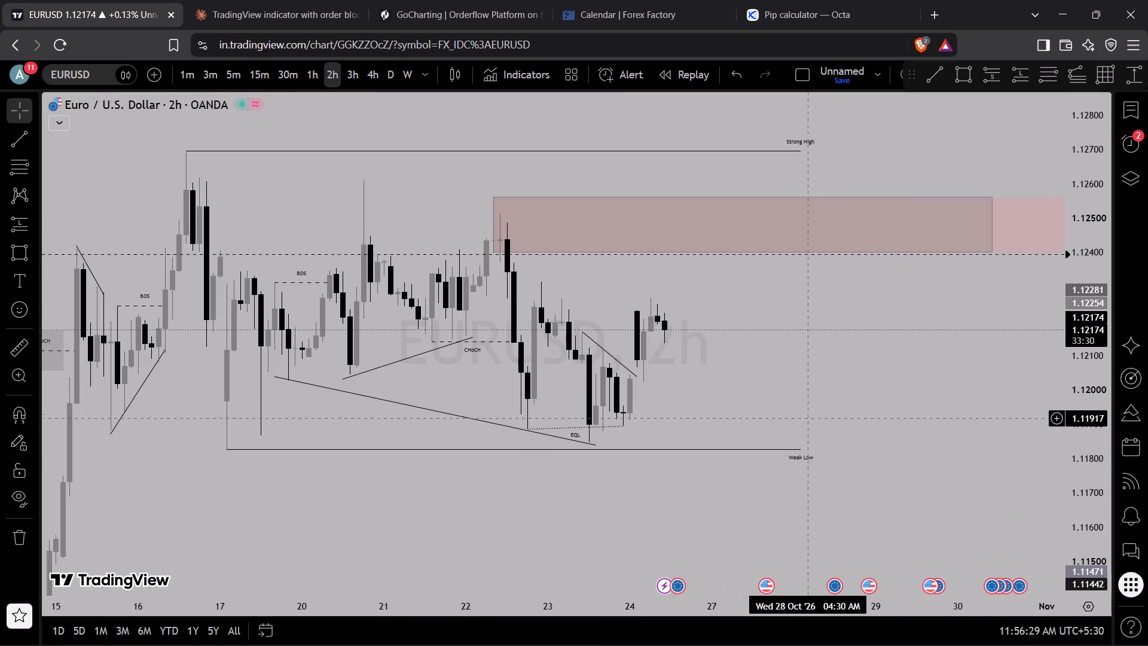
drag(895, 363, 844, 362)
click(844, 362)
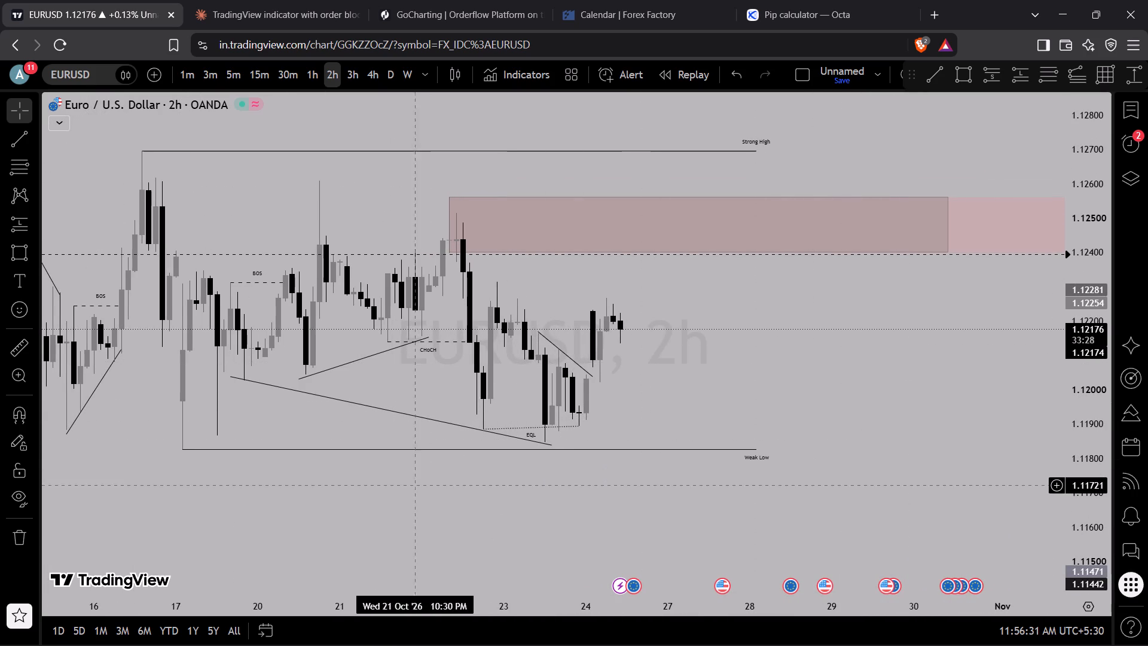
scroll(442, 436, down, 4)
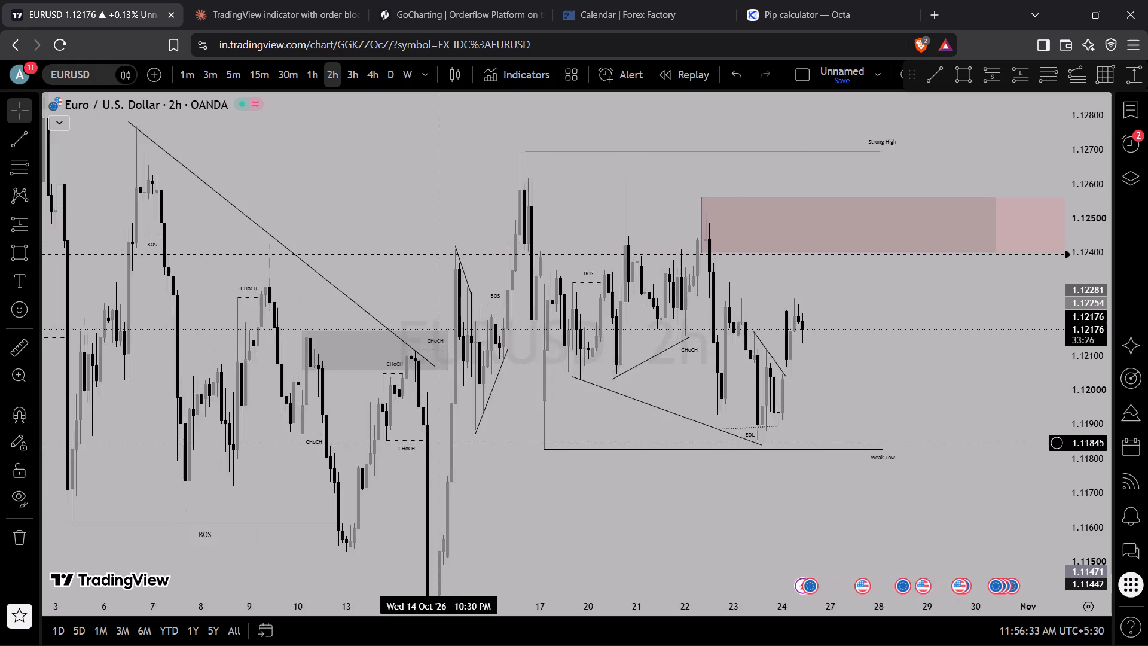
scroll(440, 443, down, 3)
scroll(902, 380, up, 4)
drag(957, 359, 984, 543)
drag(1097, 525, 1101, 489)
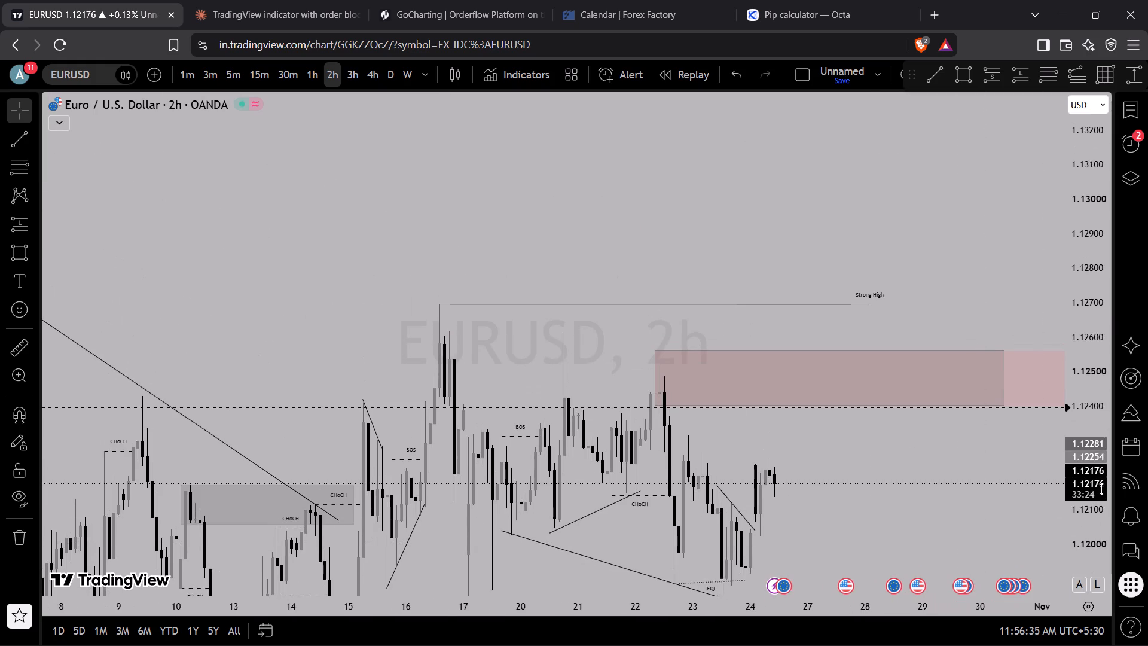
drag(1101, 489, 1063, 339)
drag(883, 495, 894, 356)
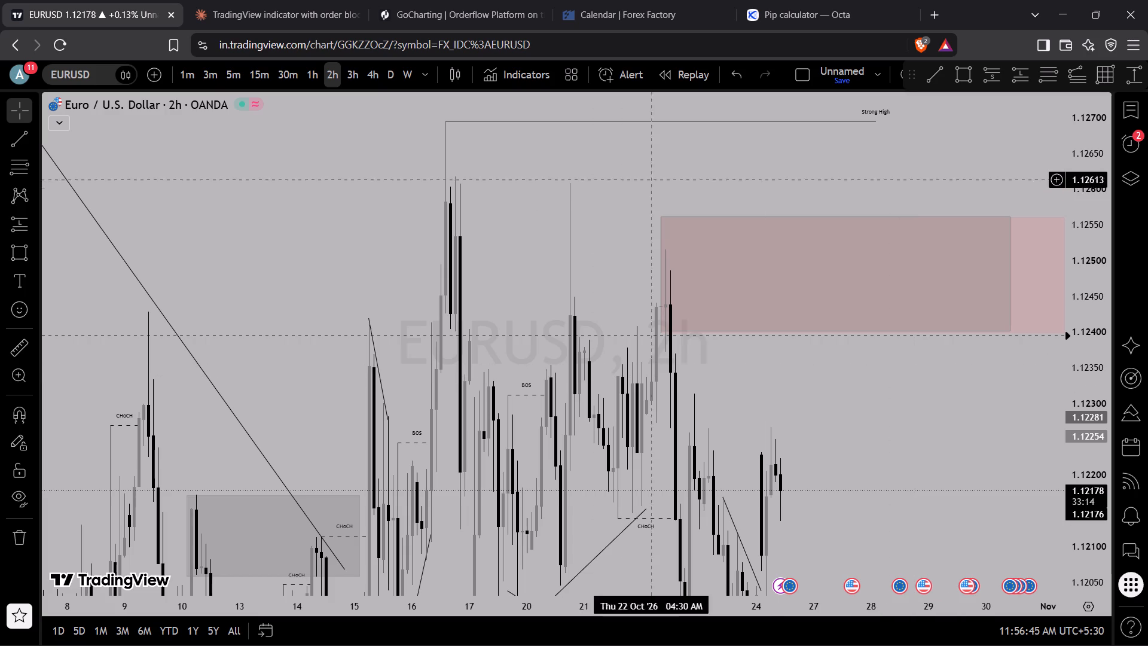
Open the XAGUSD 2h chart and examine the drop from the 22 October high into the grey zones above the weak low.
click(1130, 106)
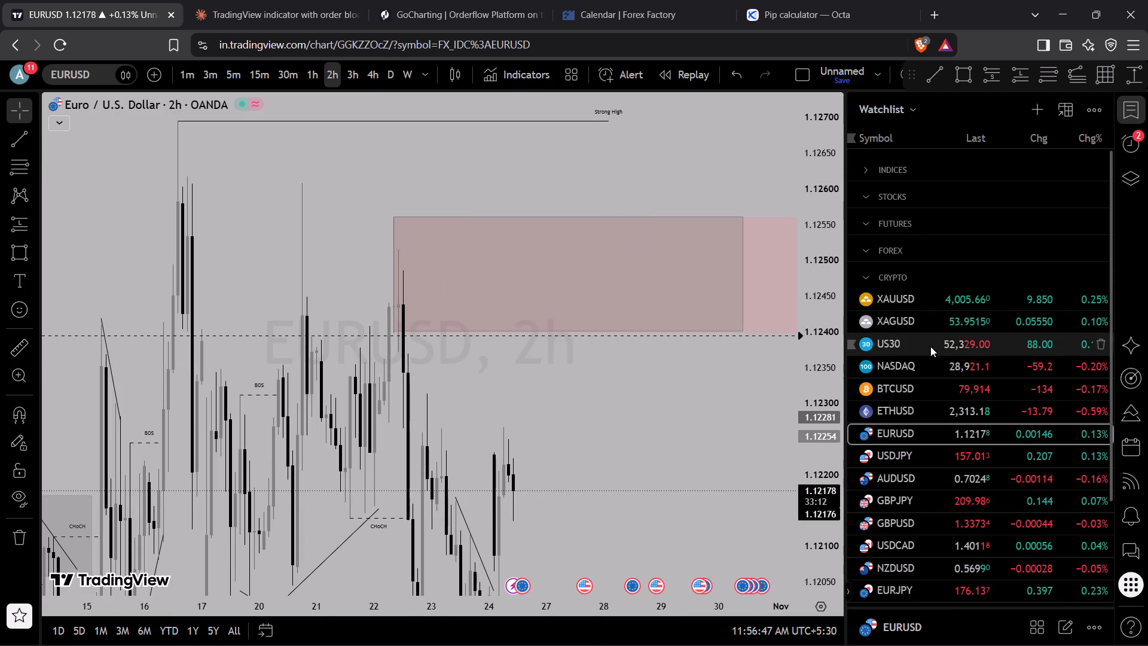
click(928, 324)
click(1144, 96)
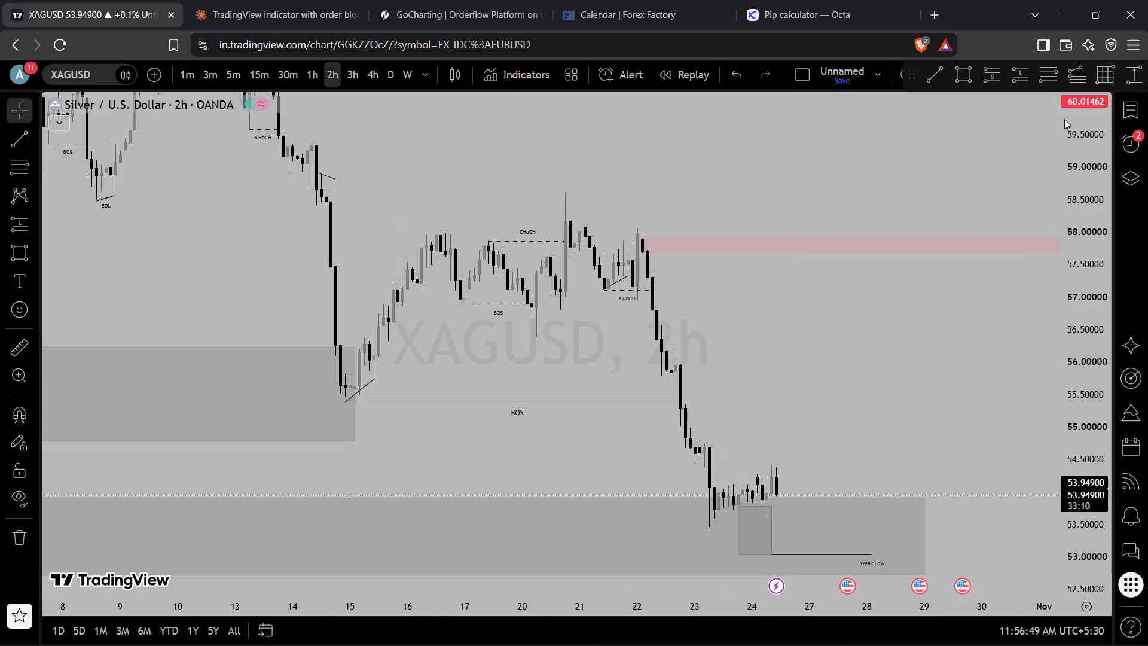
scroll(586, 327, up, 3)
drag(714, 419, 732, 282)
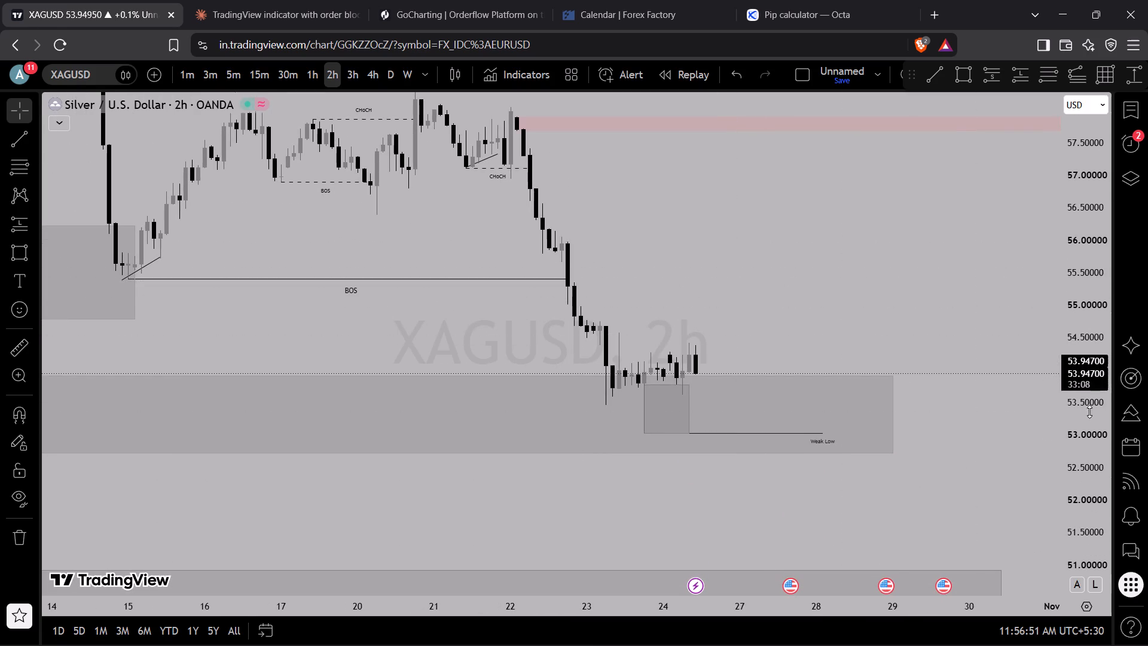
drag(1089, 416, 1035, 0)
scroll(674, 360, up, 3)
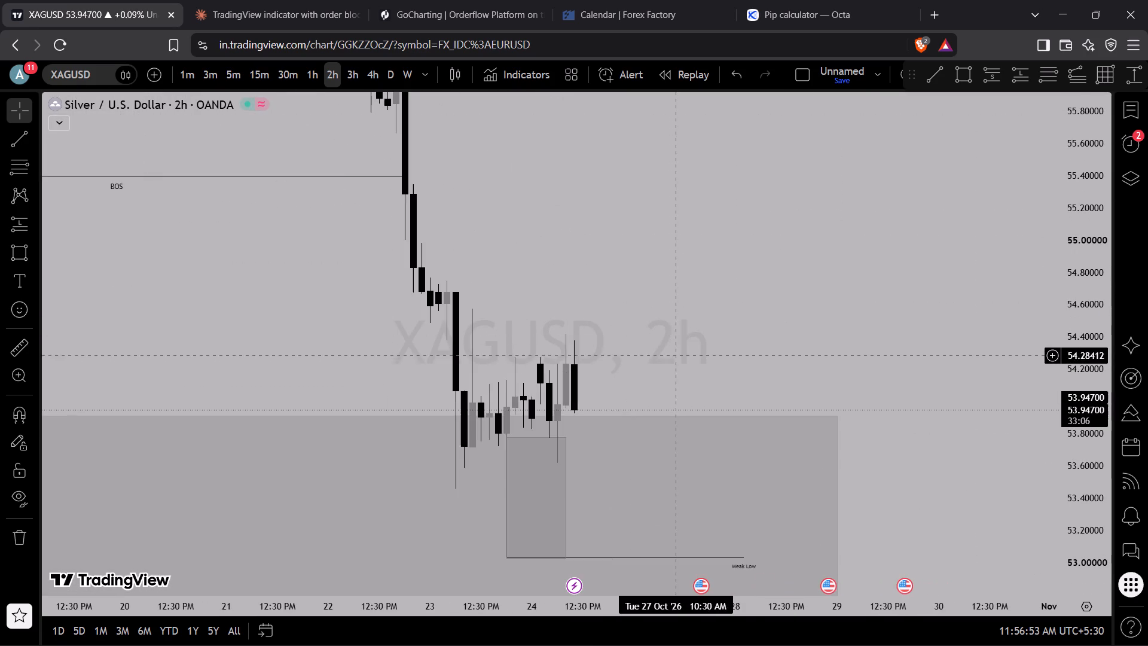
drag(662, 333, 799, 349)
drag(754, 311, 848, 313)
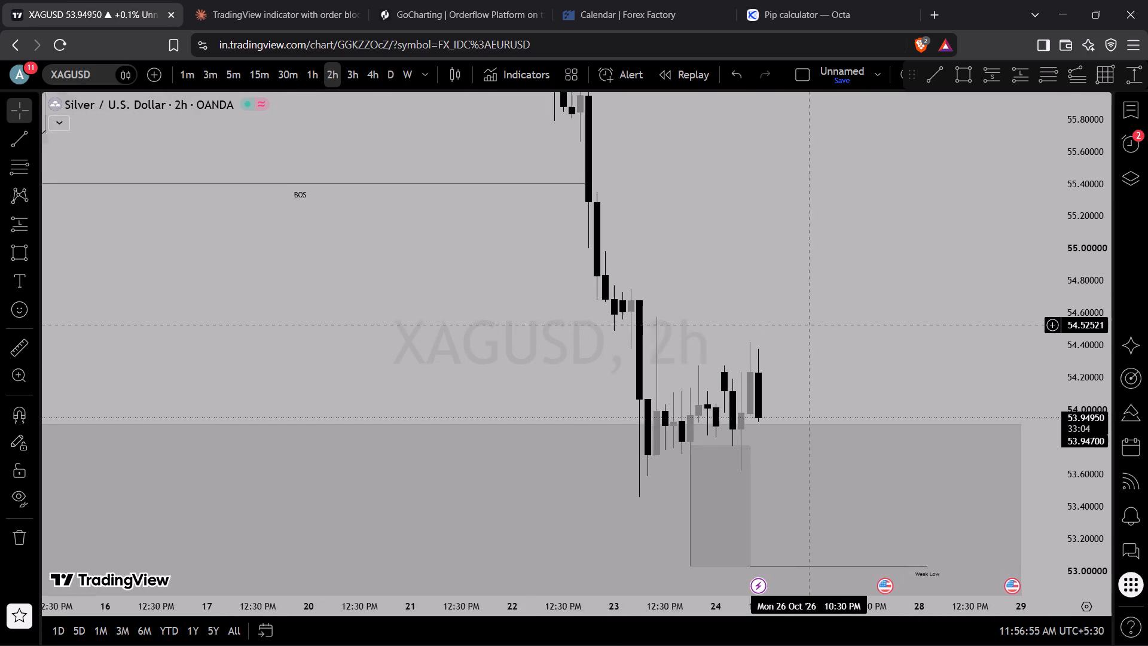
drag(848, 313, 926, 301)
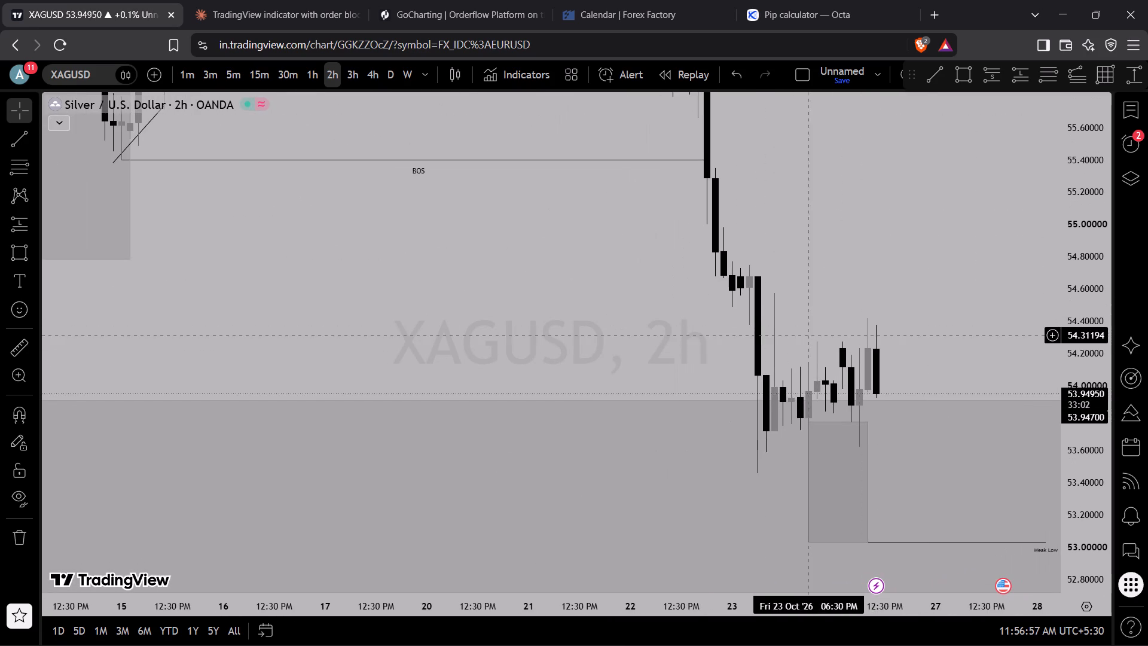
scroll(654, 331, up, 1)
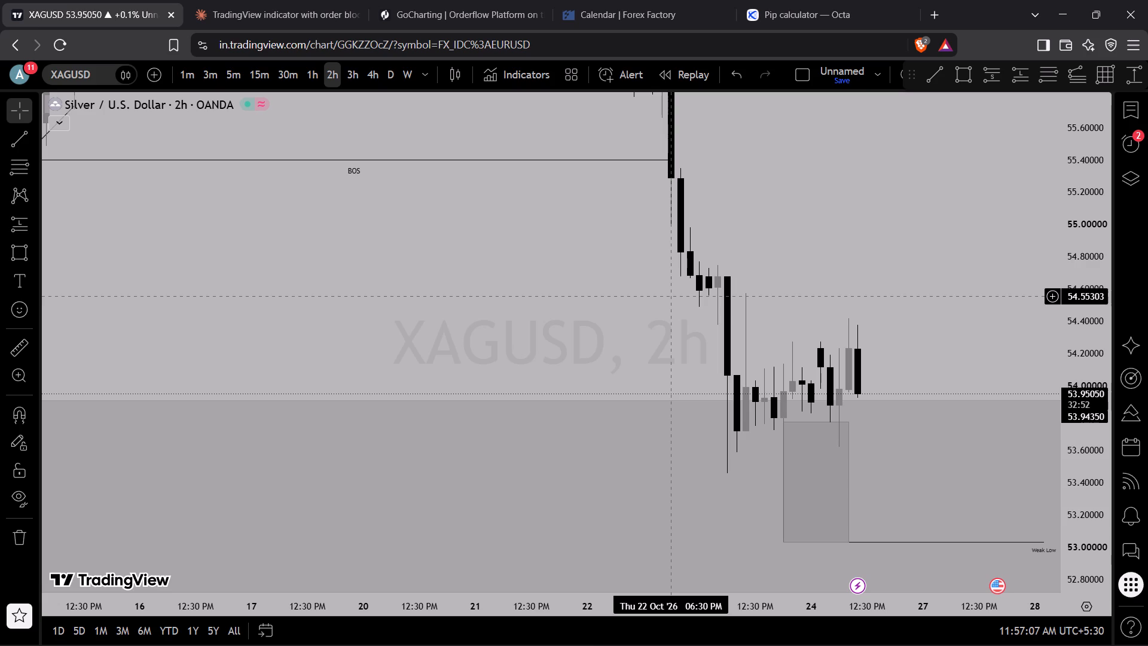
Step XAGUSD down through the 1h, 30m and 15m timeframes and examine the consolidation since 23 October and its order blocks.
click(303, 80)
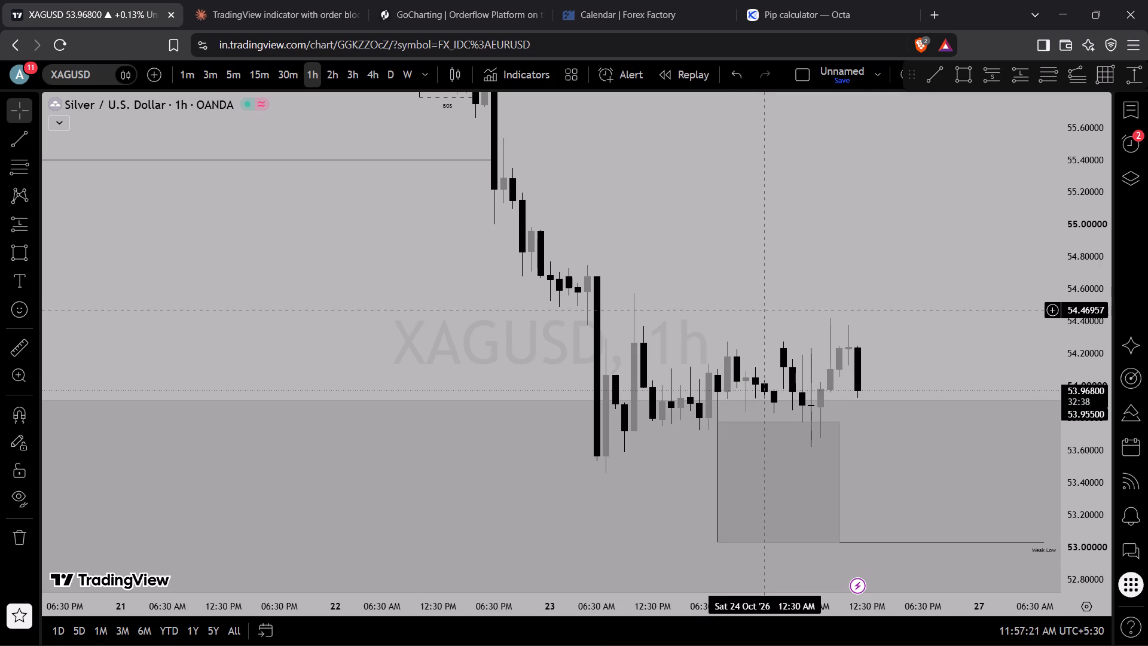
click(294, 75)
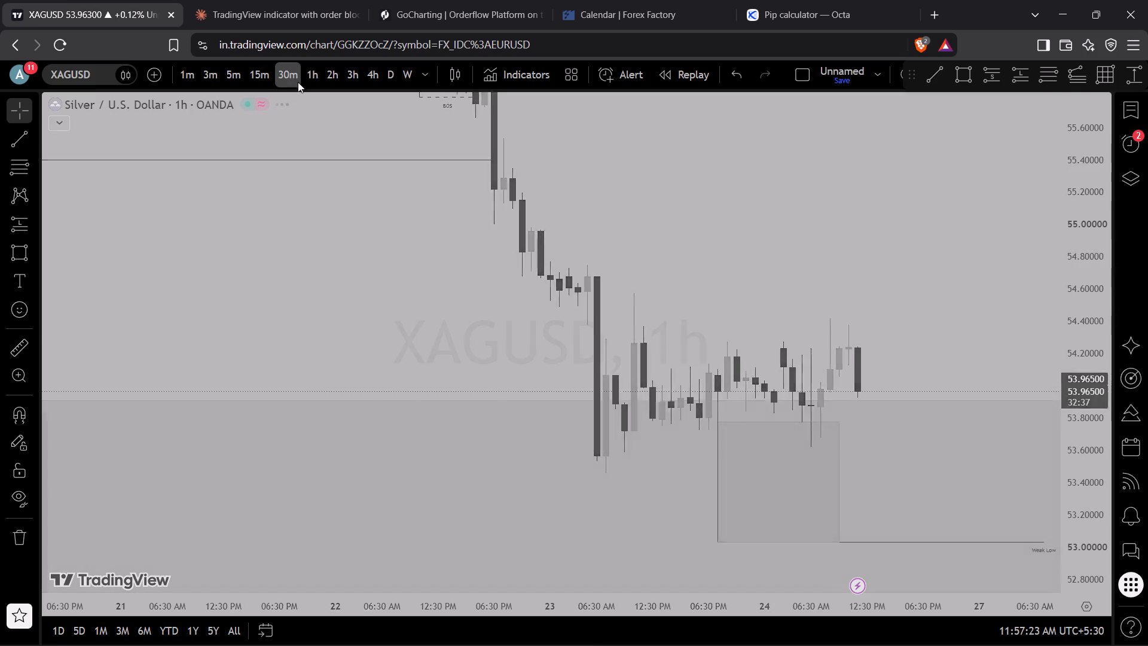
scroll(423, 202, down, 1)
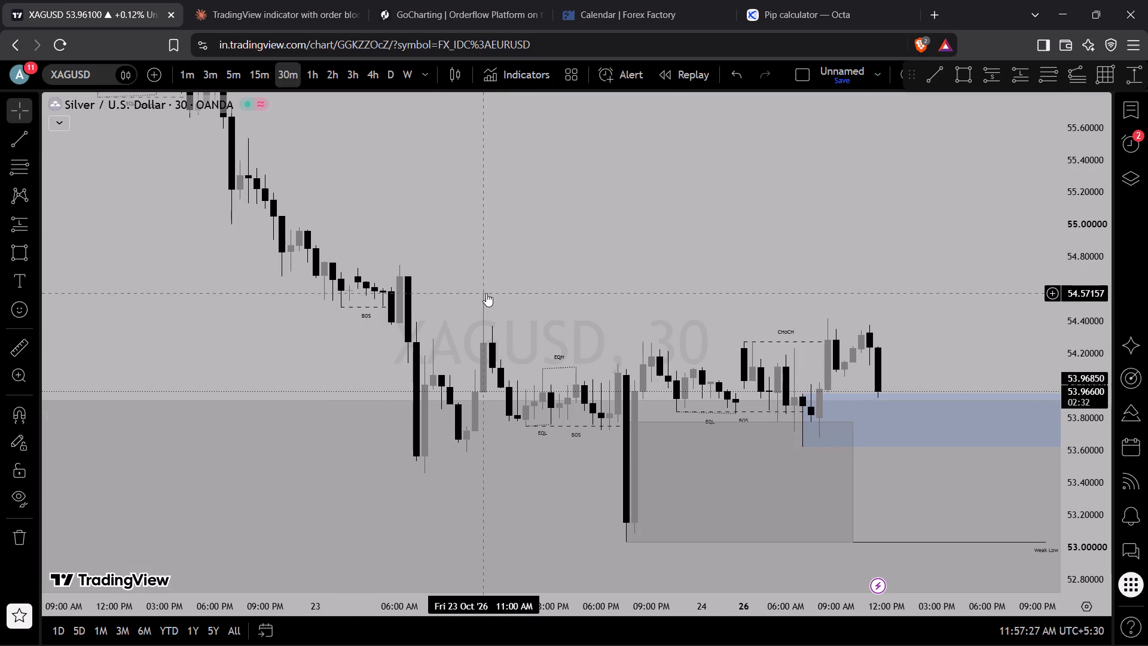
click(252, 84)
scroll(281, 176, down, 11)
scroll(634, 299, up, 3)
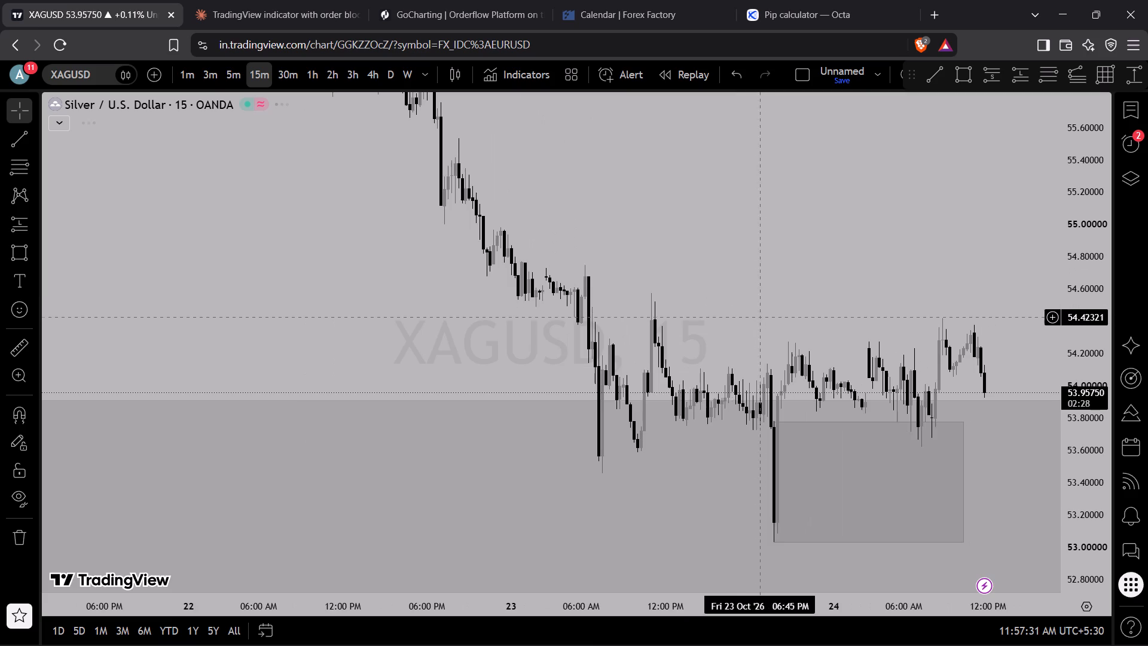
scroll(762, 317, up, 1)
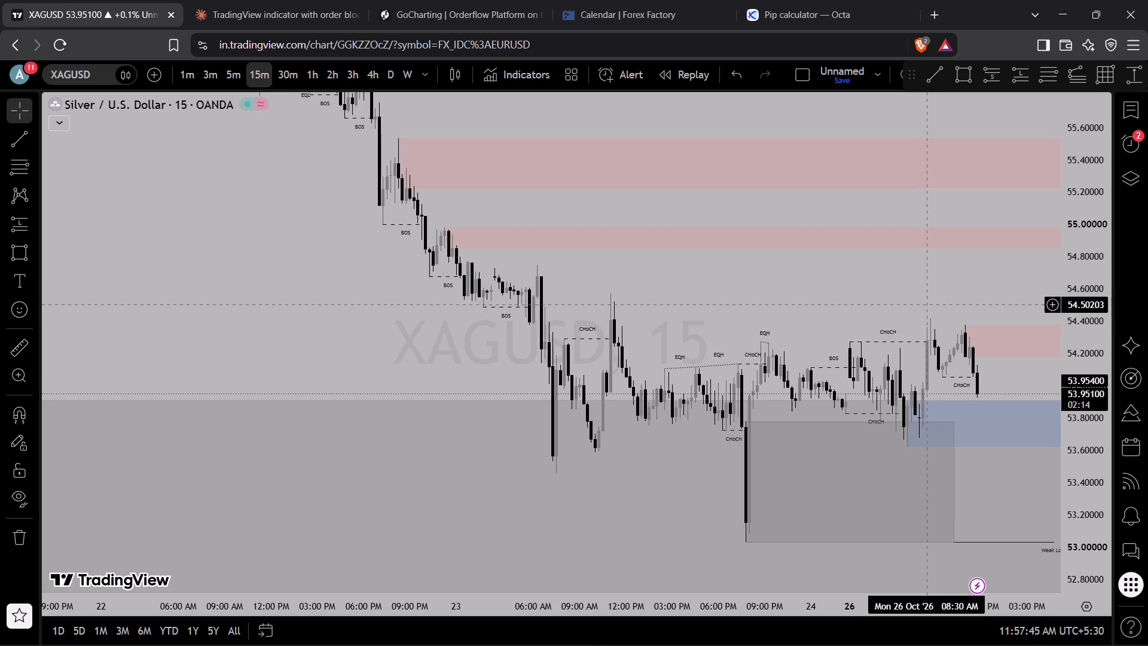
click(932, 304)
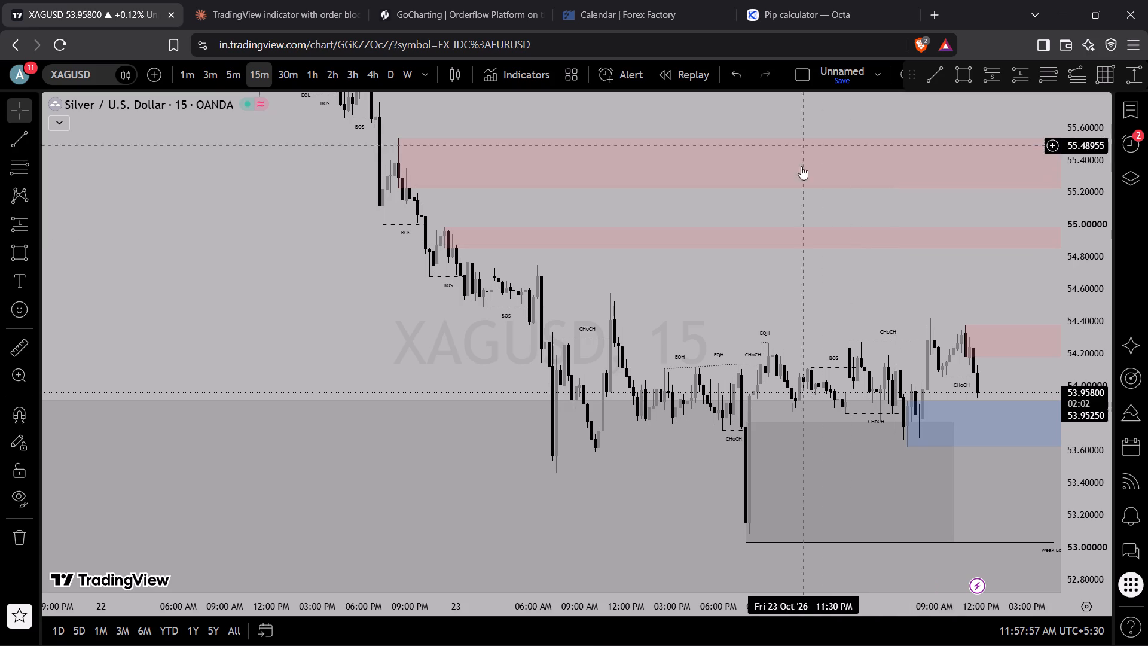
scroll(684, 201, down, 2)
drag(846, 263, 645, 247)
click(644, 246)
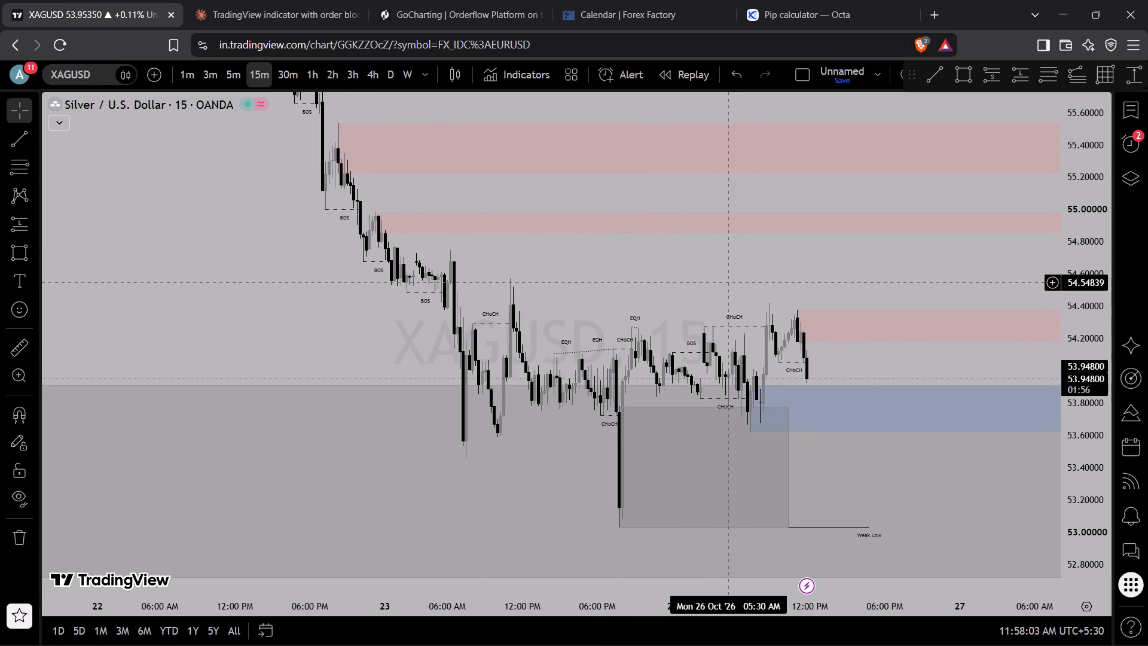
Switch XAGUSD to the 1h and then the 30m timeframe and examine price at the blue order block over the grey zones.
click(315, 81)
scroll(672, 406, up, 4)
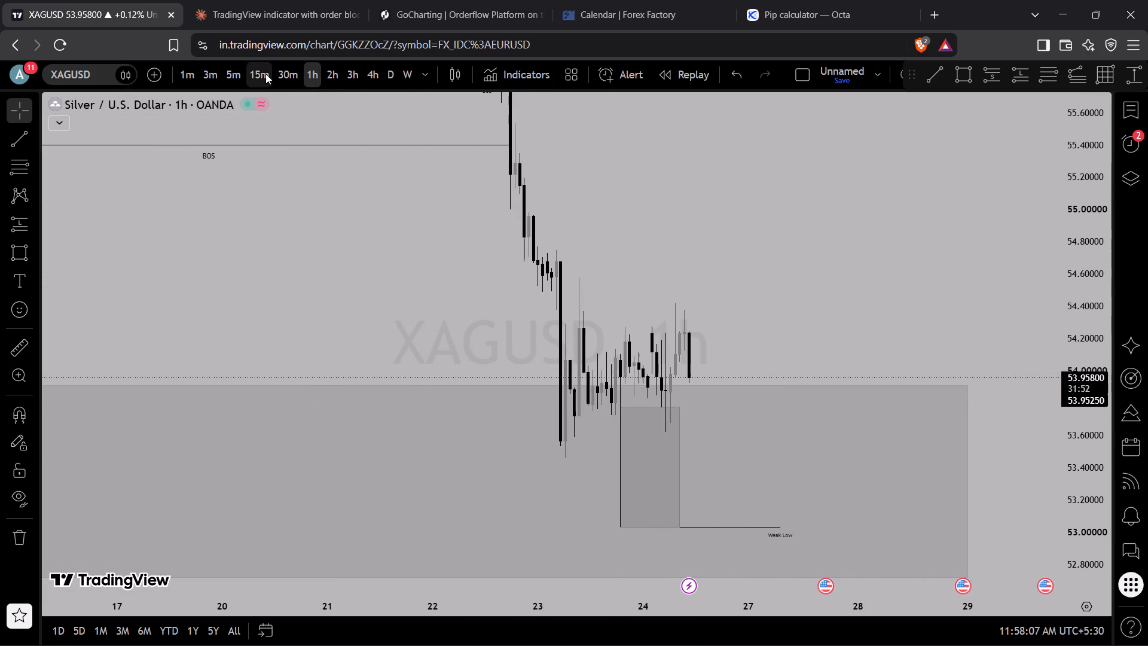
click(289, 76)
scroll(852, 380, up, 3)
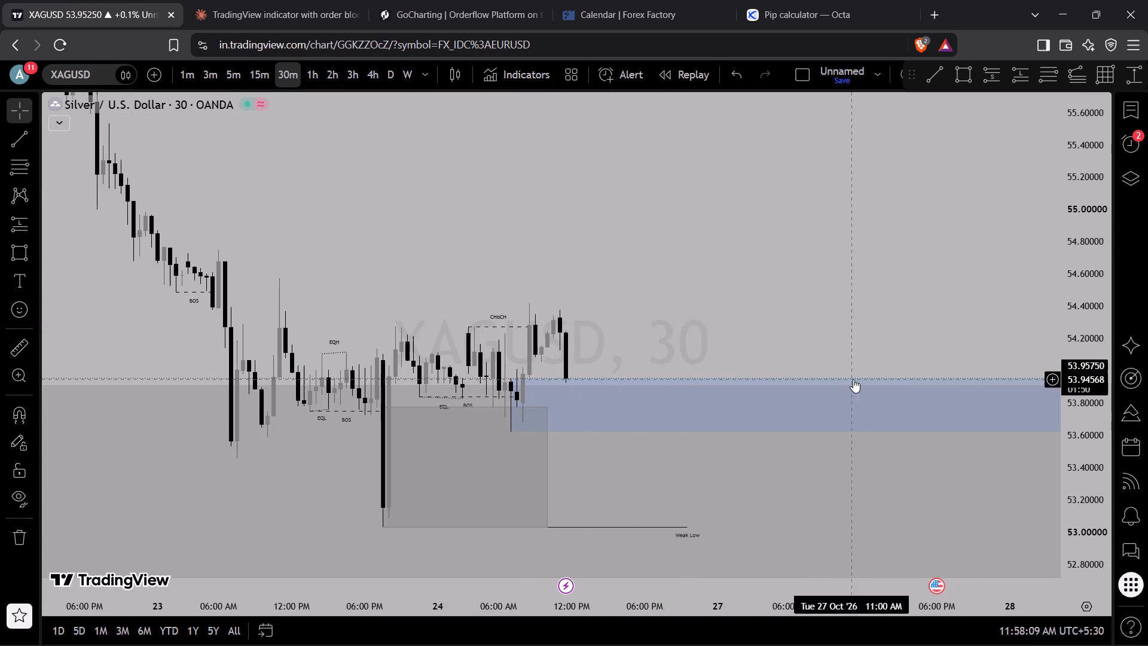
drag(665, 292, 774, 288)
drag(1100, 426, 1104, 255)
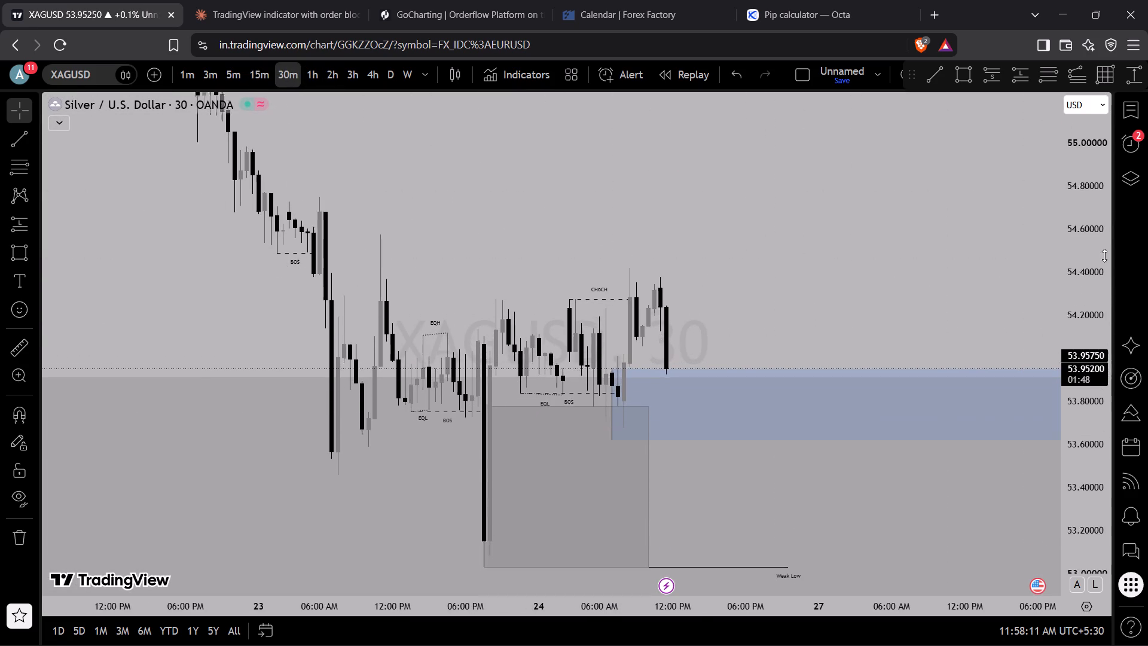
drag(1104, 255, 1068, 116)
drag(875, 274, 551, 163)
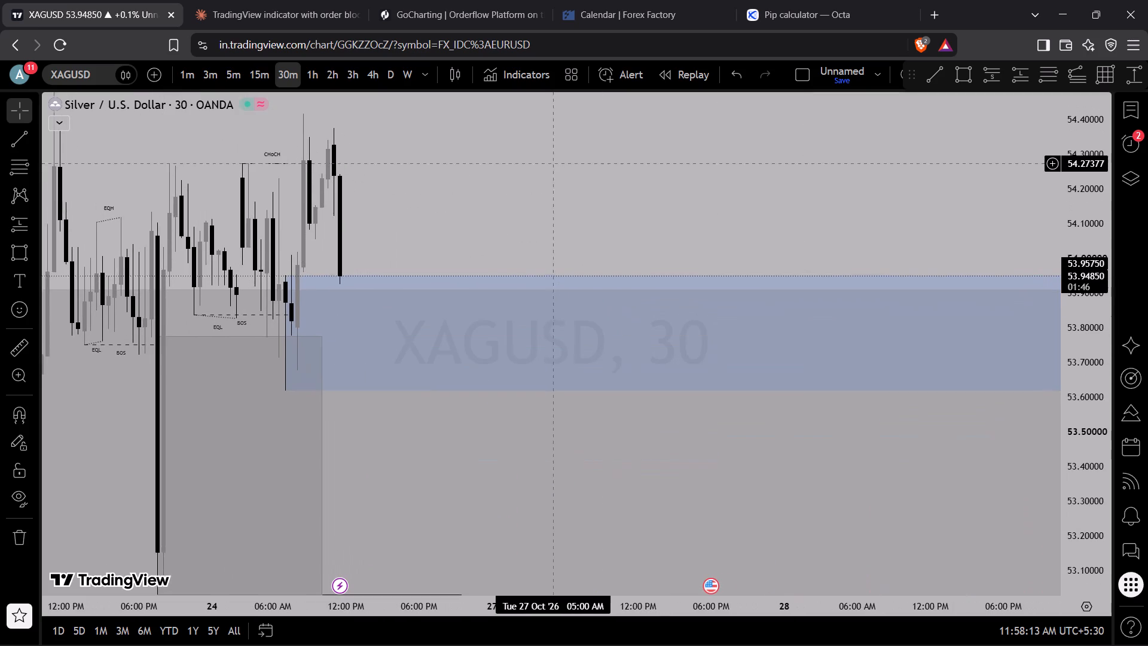
drag(551, 163, 545, 163)
drag(544, 165, 544, 177)
drag(400, 211, 477, 199)
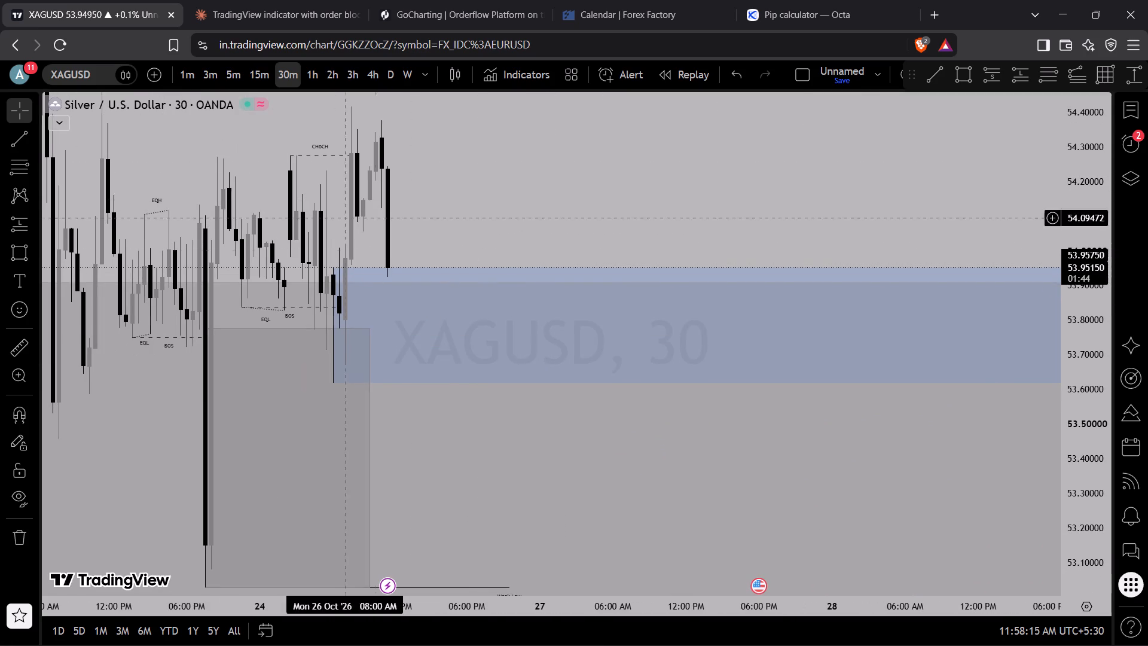
Switch XAGUSD to the 15m timeframe and examine price between the red and blue order blocks and down to the weak low.
click(252, 76)
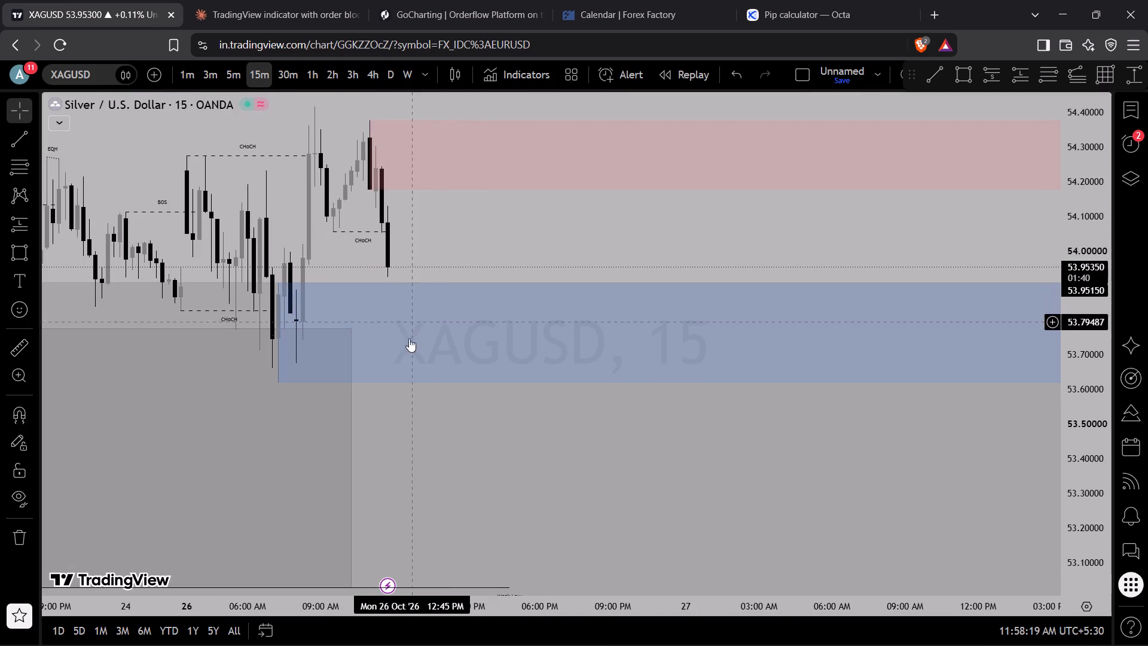
scroll(240, 328, down, 3)
drag(177, 419, 239, 233)
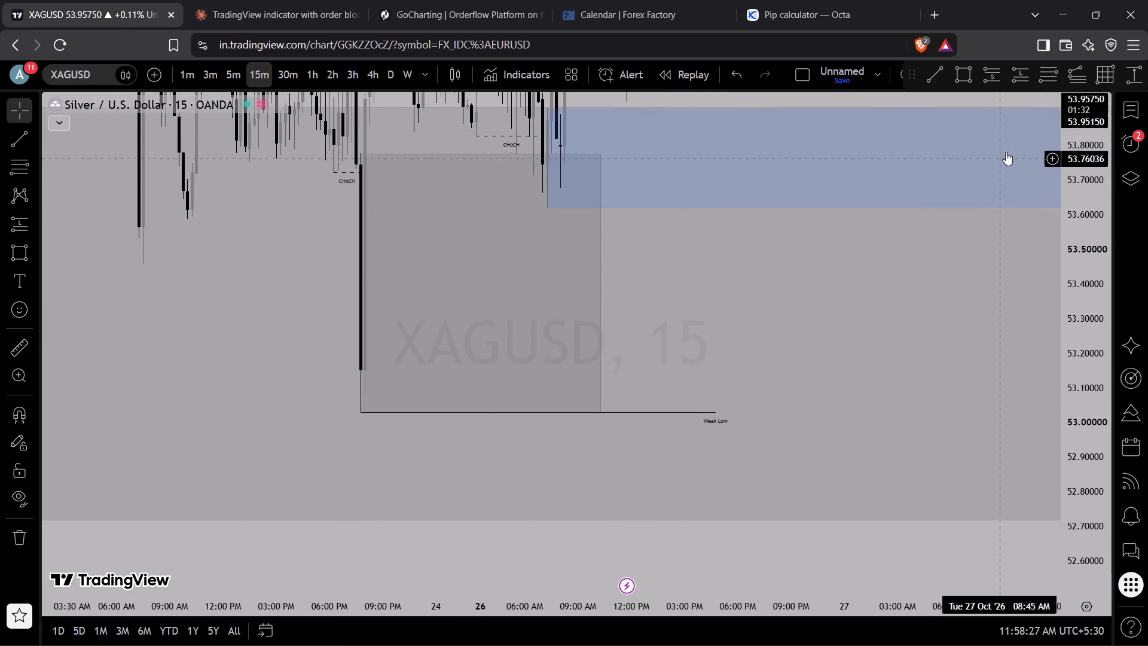
drag(1096, 114, 987, 422)
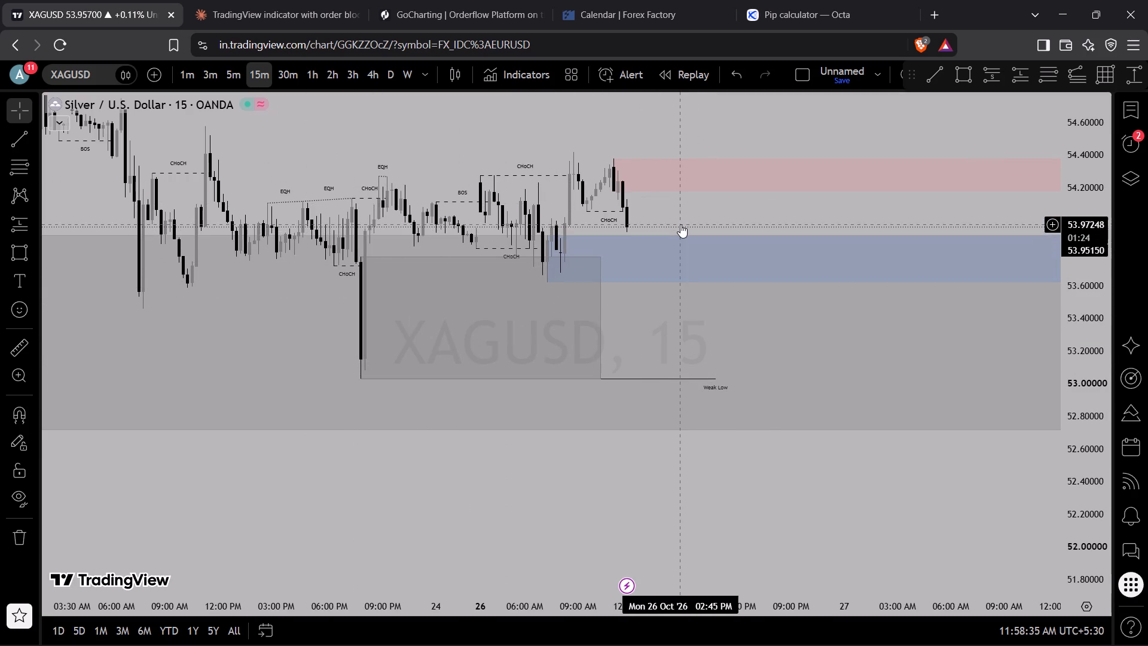
scroll(526, 224, up, 3)
drag(561, 222, 716, 264)
scroll(743, 246, down, 3)
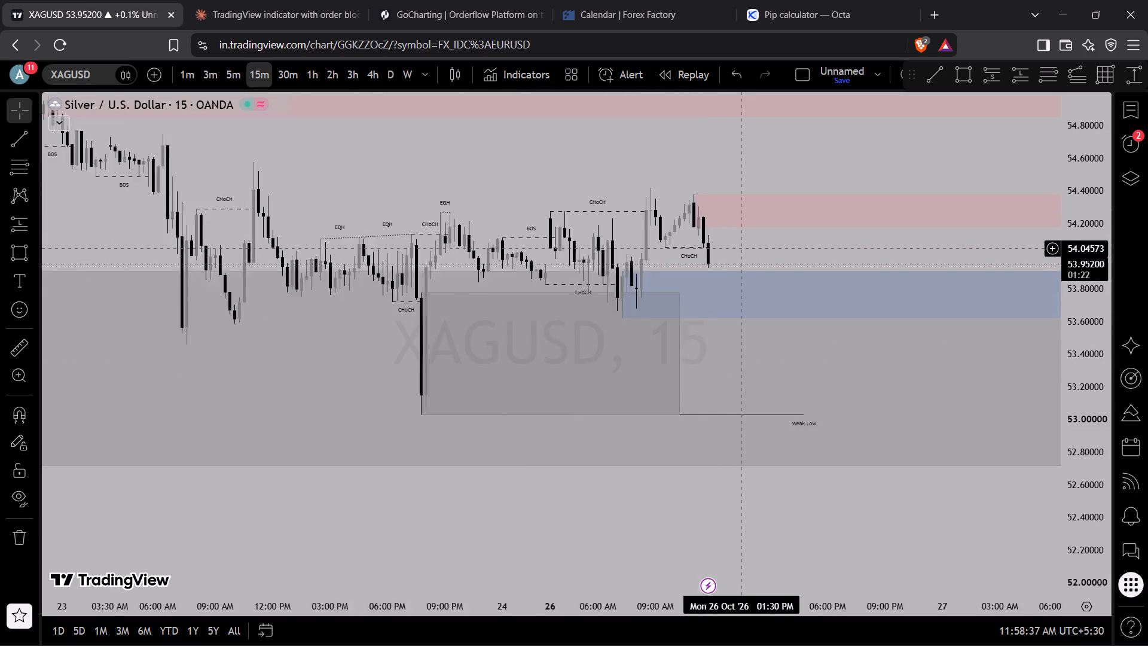
Return to EURUSD on the 15m, then switch to the 1h and examine price below the red rectangle zone.
click(1146, 112)
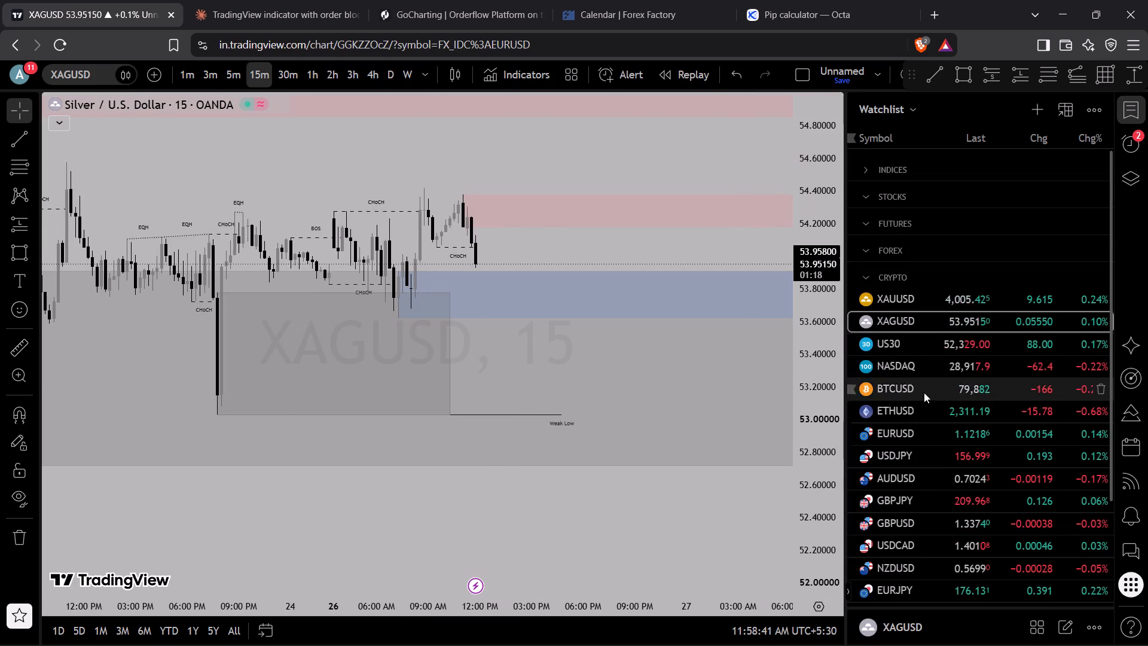
click(931, 429)
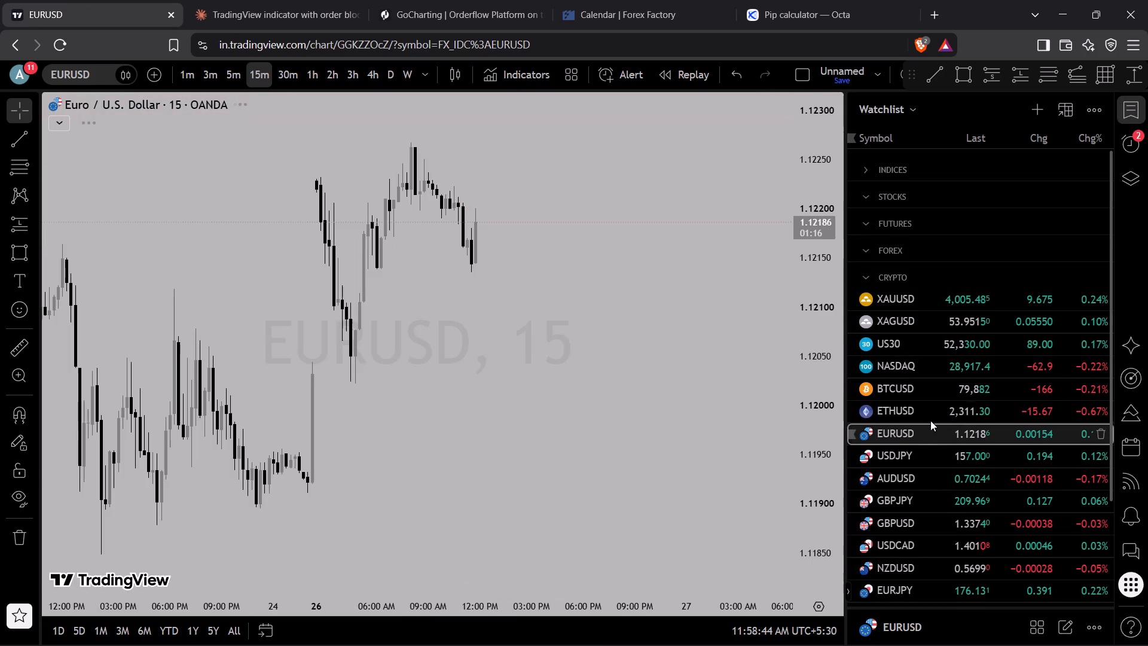
click(934, 456)
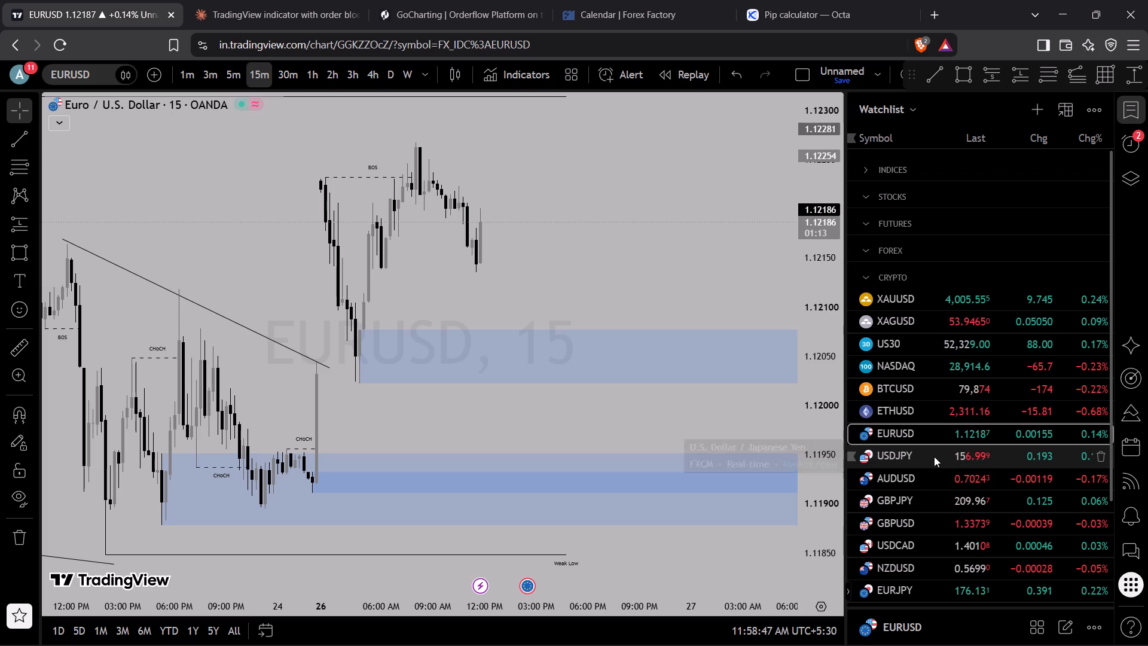
click(941, 432)
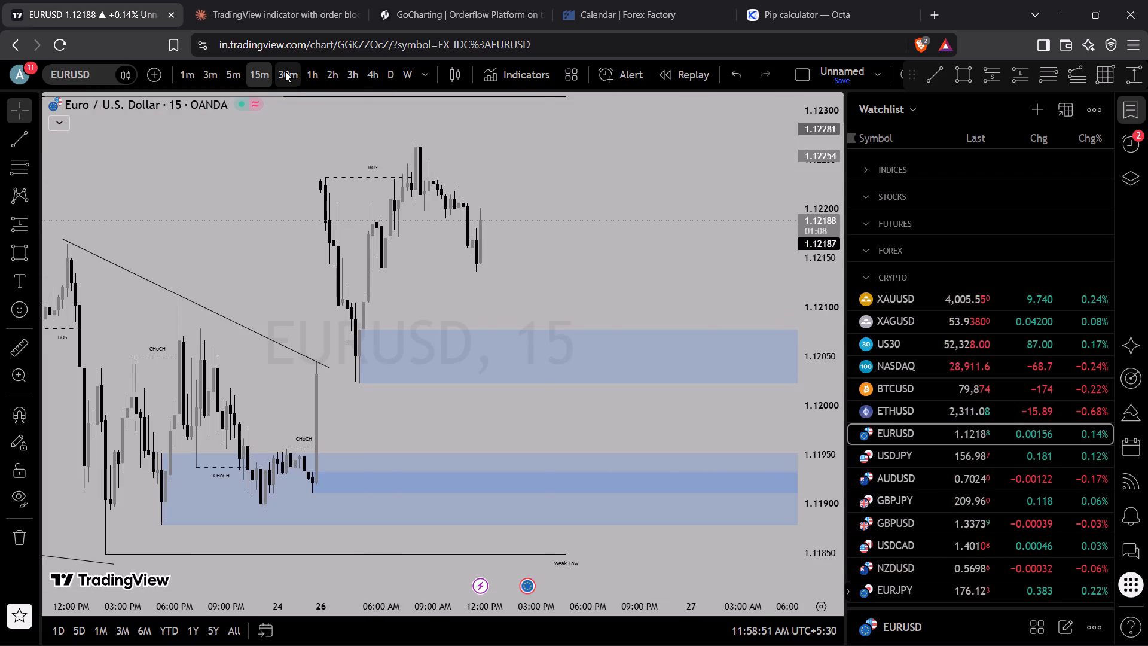
click(308, 79)
scroll(517, 297, down, 3)
drag(657, 250, 689, 345)
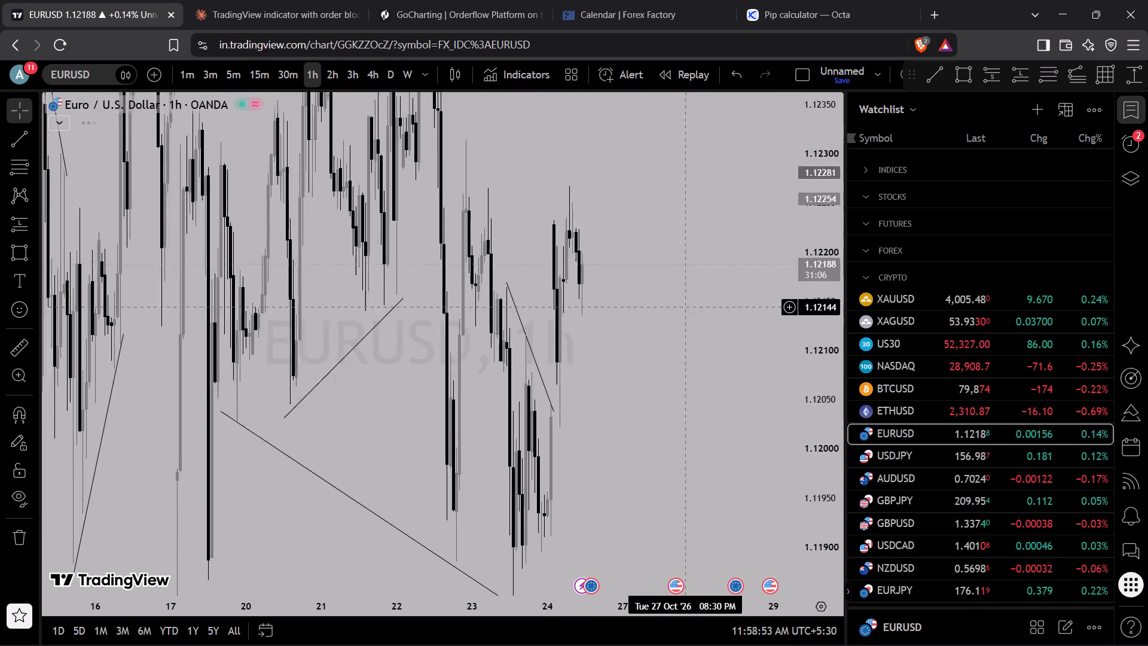
drag(689, 345, 664, 456)
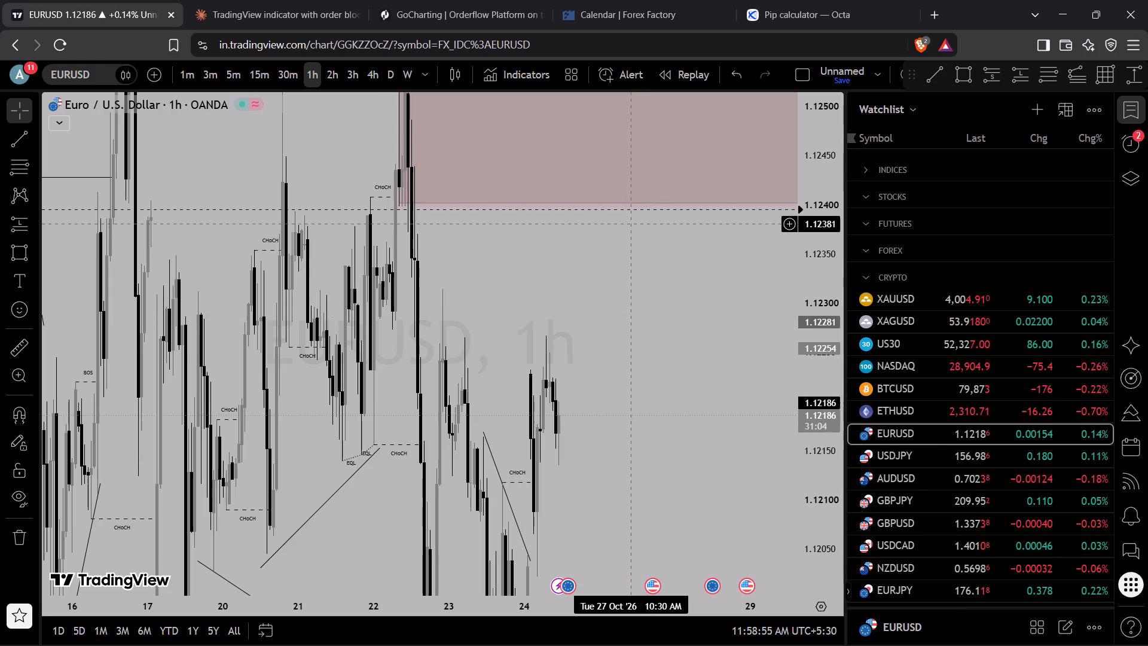
drag(592, 291, 602, 328)
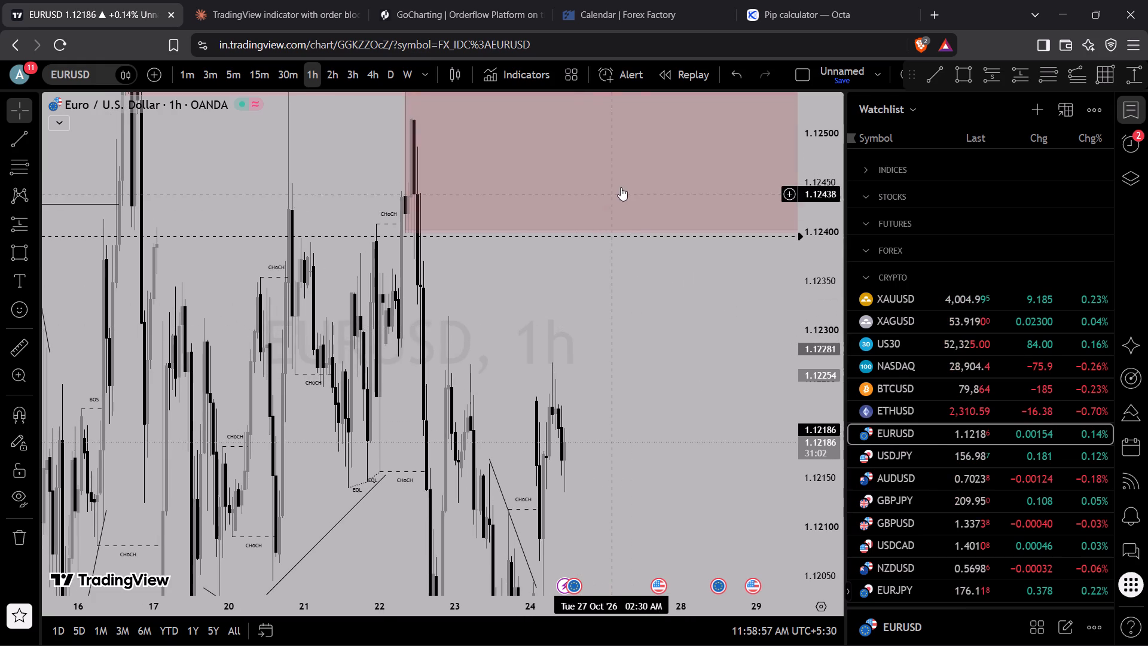
Open the USDJPY 1h chart and examine its recent price action.
drag(917, 460, 919, 453)
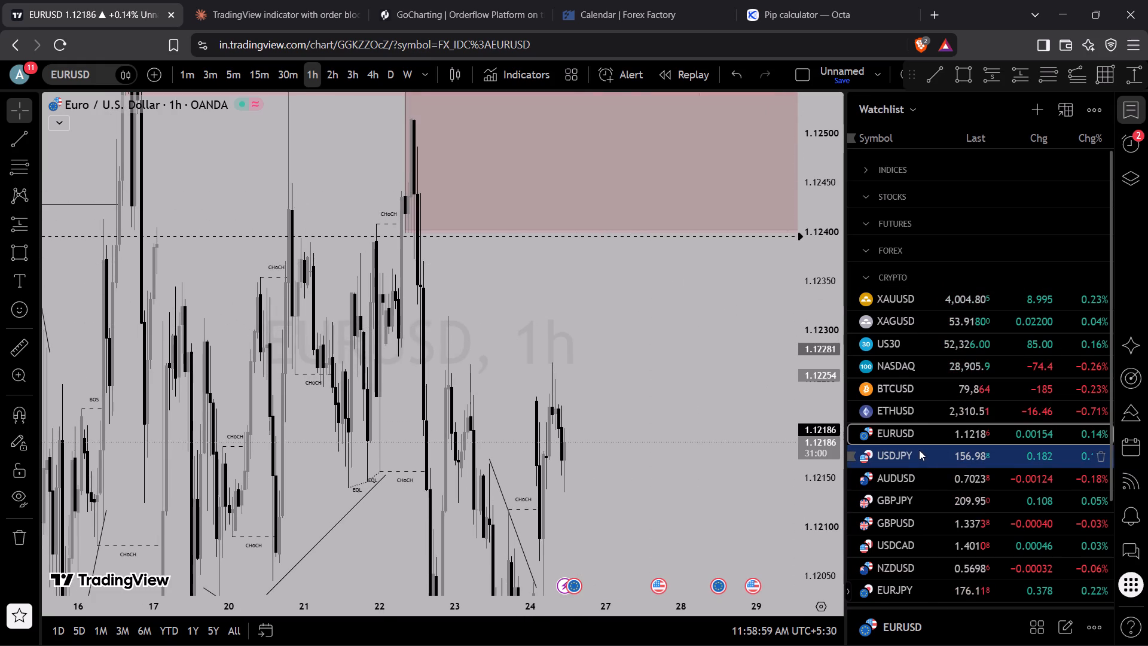
click(919, 450)
scroll(438, 414, up, 2)
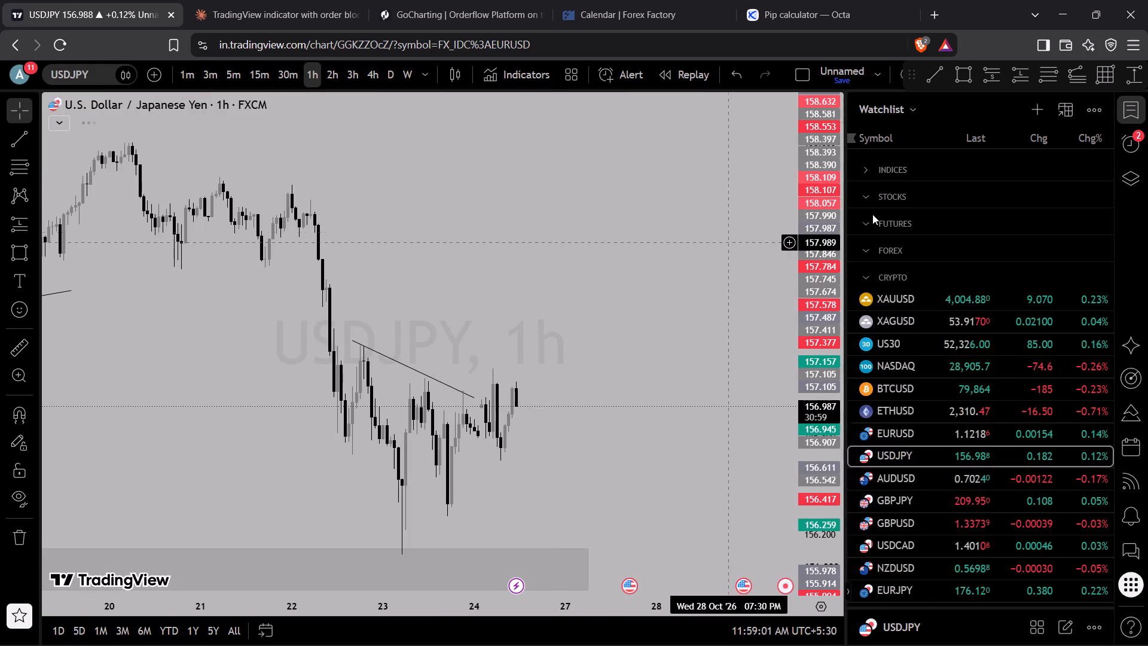
Hide the watchlist, switch USDJPY to the 2h timeframe and examine price between the red supply zones and the 4h grey and blue zones.
click(1135, 97)
click(328, 68)
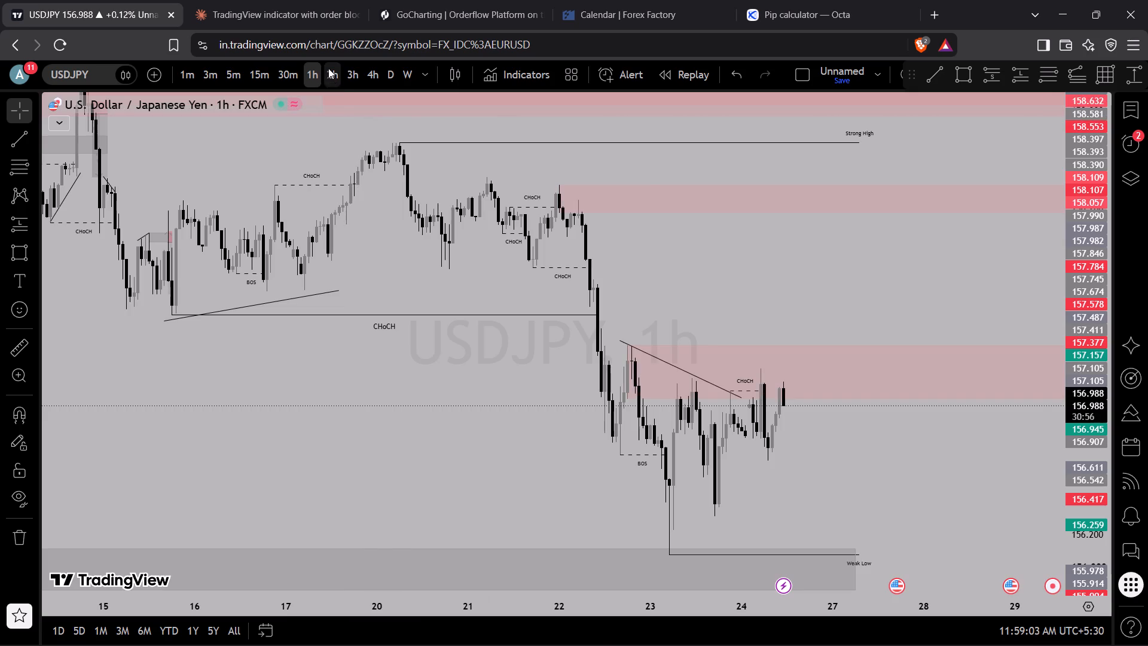
scroll(699, 168, down, 5)
scroll(978, 300, up, 2)
drag(954, 269, 1053, 134)
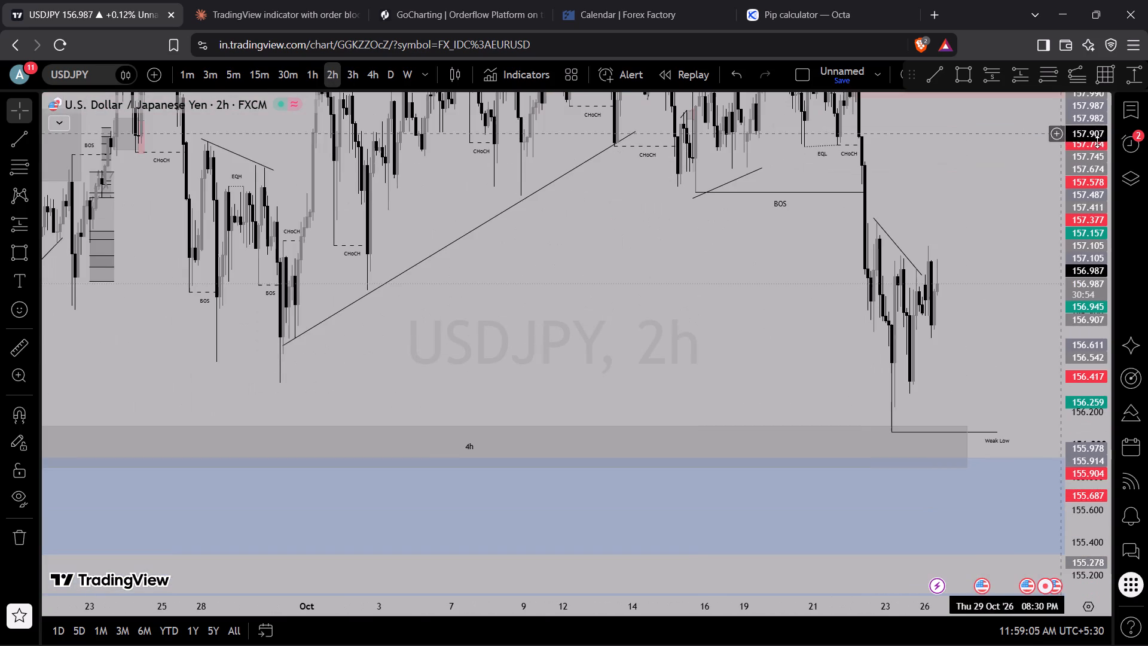
drag(1107, 144, 1085, 428)
scroll(896, 377, down, 5)
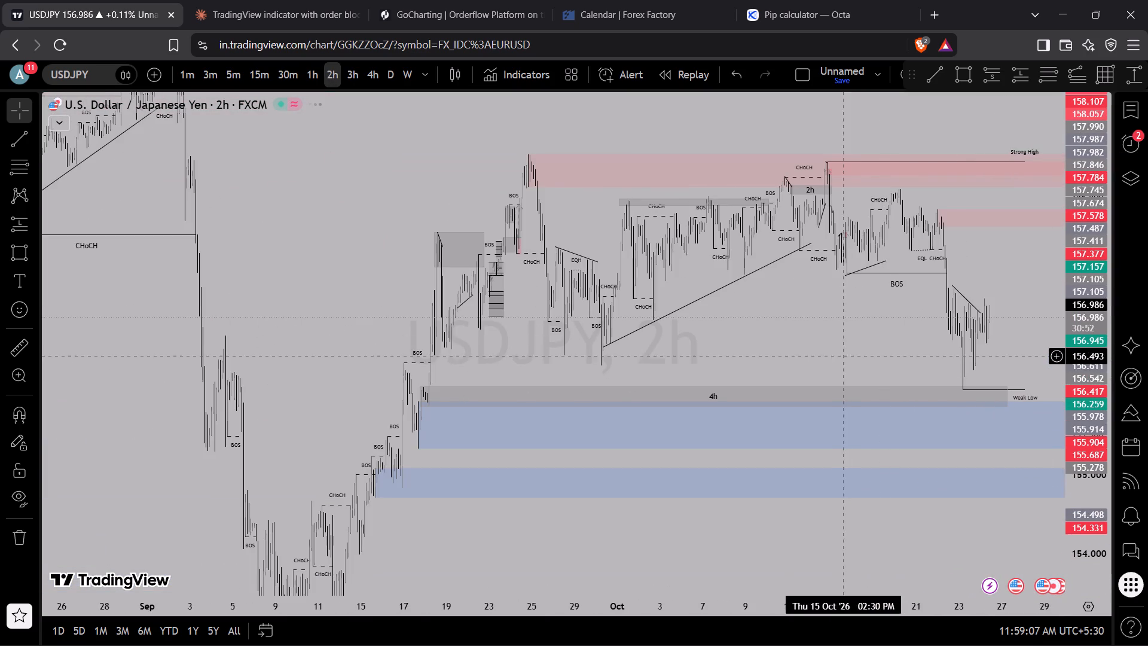
drag(853, 354, 830, 311)
scroll(411, 384, down, 1)
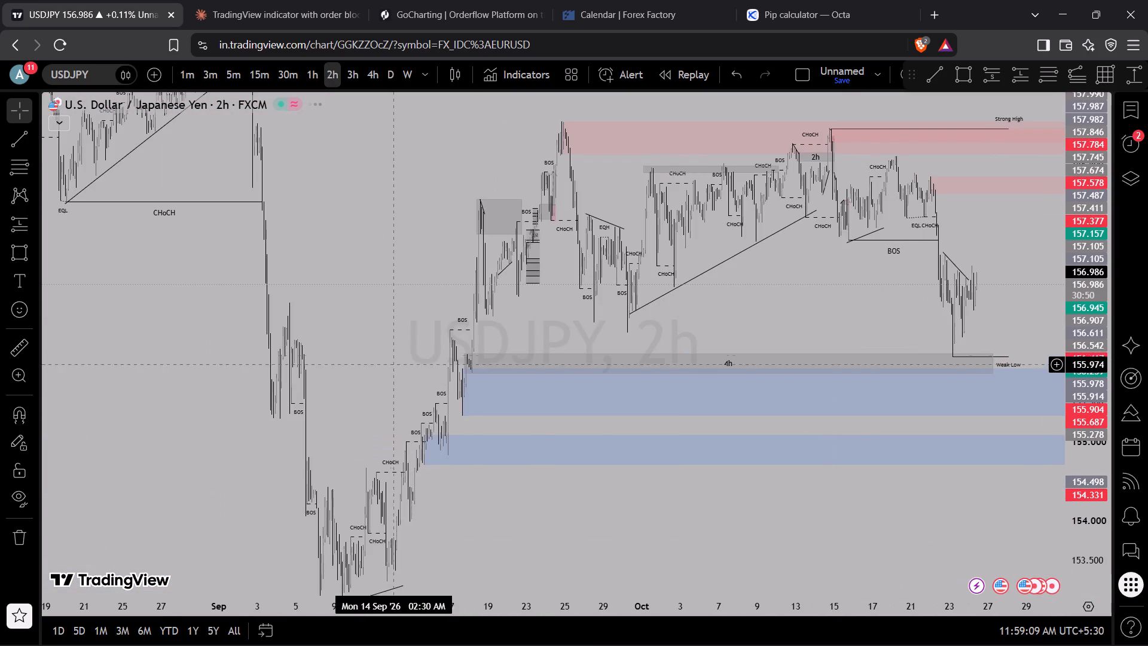
scroll(375, 307, up, 1)
drag(817, 314, 708, 310)
scroll(706, 310, up, 8)
Switch USDJPY to the 15m timeframe and examine recent price between the red supply zones and the blue order block at the weak low.
click(268, 75)
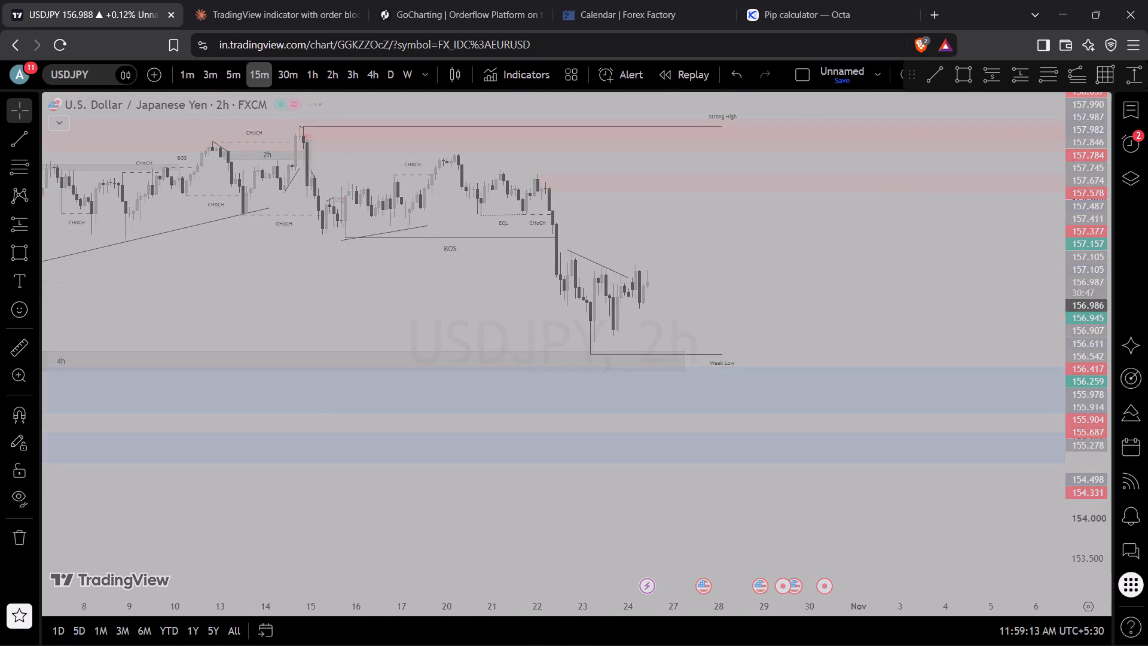
scroll(327, 124, down, 9)
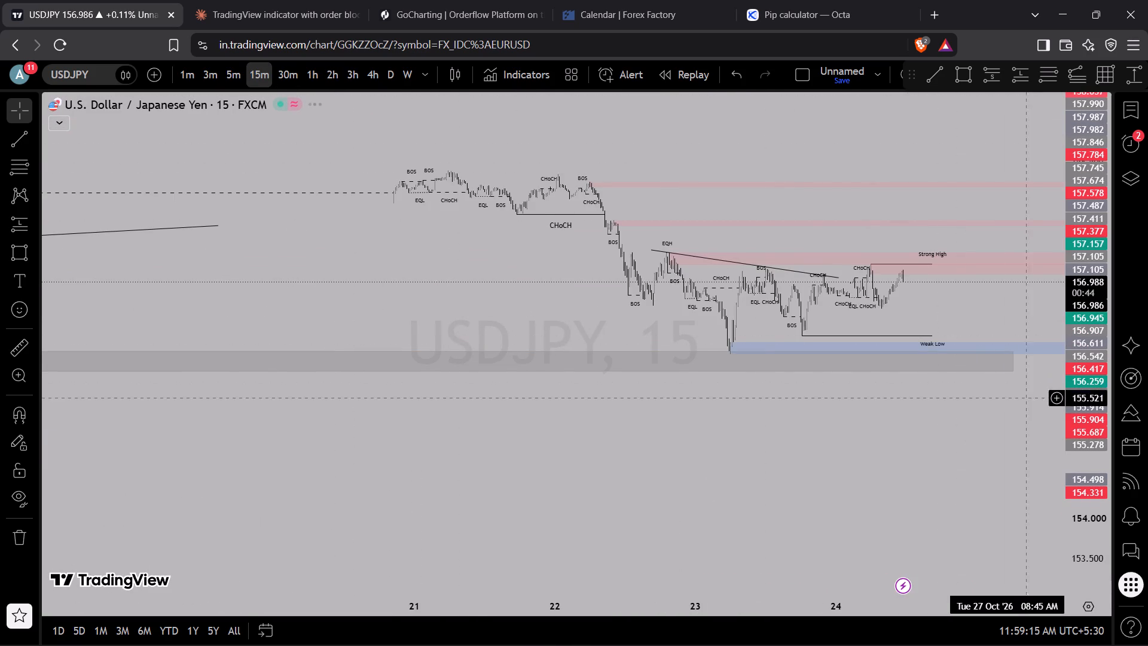
drag(1091, 423, 1131, 30)
scroll(692, 236, up, 8)
drag(557, 281, 593, 288)
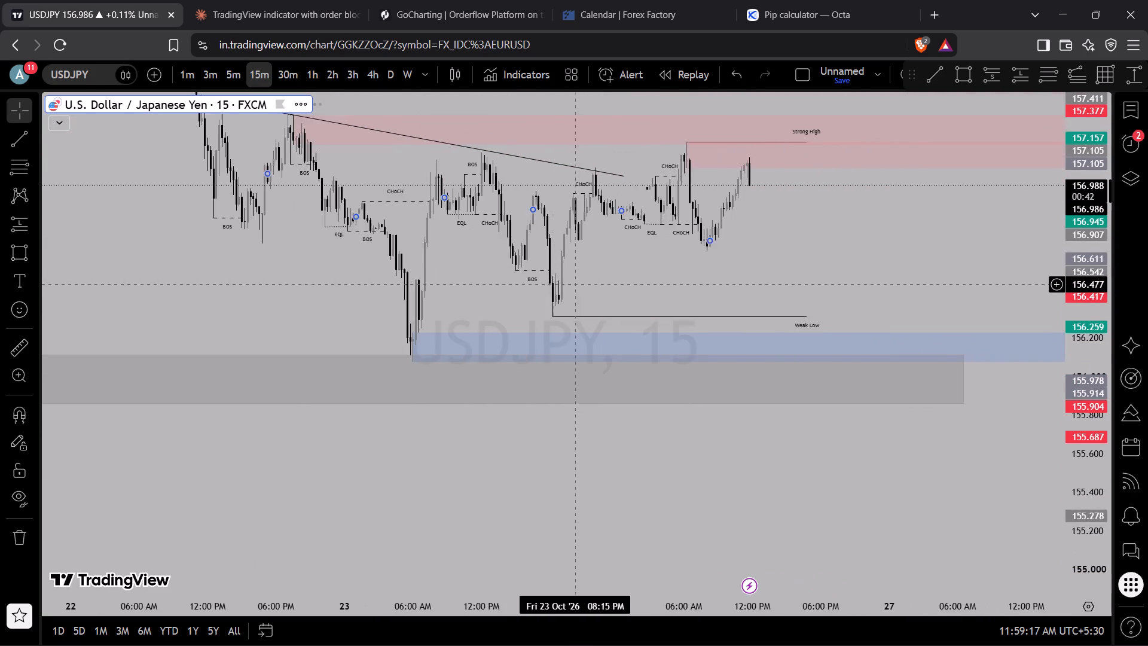
drag(593, 288, 680, 306)
scroll(578, 305, up, 4)
drag(411, 274, 466, 302)
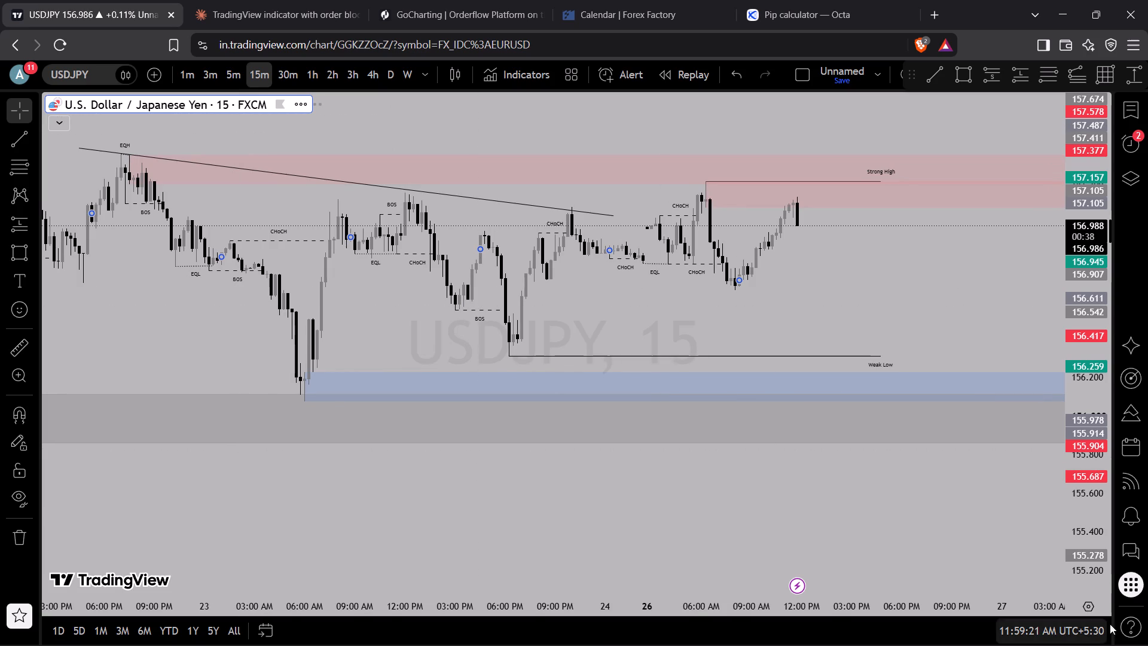
Connect the computer to the Redmi Wi-Fi network and return to the USDJPY chart.
click(1029, 626)
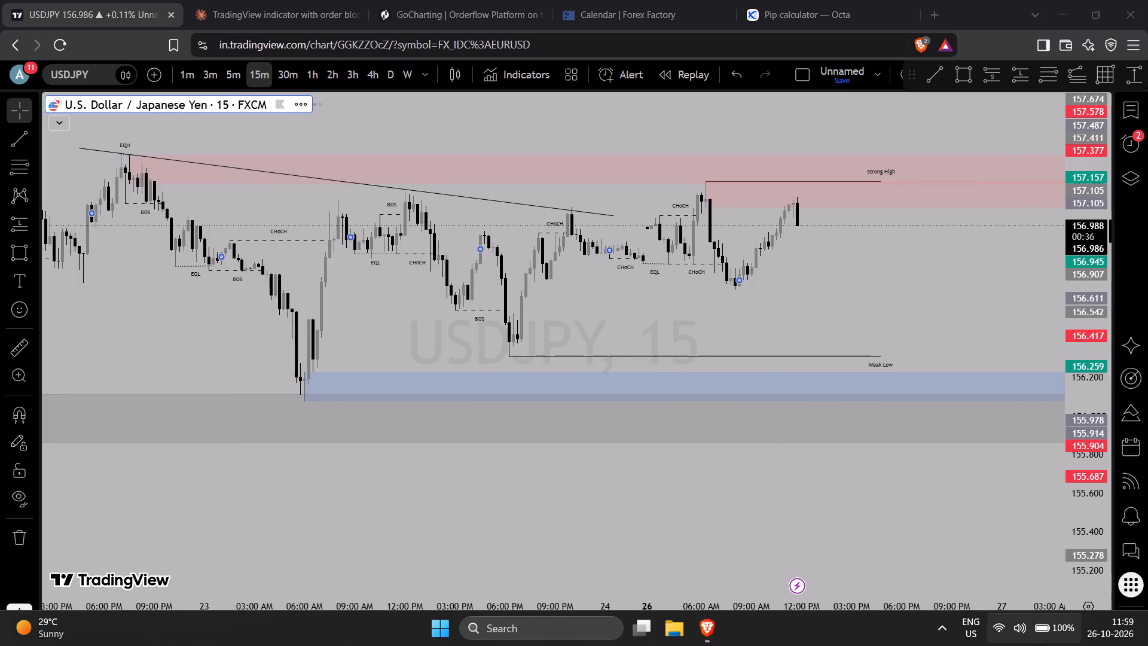
click(1043, 645)
click(937, 342)
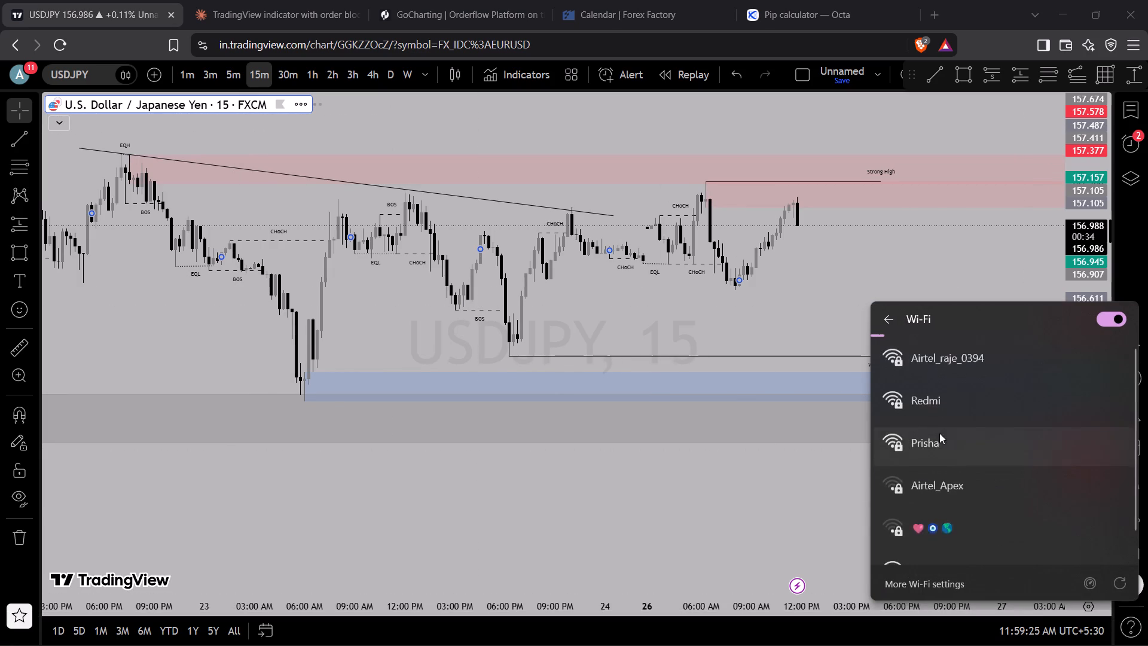
drag(939, 419, 954, 535)
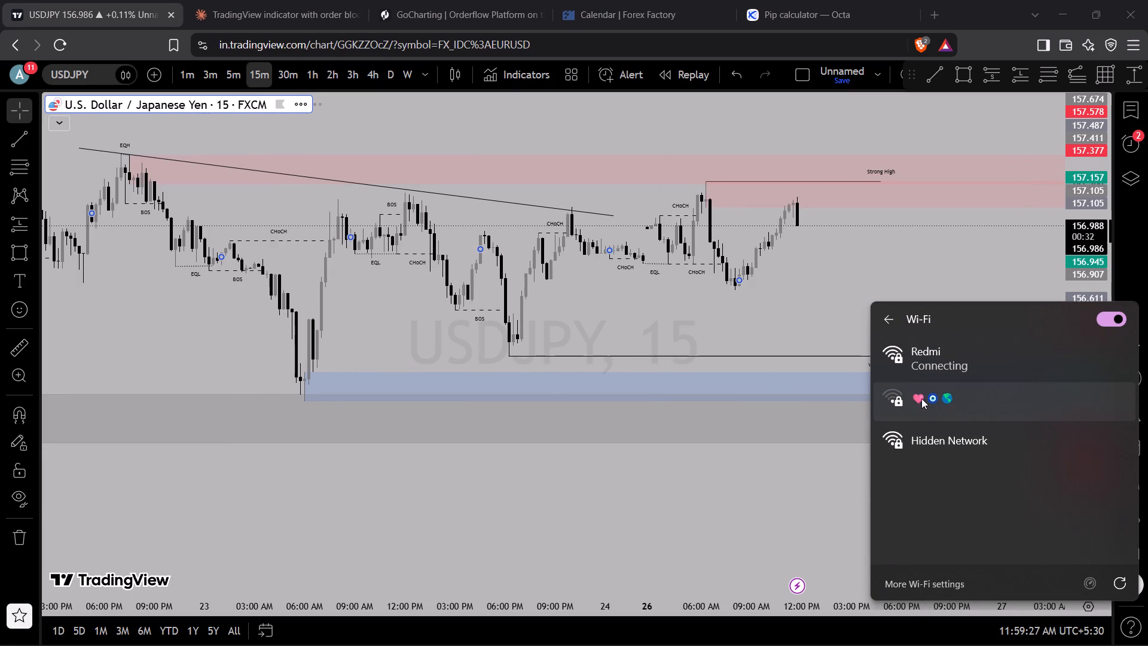
click(837, 475)
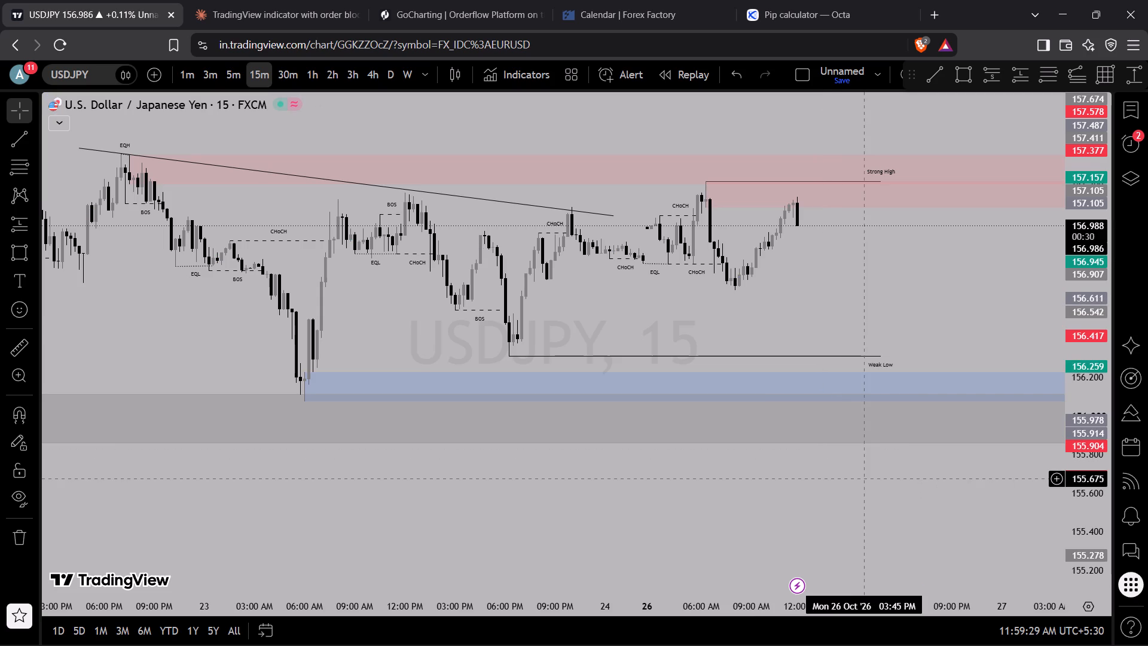
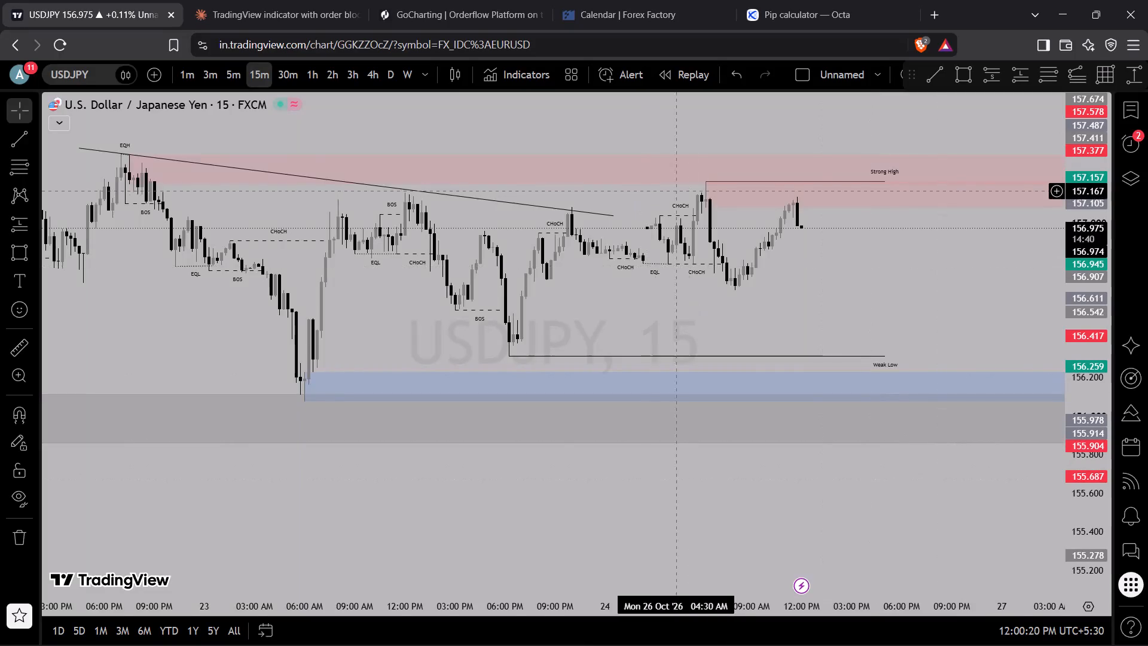
Examine USDJPY on the 15m from the weak low and blue order block up to the strong high.
scroll(691, 196, up, 3)
drag(1085, 409, 1101, 16)
drag(866, 252, 866, 285)
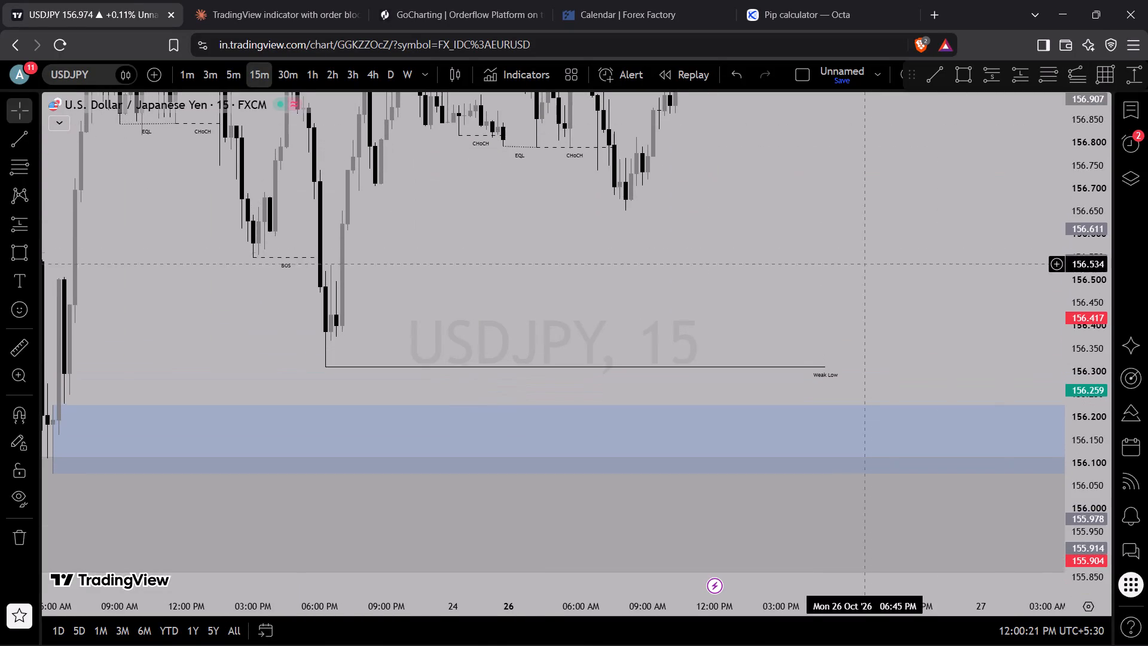
drag(866, 285, 871, 546)
scroll(772, 520, up, 1)
scroll(772, 520, down, 1)
scroll(772, 520, up, 2)
drag(638, 438, 740, 524)
scroll(610, 495, up, 1)
scroll(610, 495, down, 1)
scroll(610, 495, up, 1)
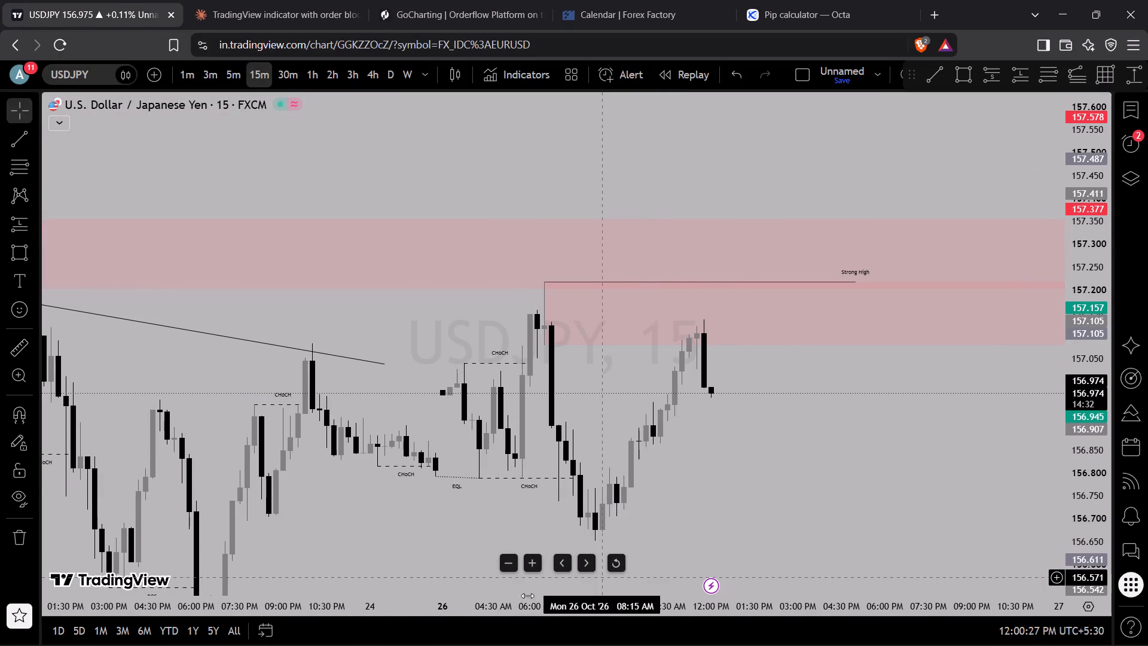
scroll(523, 585, up, 2)
scroll(573, 568, down, 1)
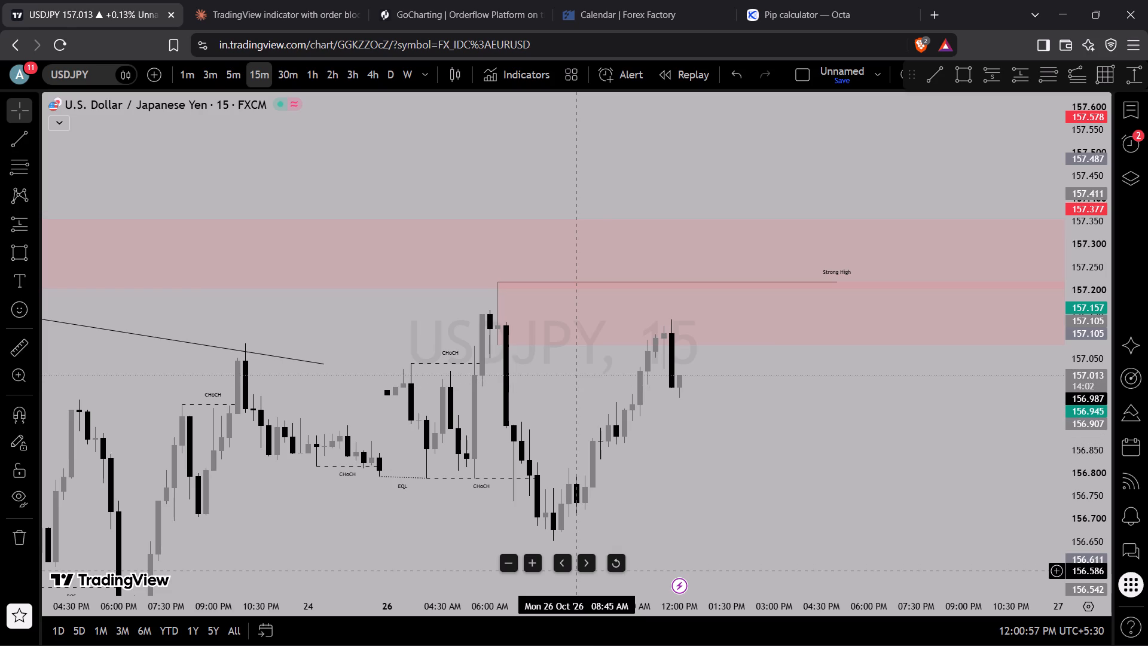
Examine the latest 15m USDJPY candles against the lower red order block beneath the strong high.
scroll(756, 595, up, 1)
scroll(810, 433, up, 3)
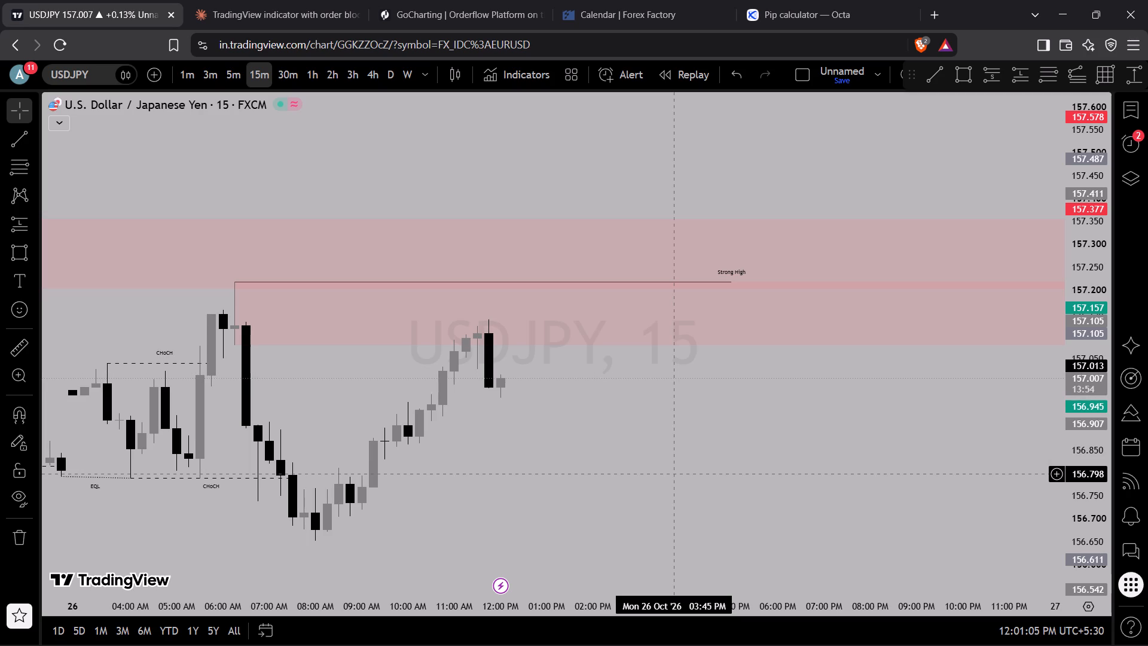
scroll(657, 386, up, 1)
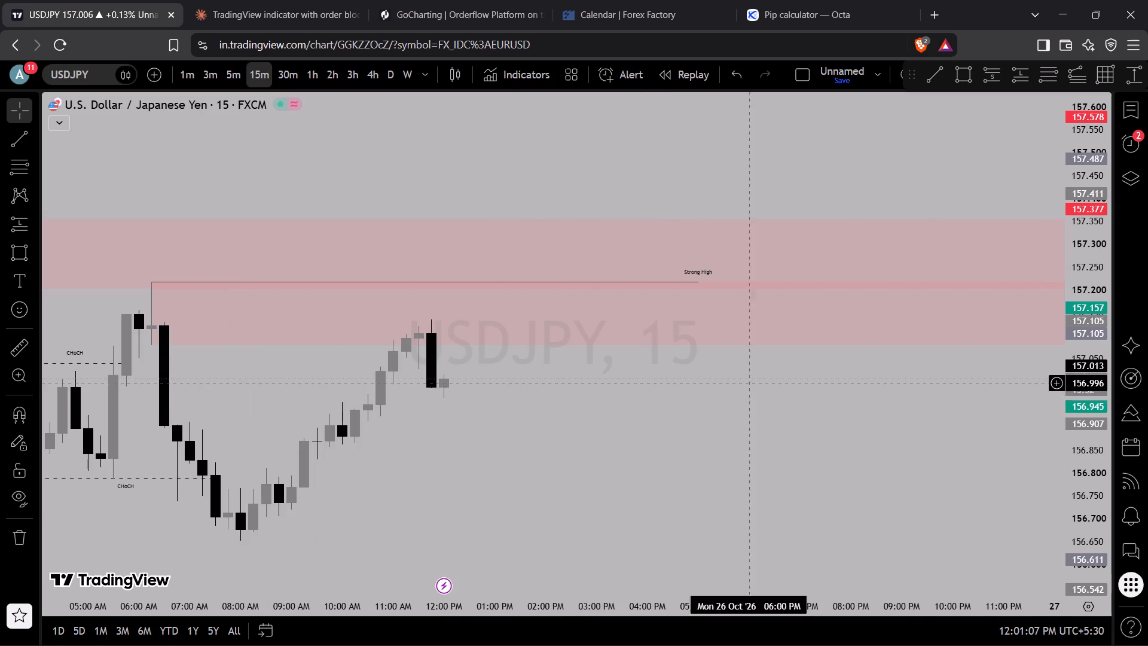
drag(1076, 499, 1057, 312)
drag(643, 483, 771, 410)
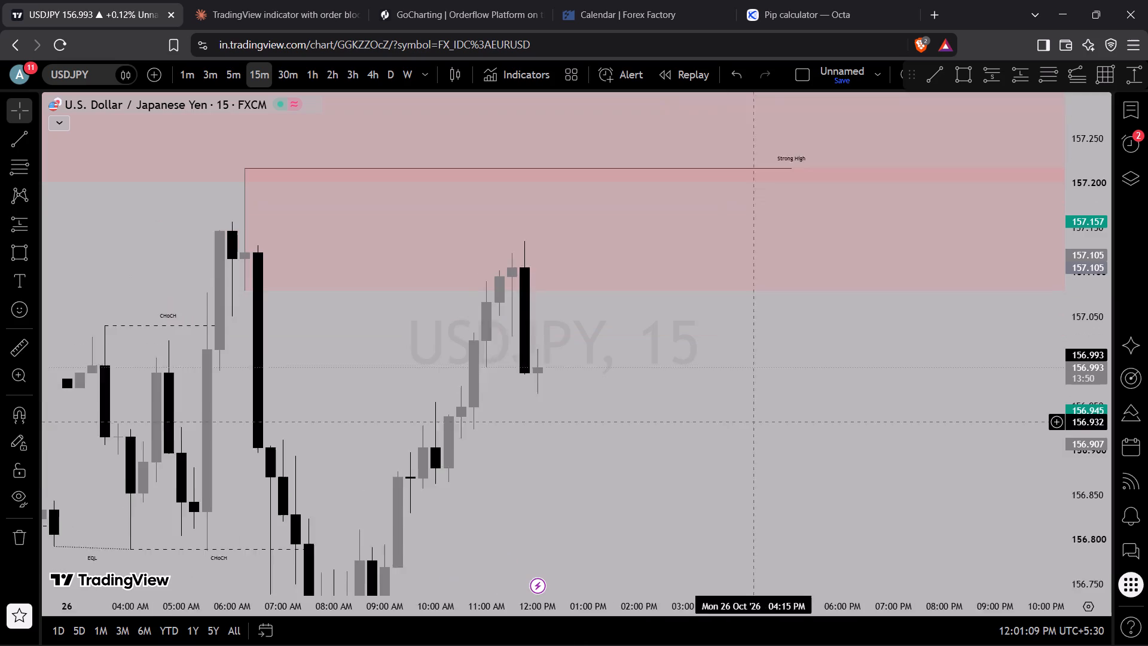
drag(771, 410, 790, 400)
scroll(486, 432, up, 1)
drag(494, 423, 768, 414)
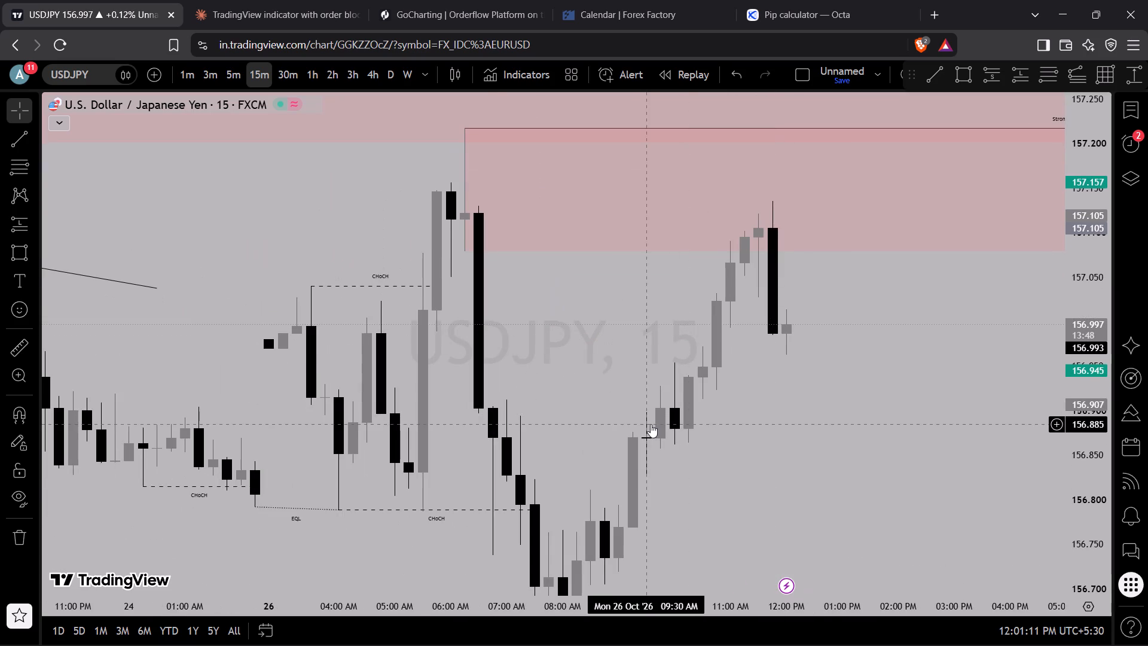
drag(651, 424, 655, 482)
scroll(650, 452, up, 2)
Switch USDJPY to the 1h and draw a rising trend line from about 156.05 on 23 Oct to about 156.65 on 26 Oct.
click(291, 71)
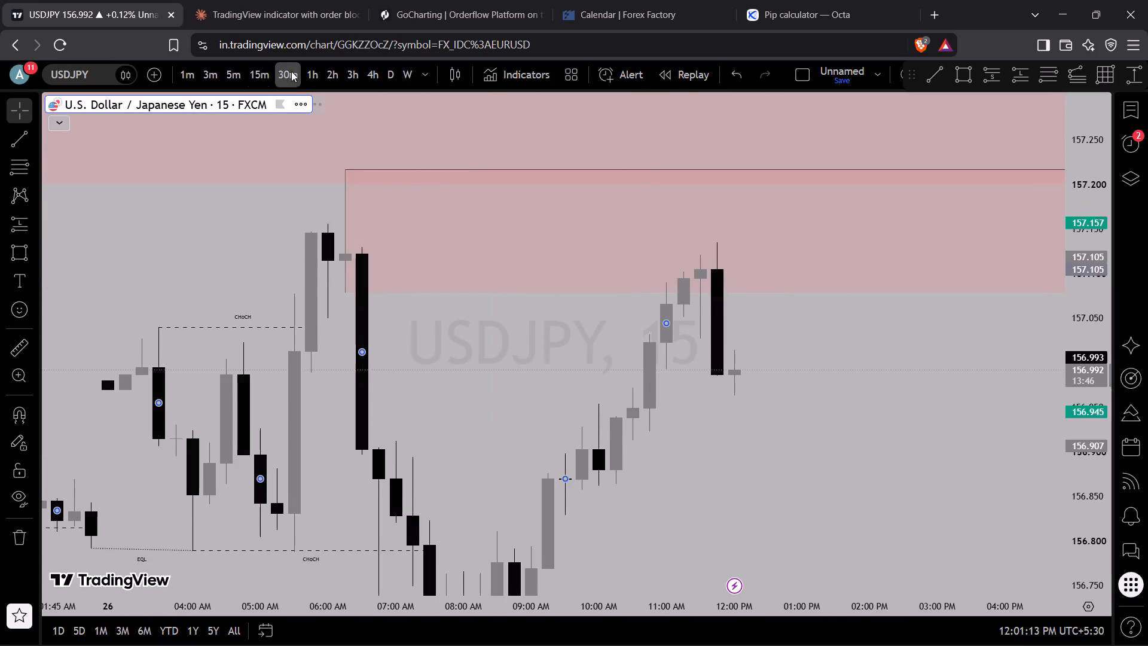
click(303, 71)
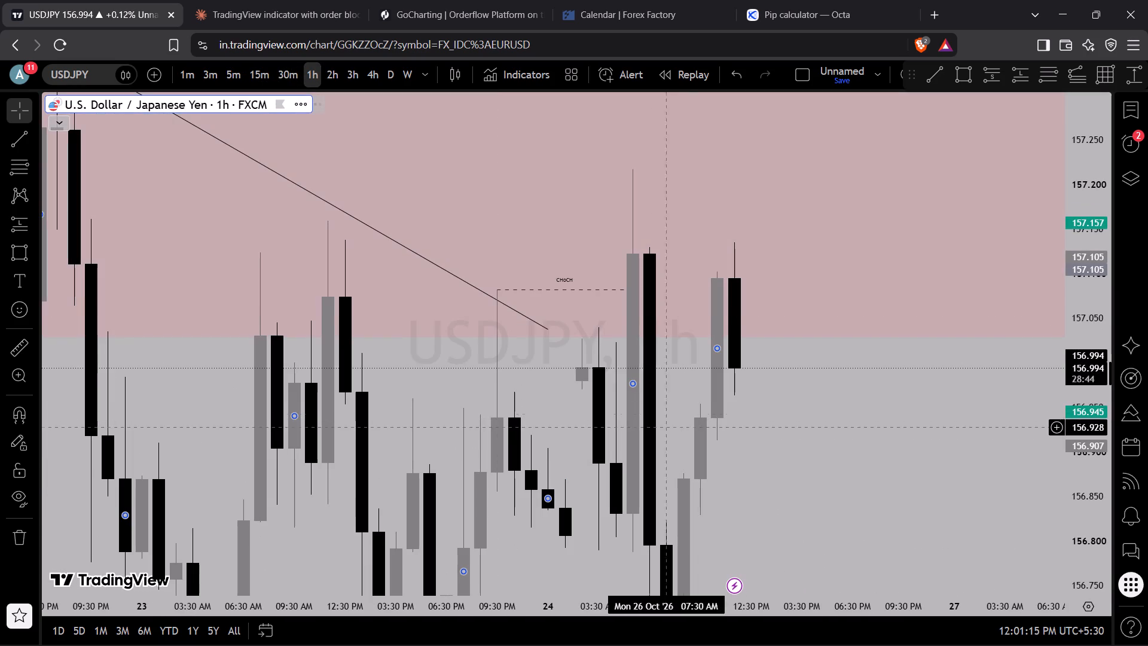
scroll(712, 412, down, 2)
drag(749, 429, 793, 282)
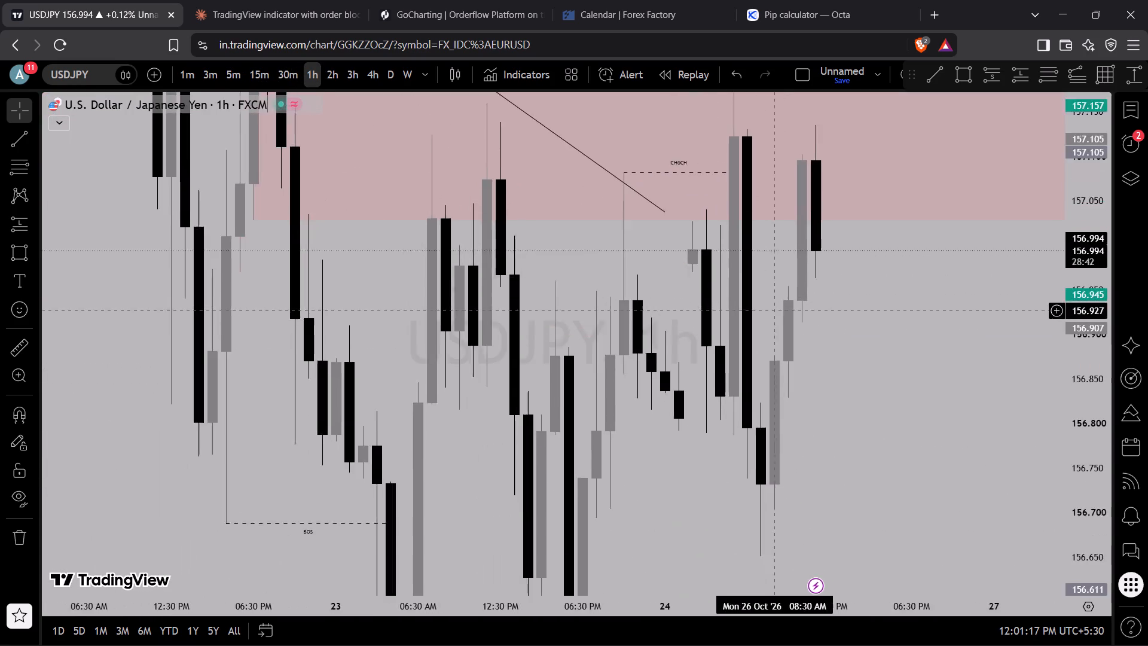
drag(793, 282, 823, 273)
drag(1073, 252, 1086, 573)
scroll(752, 453, down, 5)
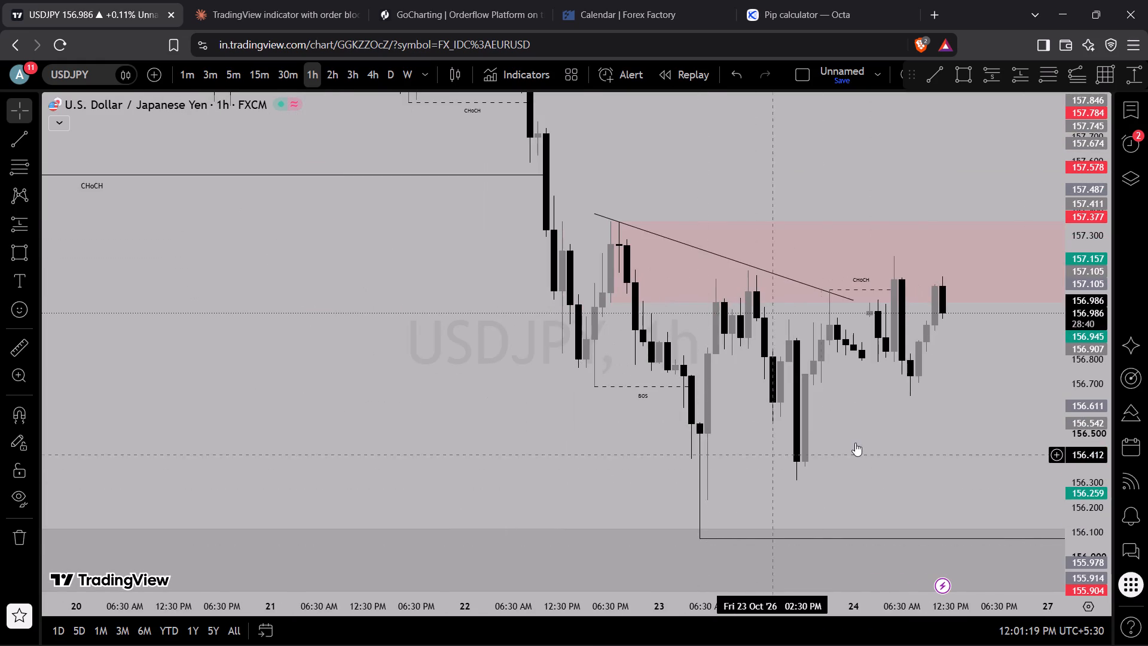
scroll(893, 452, down, 1)
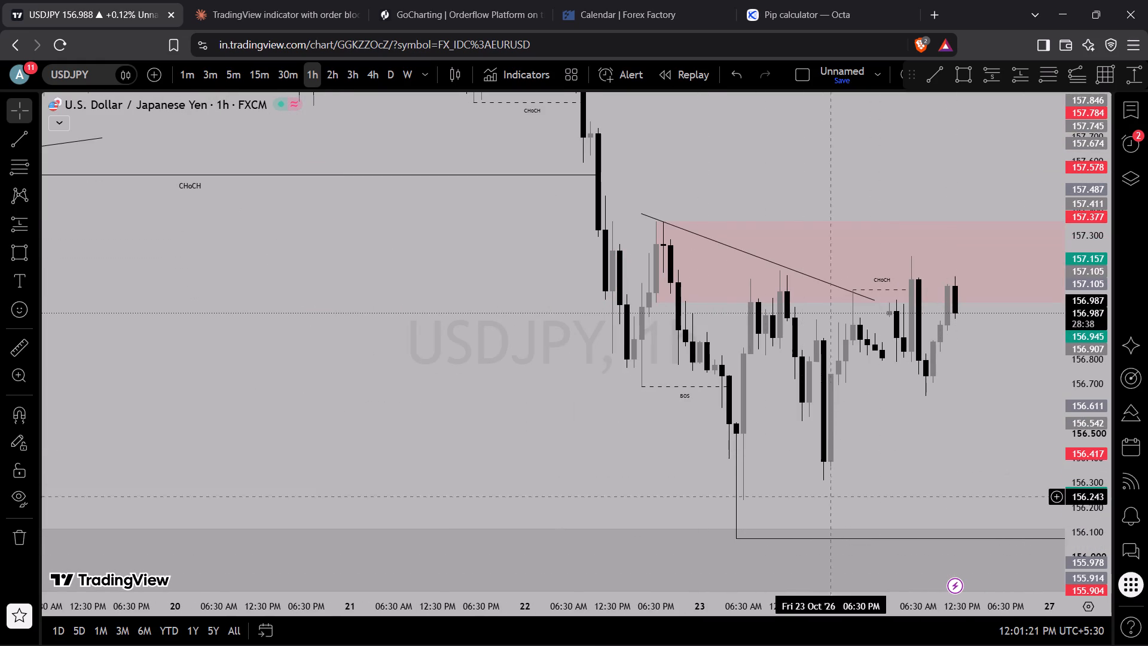
click(17, 148)
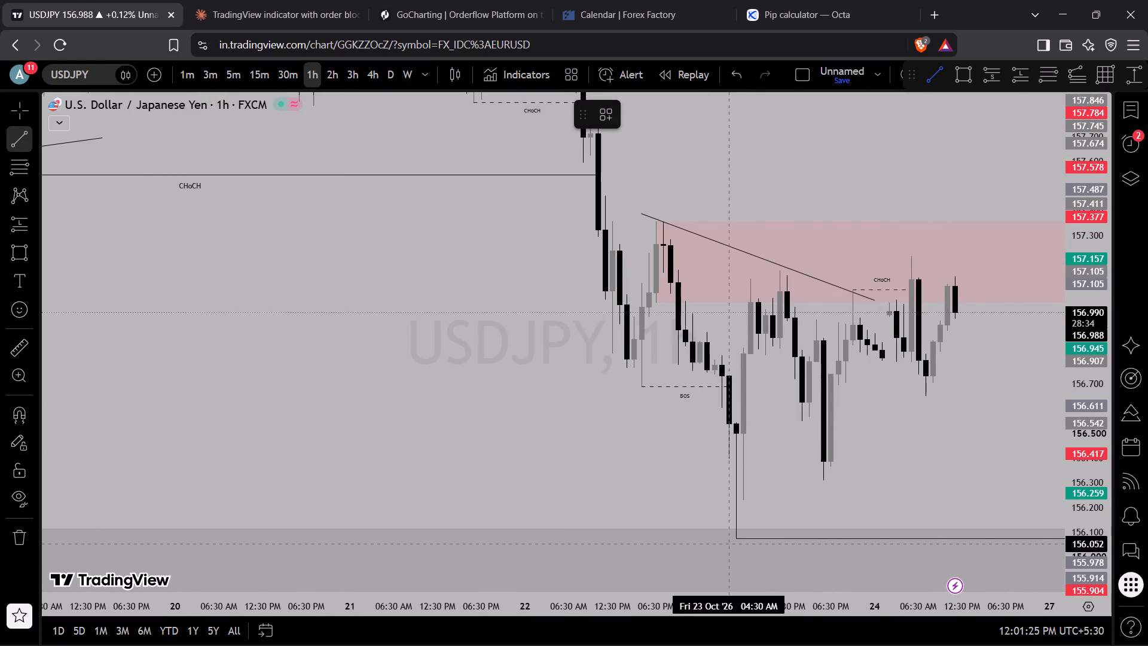
click(728, 544)
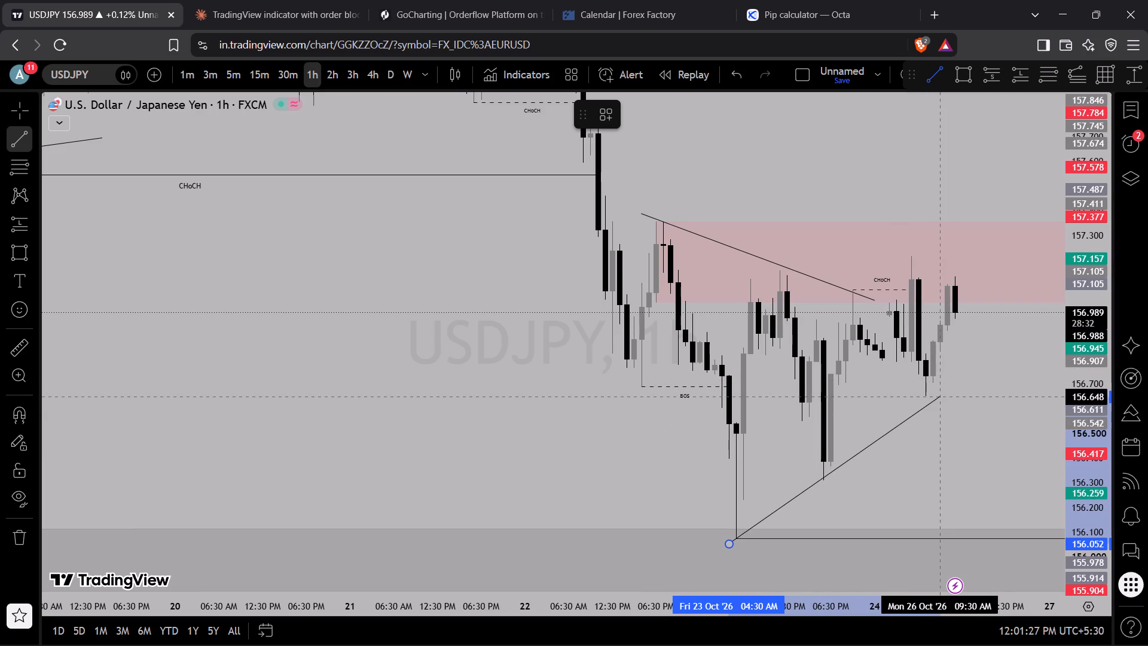
click(941, 395)
Switch USDJPY to the 30m and adjust the lower anchor of the rising trend line near the 23 Oct weak low.
drag(940, 437, 945, 436)
drag(1077, 331, 1068, 508)
click(276, 85)
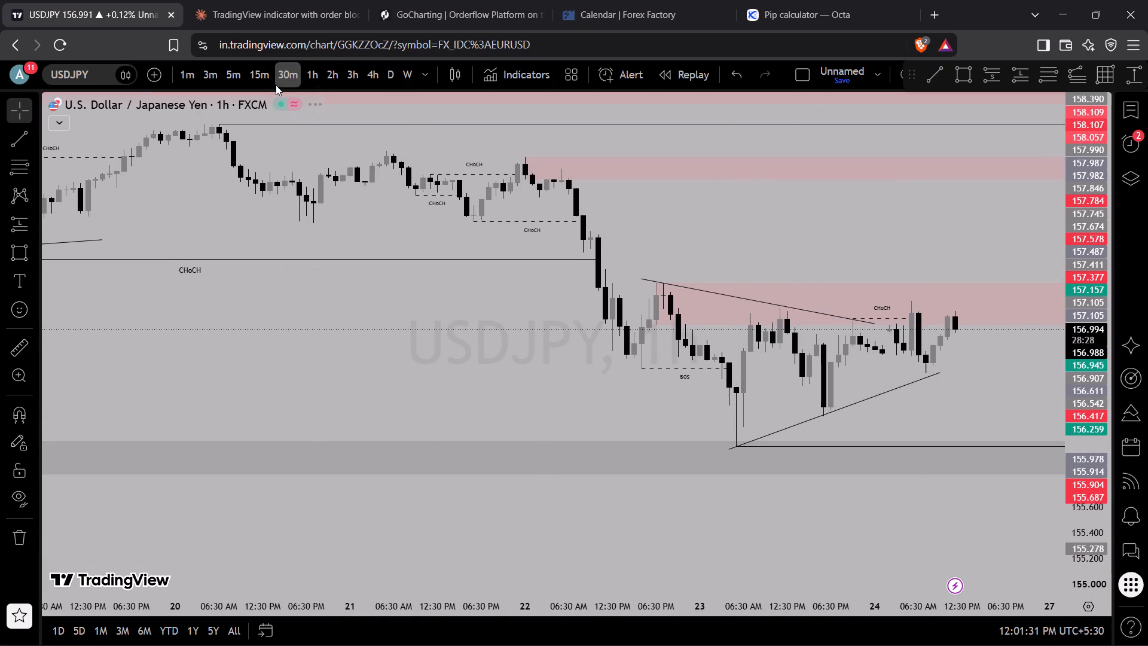
scroll(426, 155, down, 3)
scroll(517, 182, down, 3)
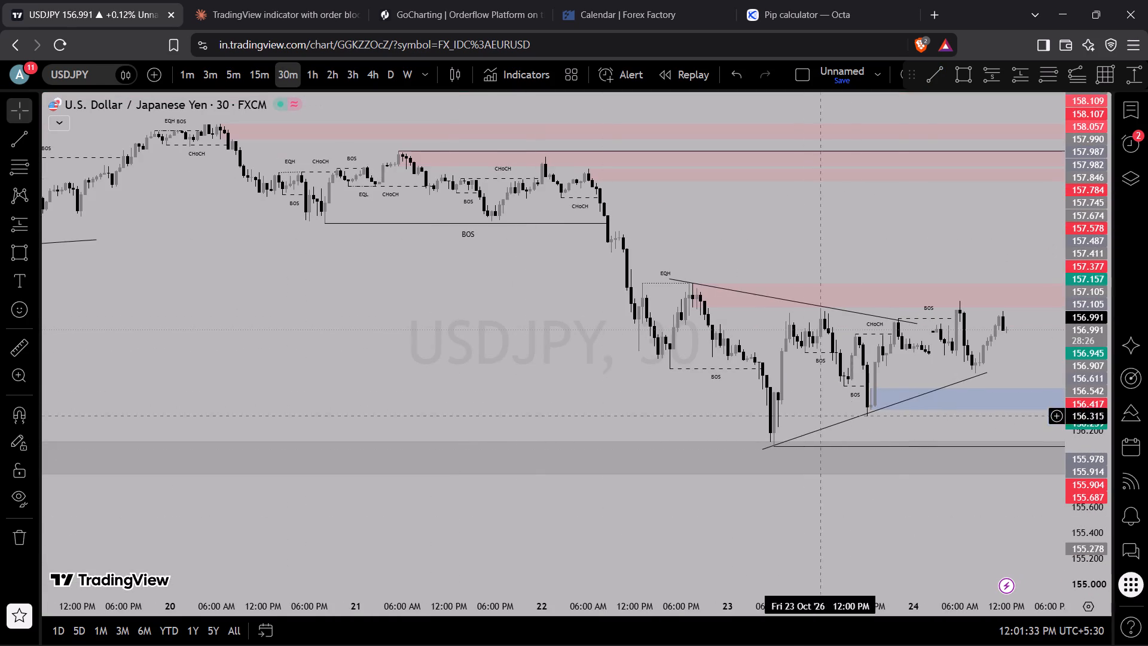
drag(618, 376, 469, 374)
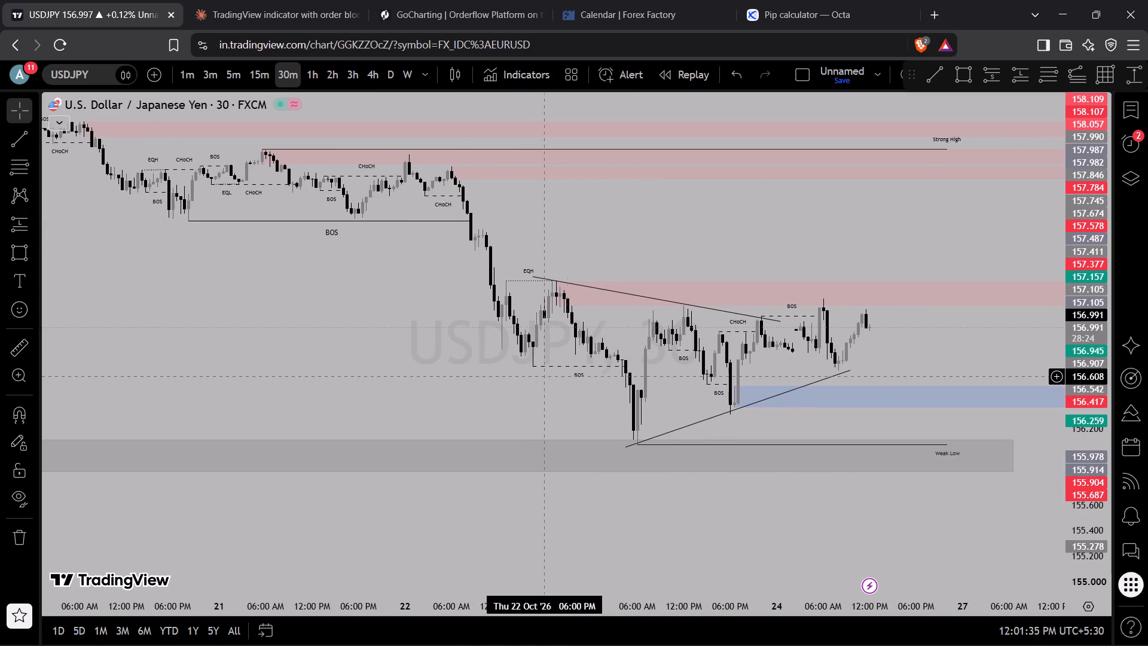
click(621, 450)
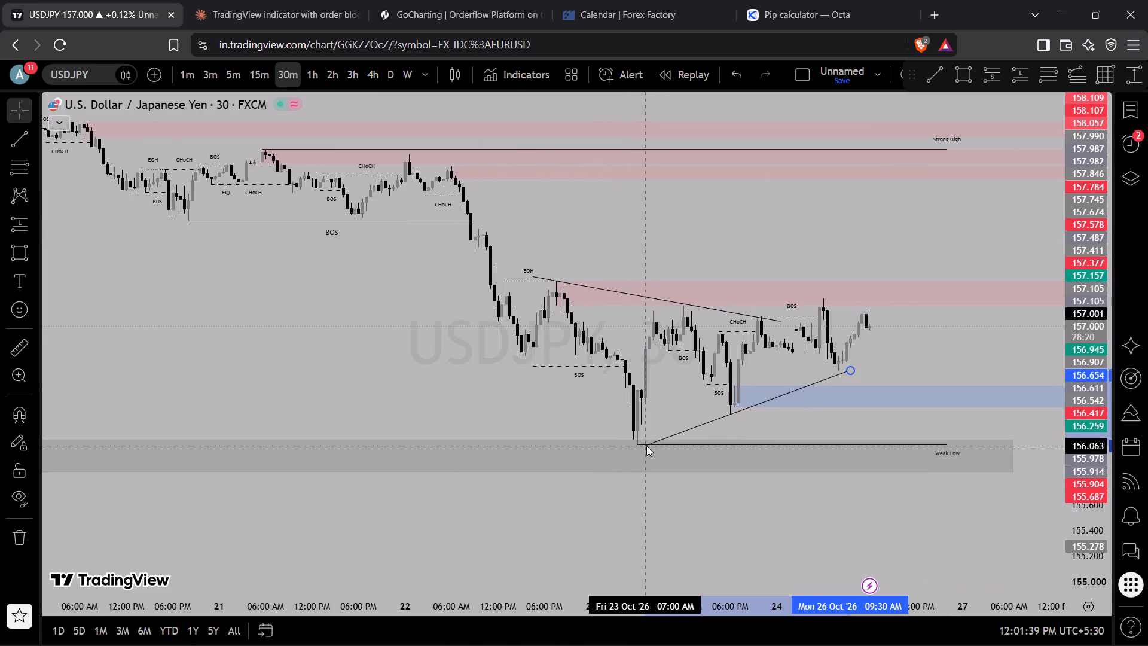
click(542, 418)
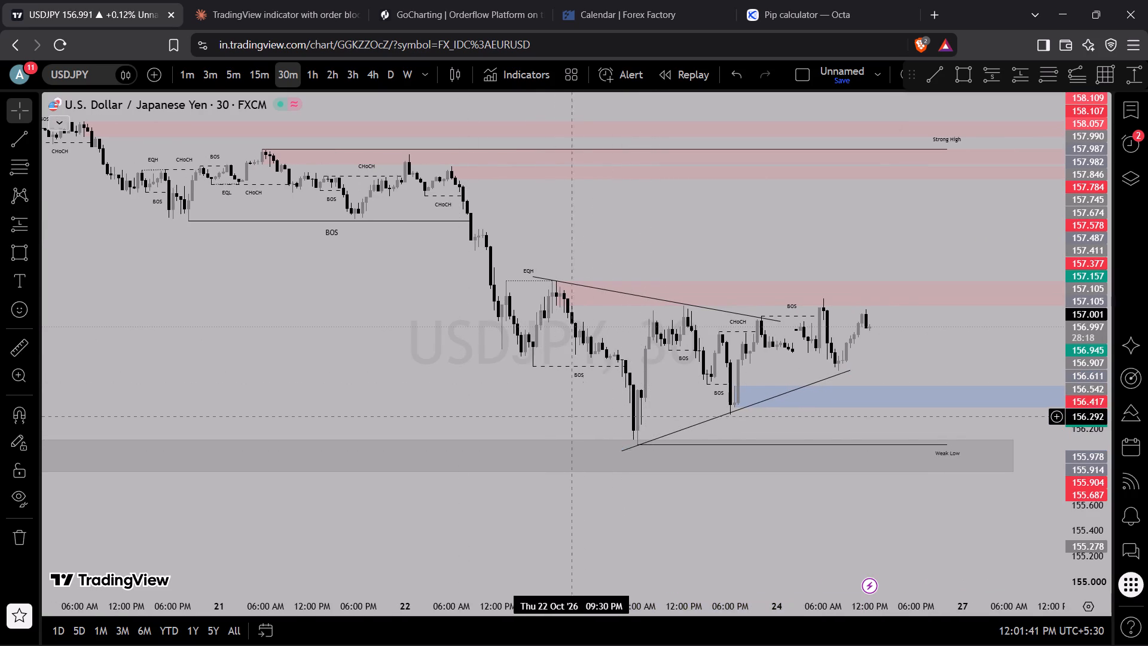
Examine 30m USDJPY price between the falling and rising trend lines, the red order block and the blue order block.
scroll(587, 416, up, 3)
scroll(631, 392, down, 6)
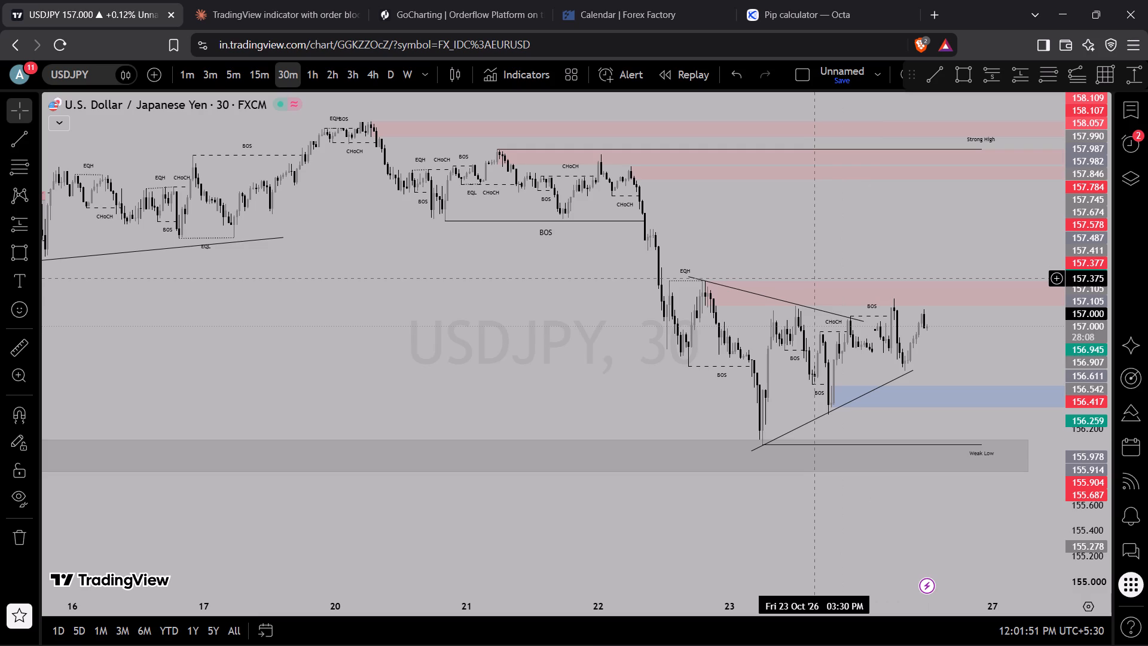
scroll(787, 242, up, 1)
scroll(732, 351, up, 2)
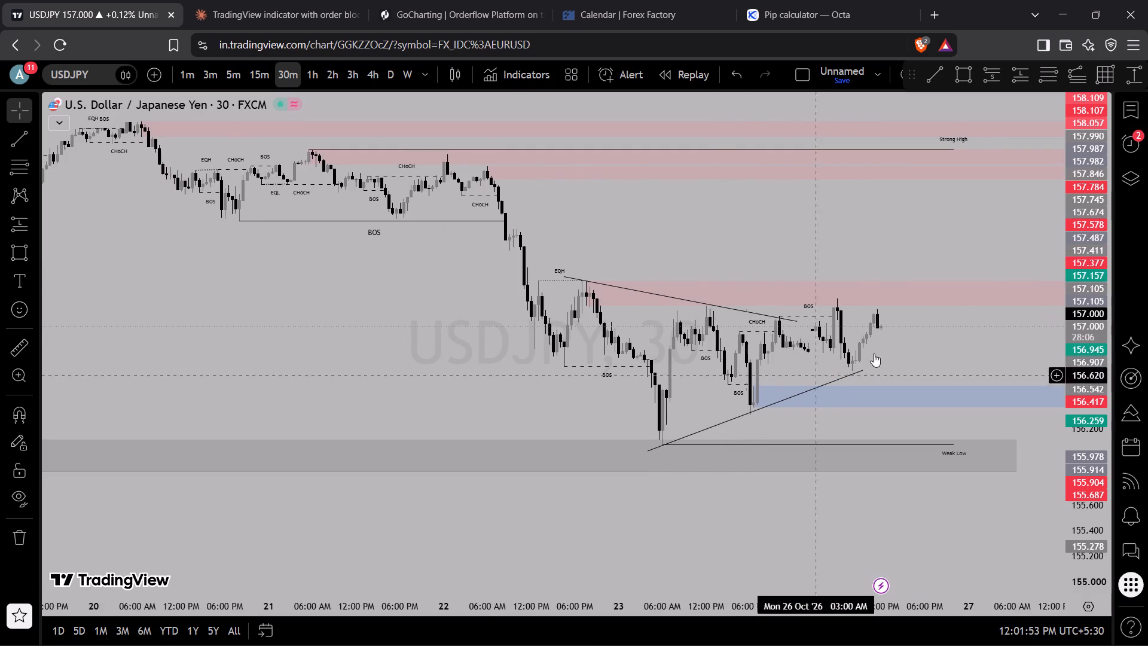
drag(1095, 373, 1035, 0)
scroll(900, 352, up, 3)
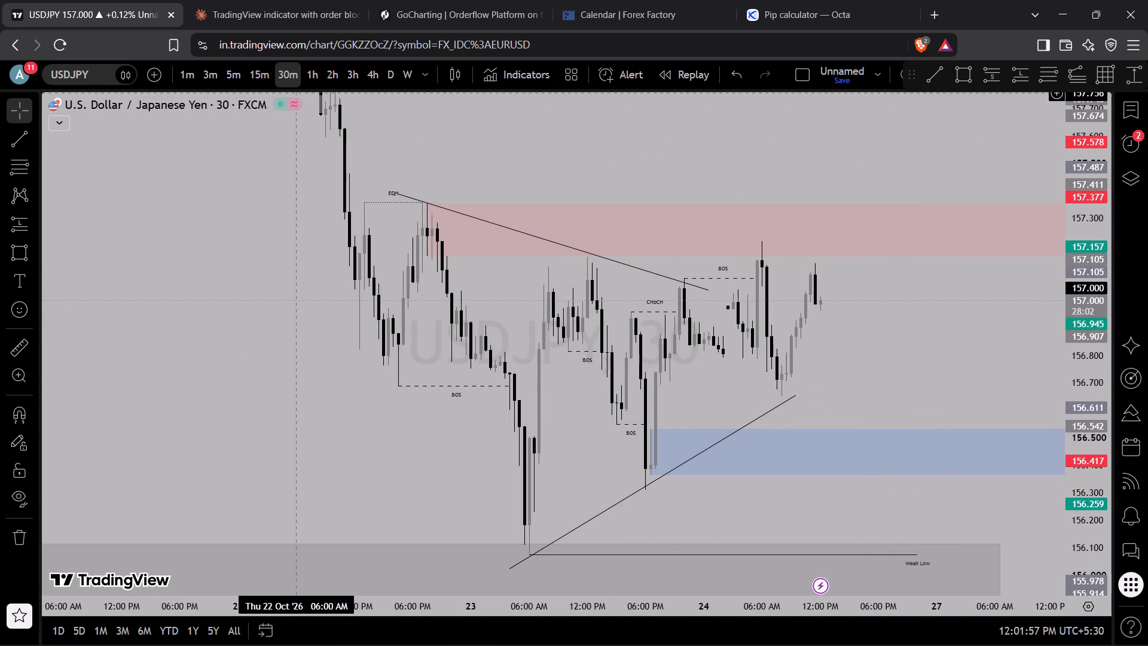
Switch USDJPY to the 1h and examine price between the converging trend lines and the red order block.
click(315, 75)
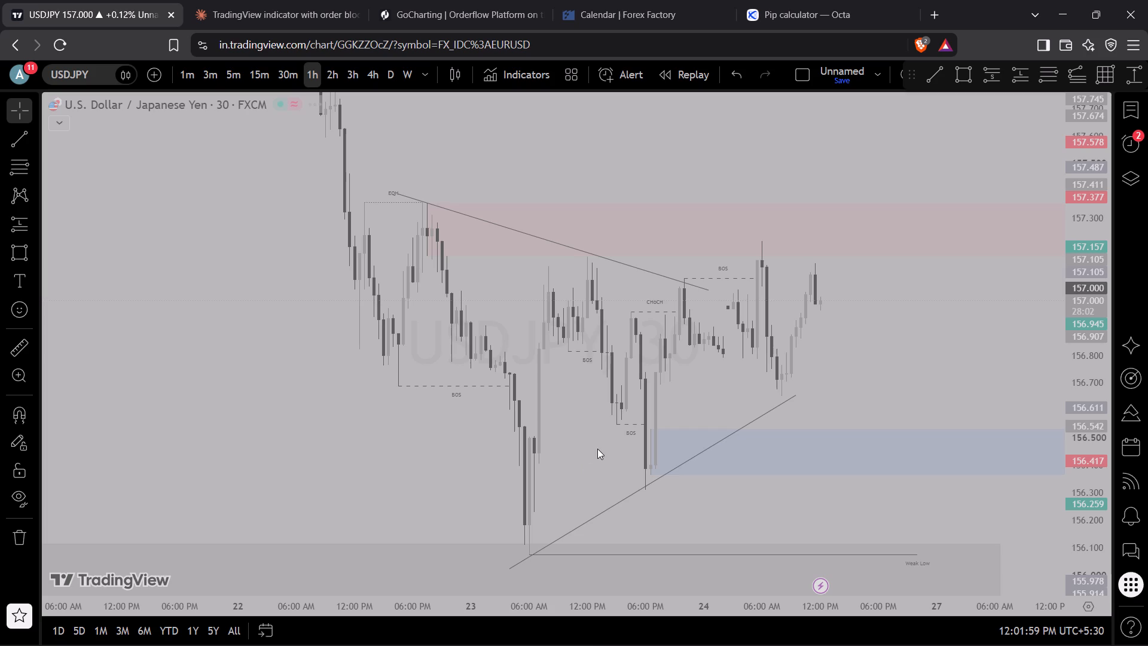
scroll(784, 373, up, 4)
scroll(762, 355, down, 3)
scroll(1147, 247, up, 1)
scroll(838, 291, up, 2)
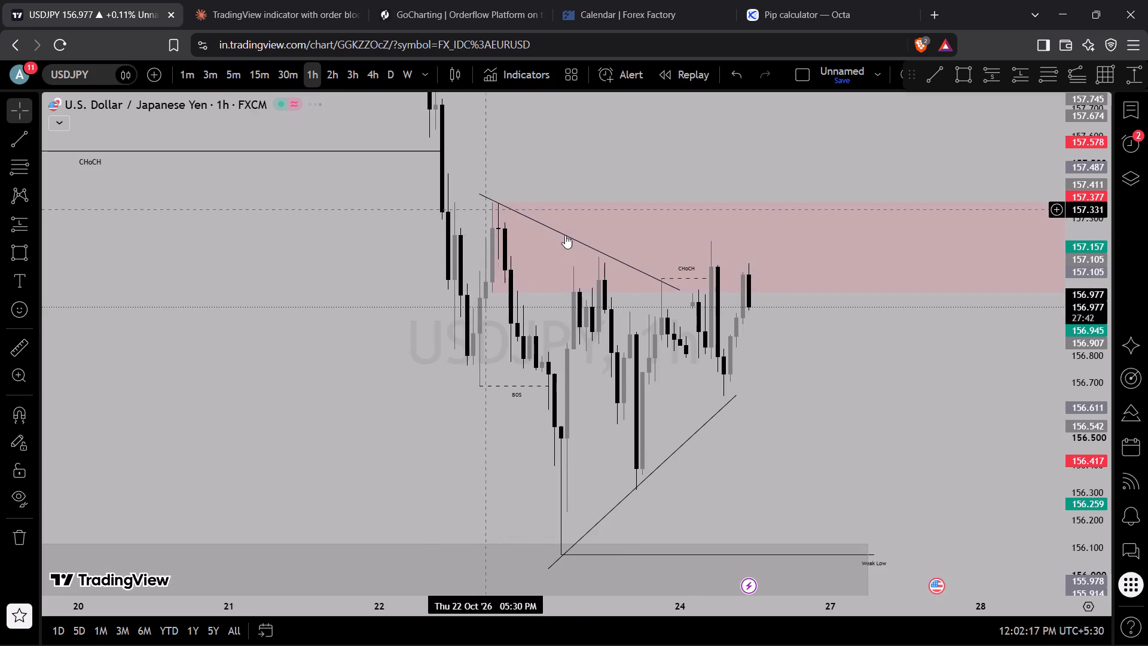
scroll(774, 415, up, 4)
drag(762, 356, 944, 361)
drag(1083, 268, 1085, 307)
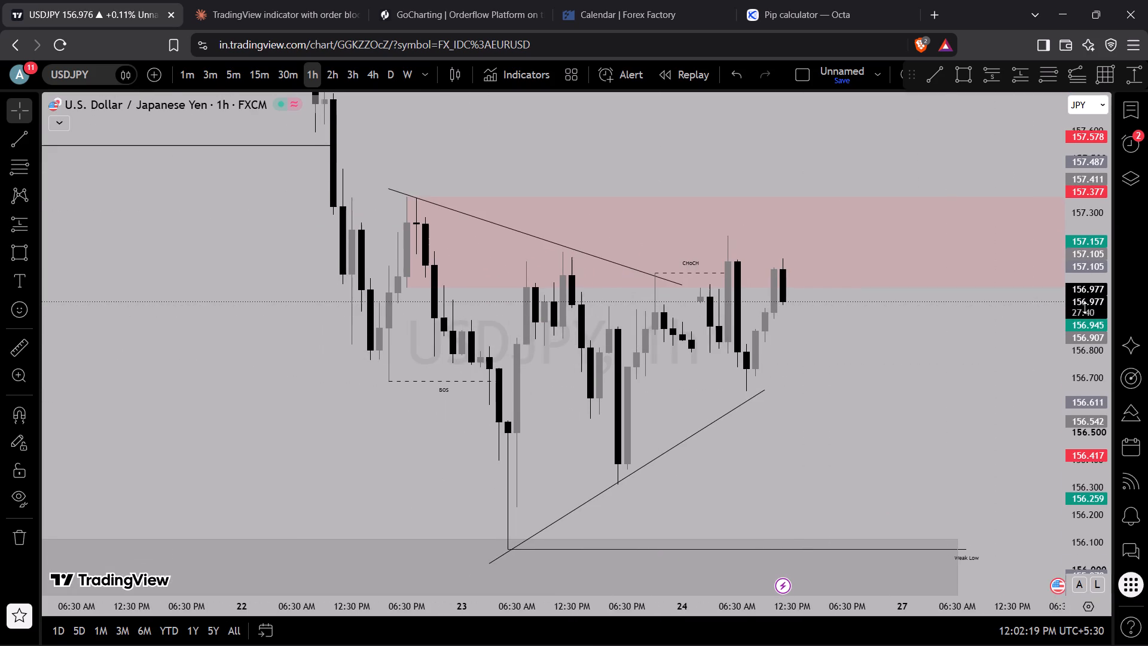
drag(1085, 307, 1035, 434)
scroll(594, 429, down, 7)
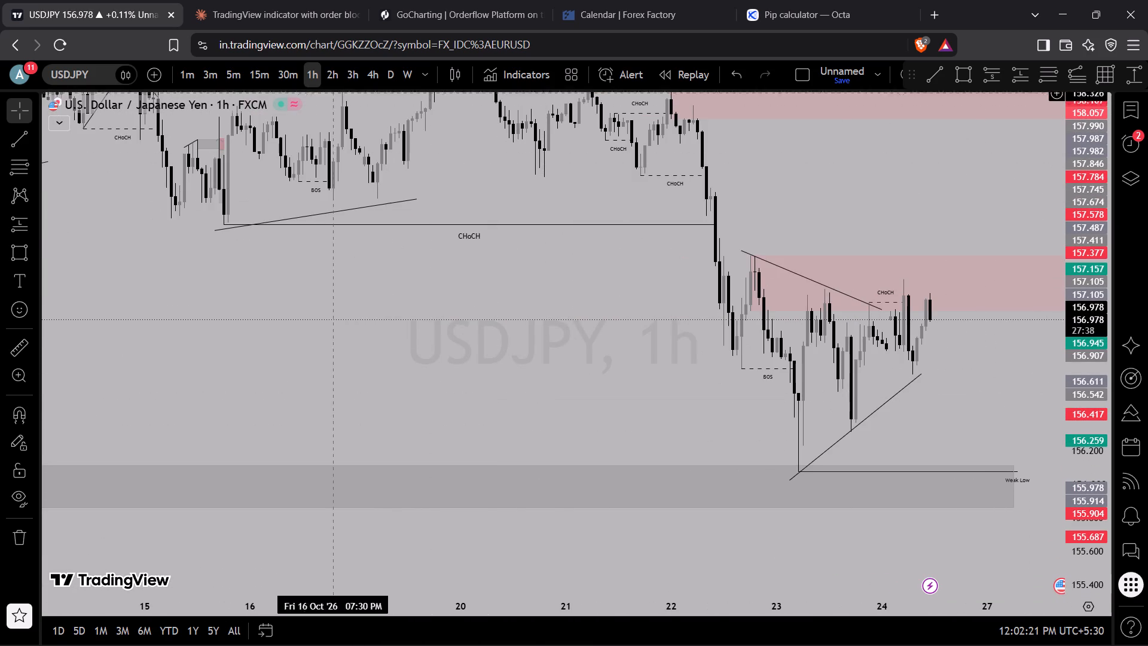
Switch USDJPY to the 2h and examine price between the converging trend lines, the overhead red order blocks and the 4h zone.
click(327, 81)
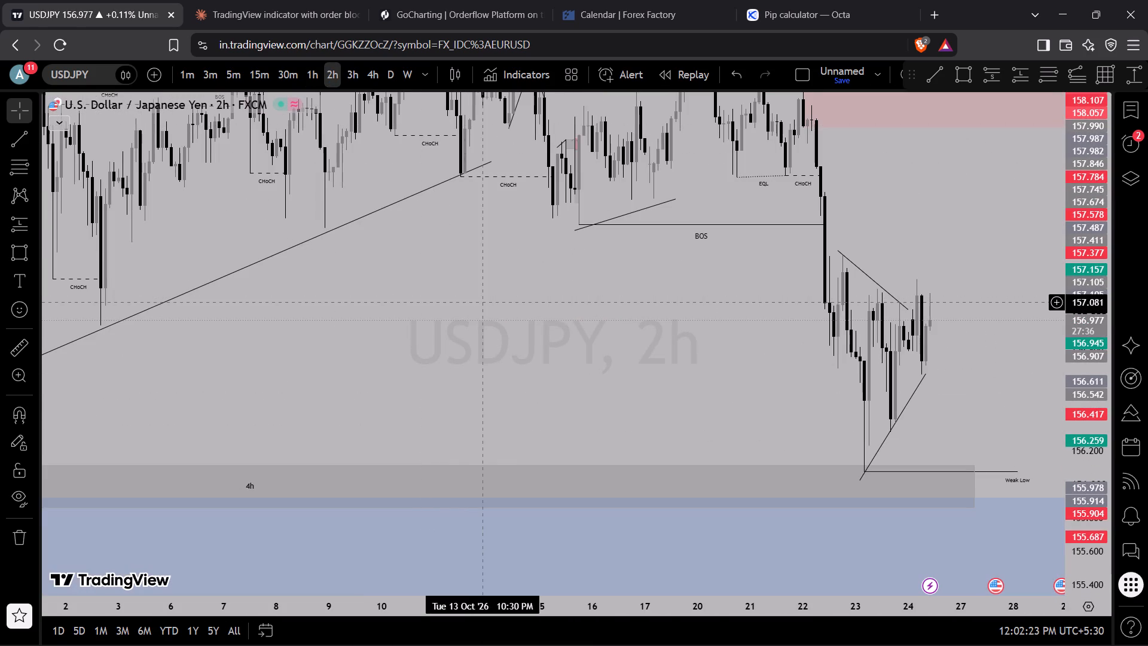
scroll(638, 360, up, 7)
drag(705, 233, 710, 321)
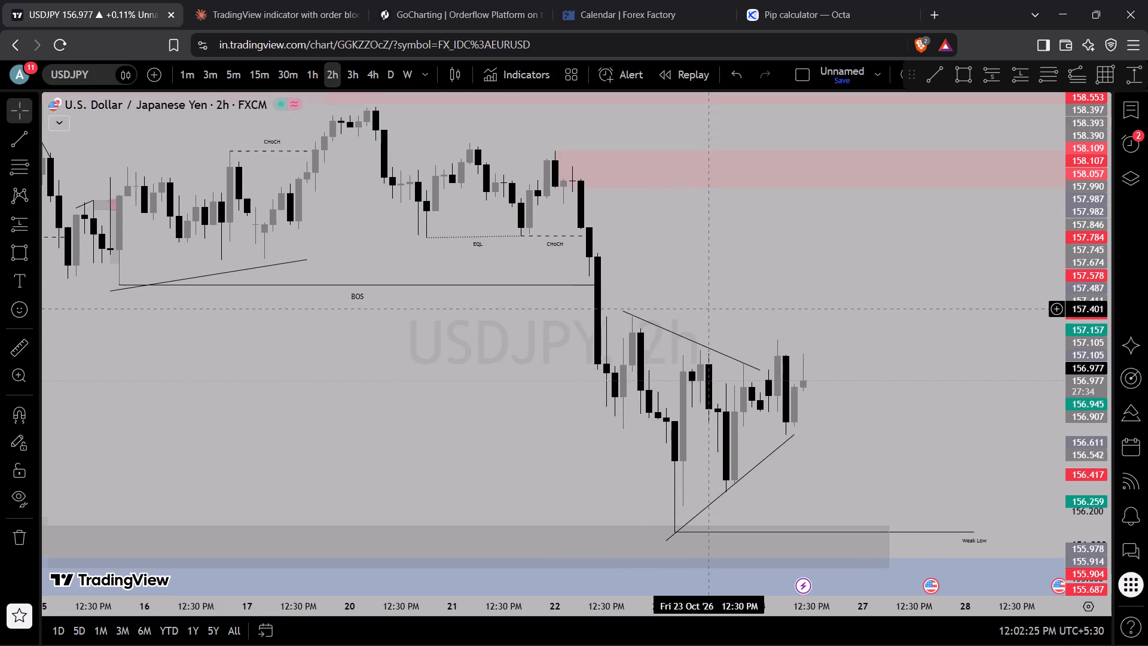
drag(710, 321, 710, 324)
drag(1083, 206, 1046, 424)
scroll(822, 379, down, 5)
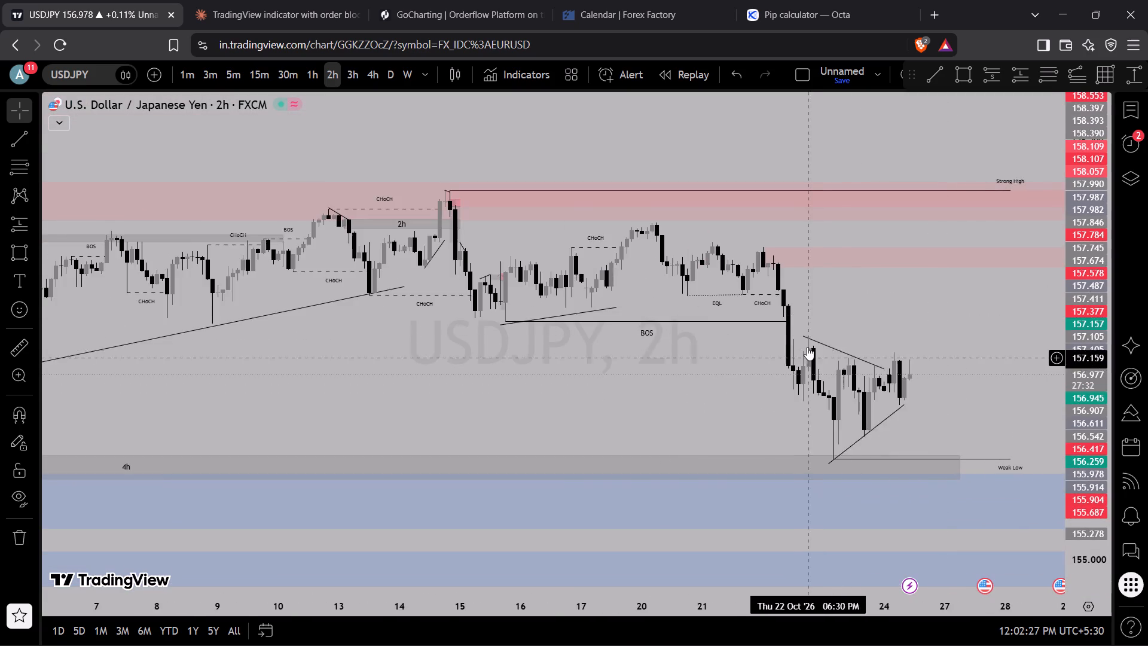
scroll(804, 333, down, 3)
scroll(622, 348, up, 4)
Examine the older 2h USDJPY history back to September around the grey 4h zone and the two blue order blocks.
drag(457, 351, 890, 267)
scroll(556, 319, down, 2)
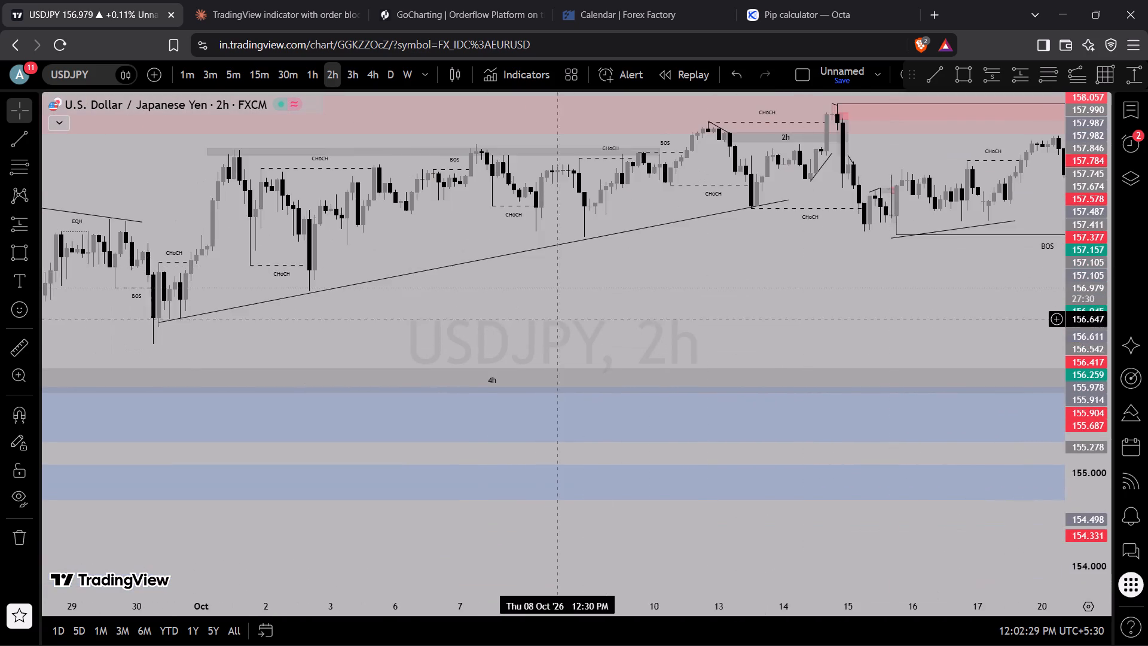
scroll(551, 328, down, 2)
scroll(604, 331, down, 4)
scroll(698, 336, down, 1)
drag(882, 319, 1139, 275)
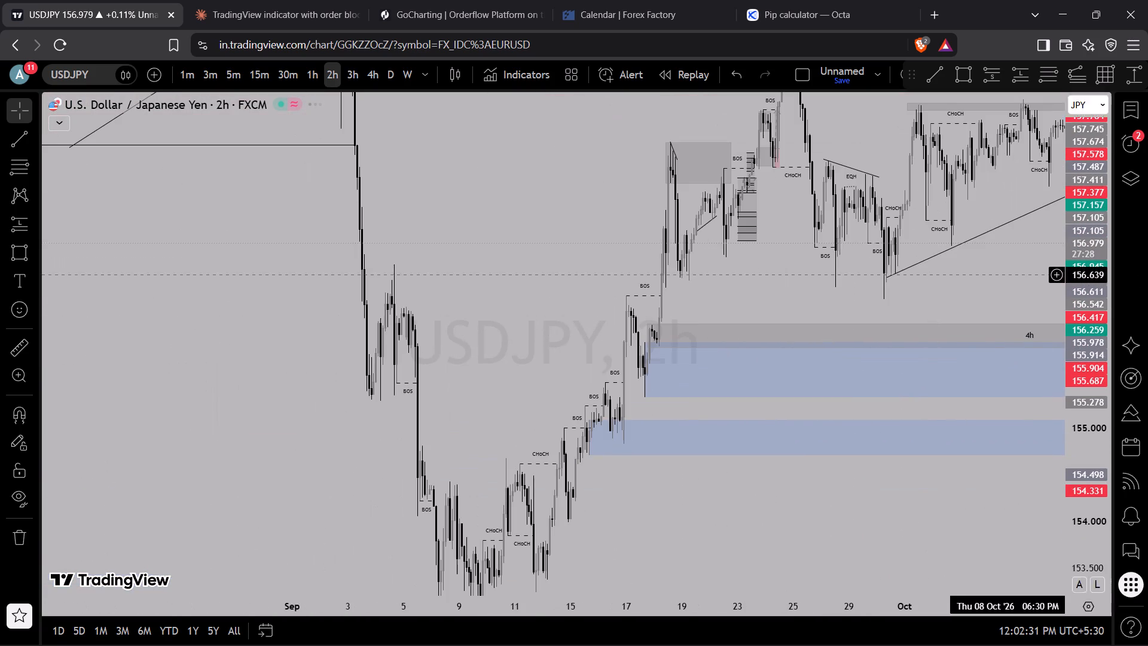
drag(1082, 200, 1086, 391)
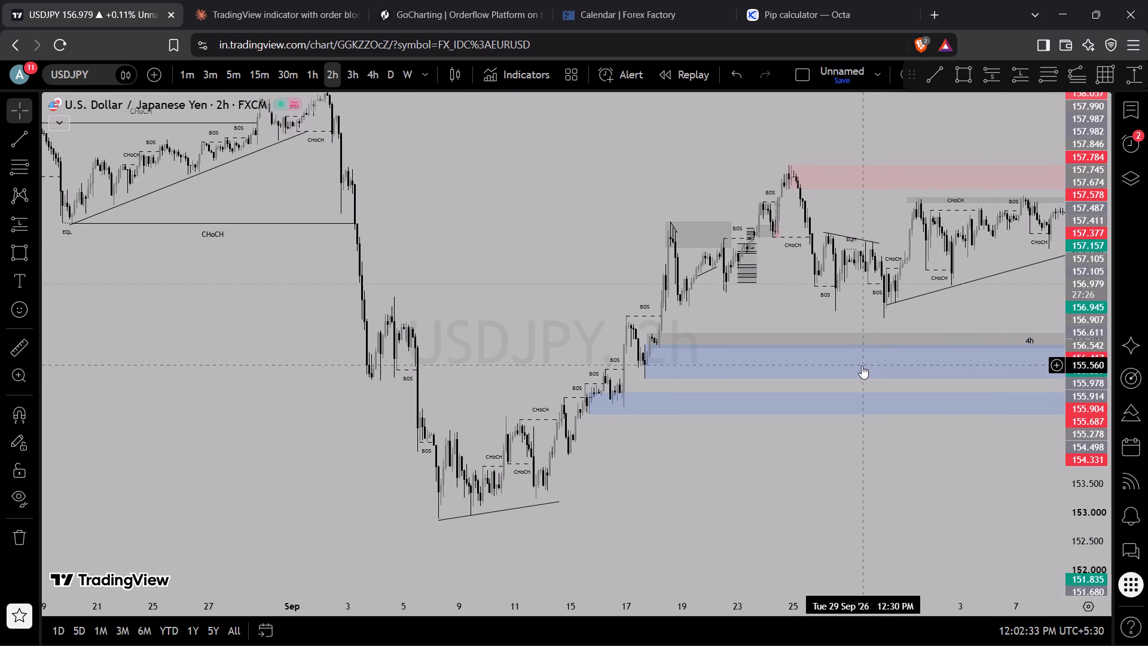
Switch USDJPY to the 3h and examine the September to October history around the 4h zone and the blue order blocks.
scroll(862, 365, down, 2)
scroll(866, 385, up, 6)
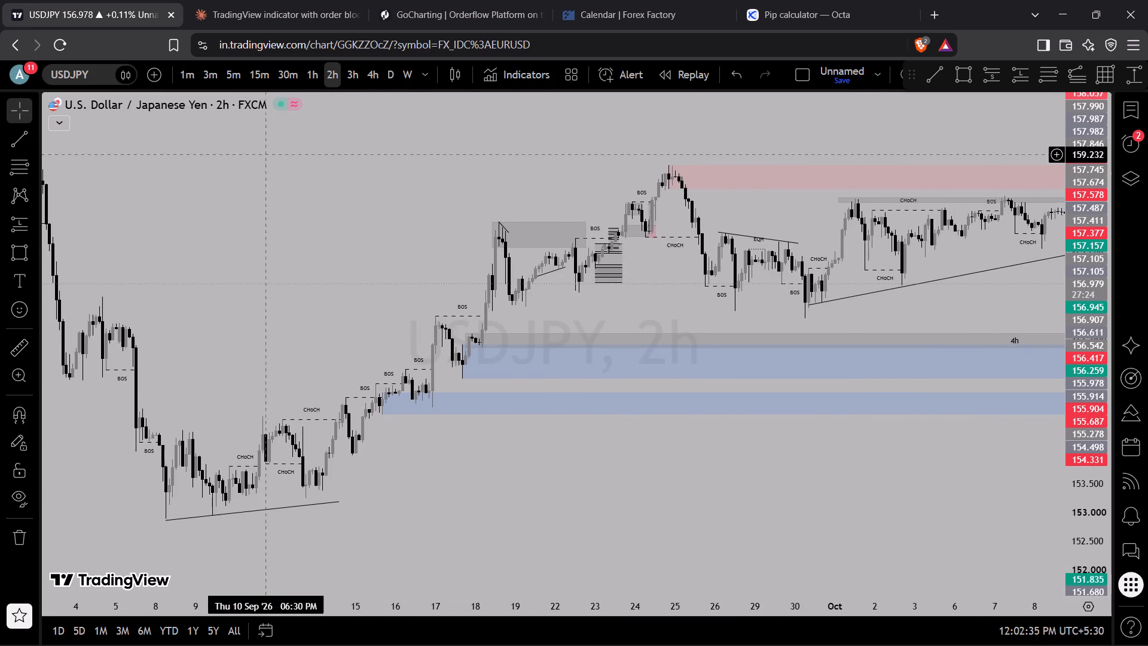
click(344, 78)
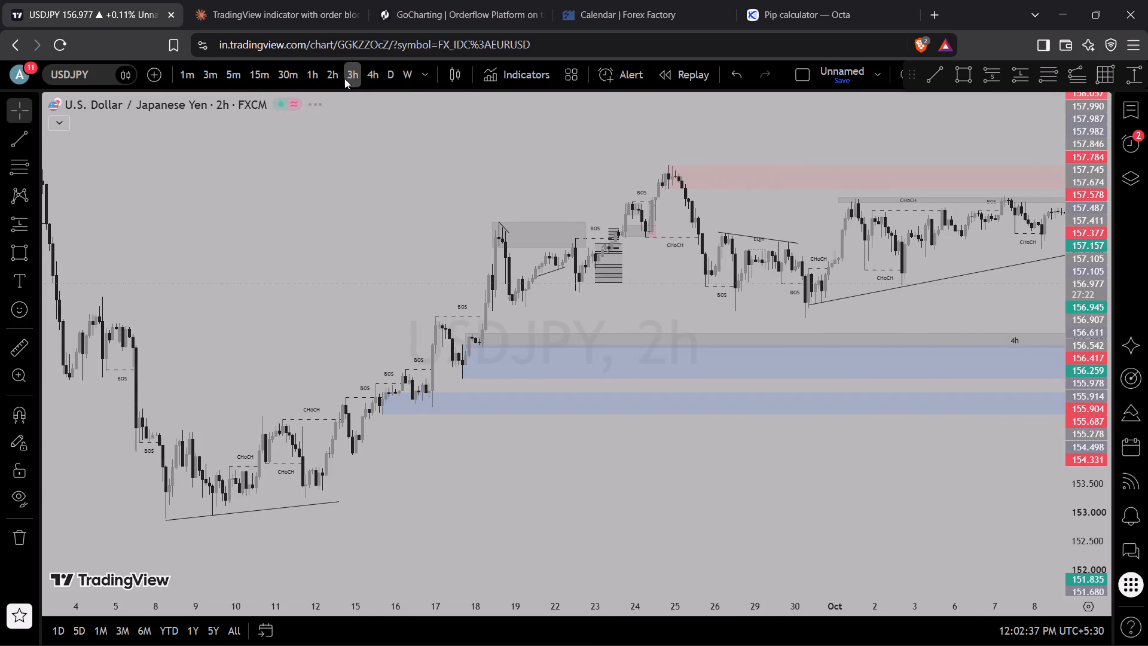
drag(742, 251, 414, 244)
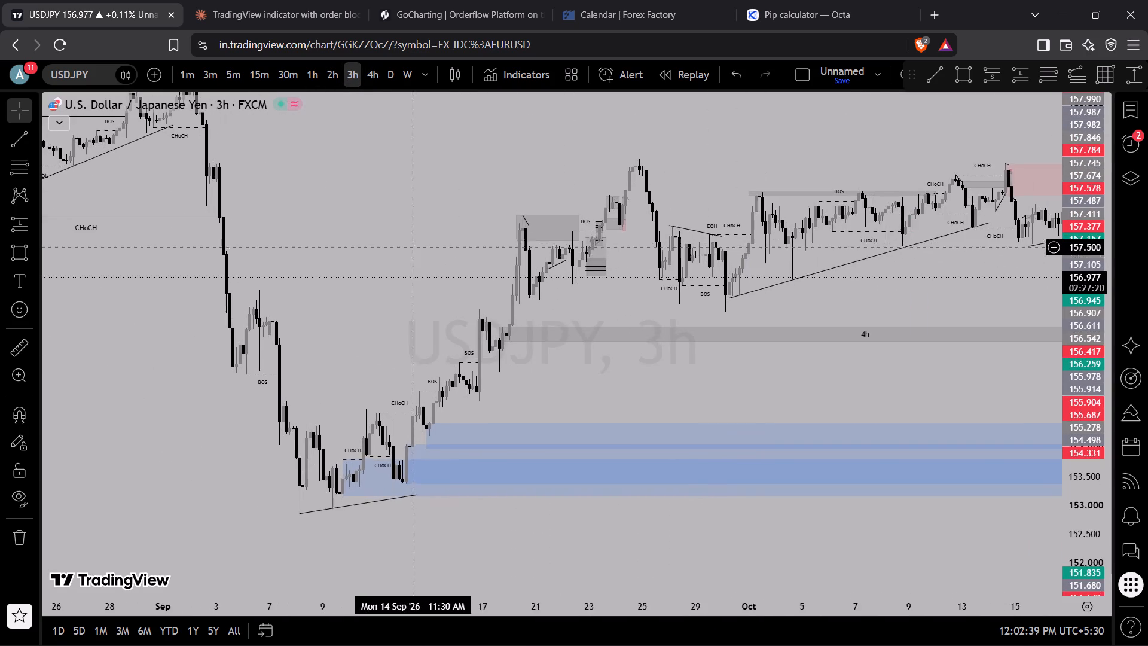
drag(768, 463, 377, 398)
scroll(665, 302, up, 3)
scroll(566, 303, down, 4)
drag(471, 339, 493, 348)
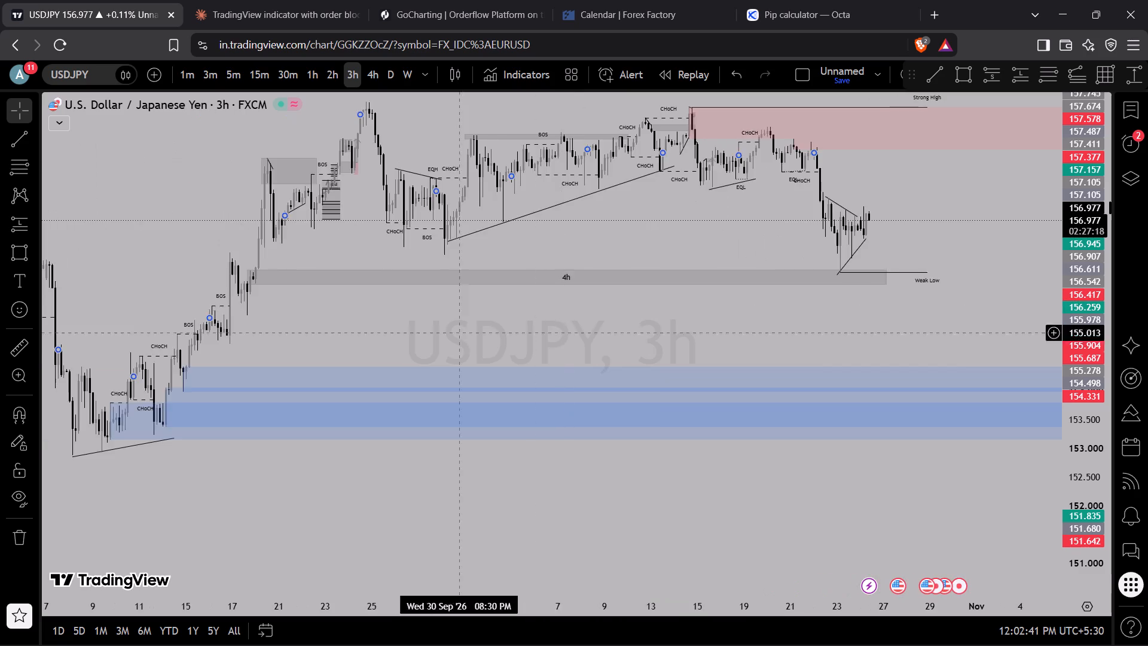
Examine the latest 3h USDJPY price between the converging trend lines, the overhead red order block and the 4h zone.
drag(493, 348, 277, 495)
drag(1090, 474, 1135, 289)
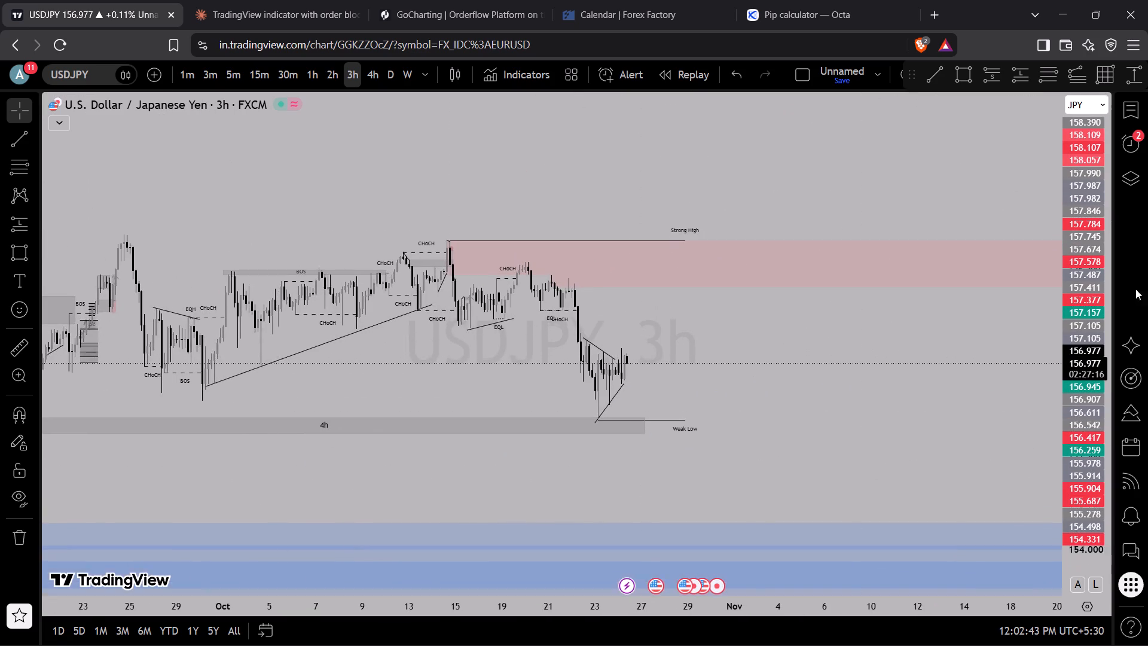
drag(1135, 289, 1143, 106)
scroll(660, 289, up, 4)
drag(431, 356, 673, 281)
scroll(408, 337, up, 4)
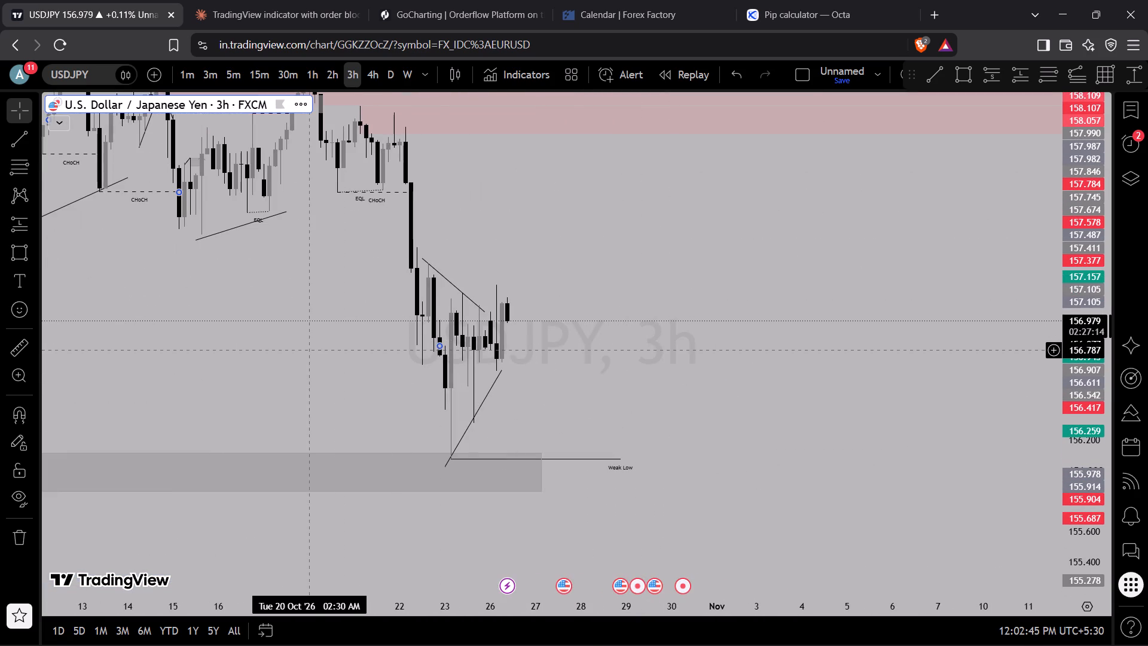
drag(312, 351, 413, 346)
scroll(497, 328, up, 2)
drag(638, 300, 753, 388)
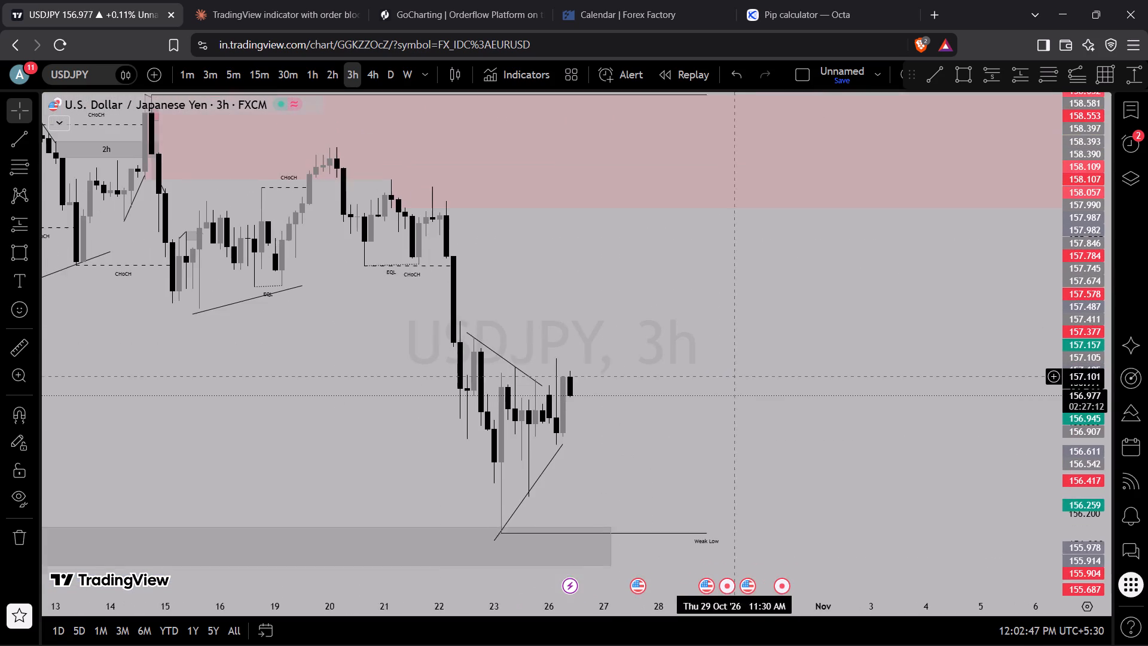
drag(753, 388, 756, 388)
Step USDJPY down through the 2h, 1h, 30m and 15m, examining price between the converging trend lines and the order blocks.
click(328, 79)
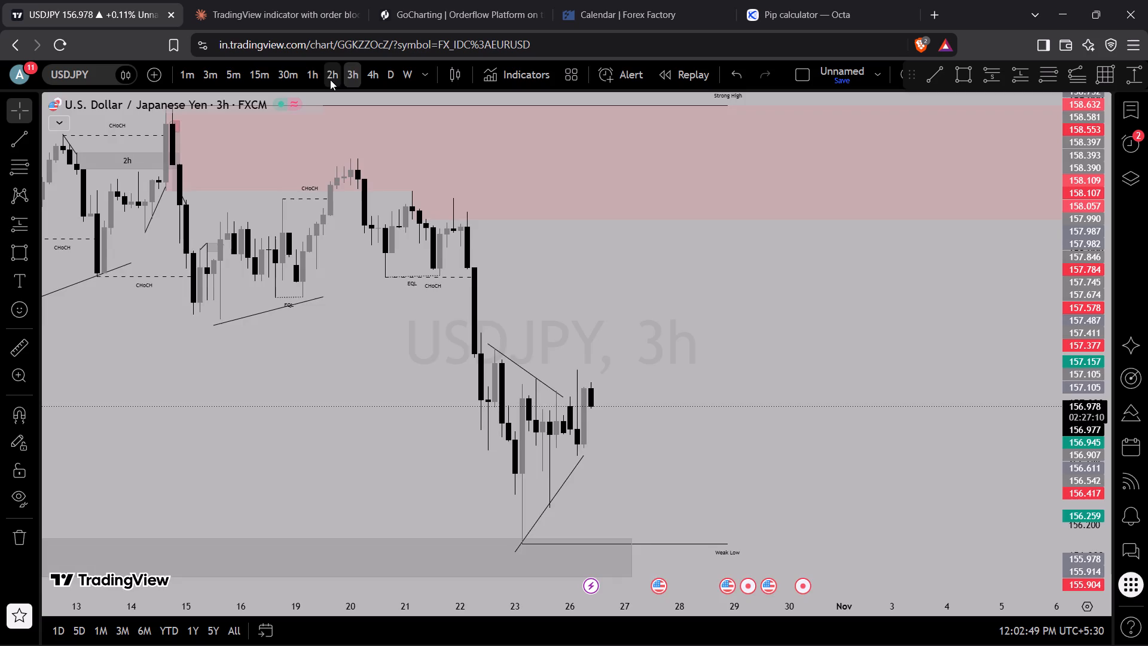
scroll(359, 292, up, 1)
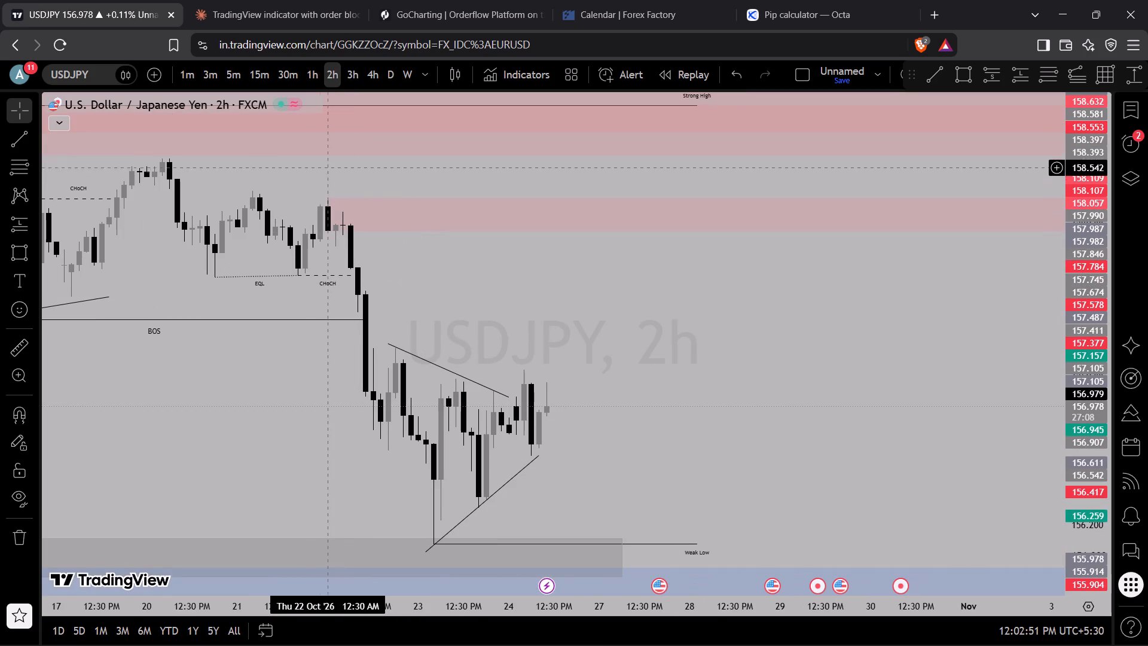
click(309, 77)
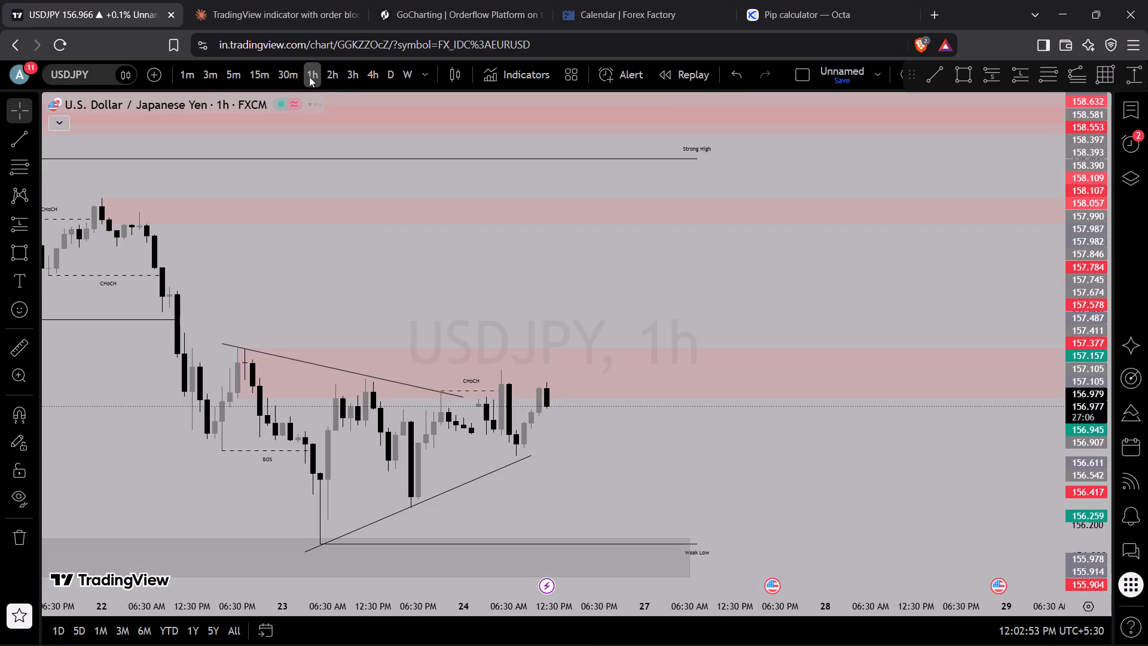
click(282, 69)
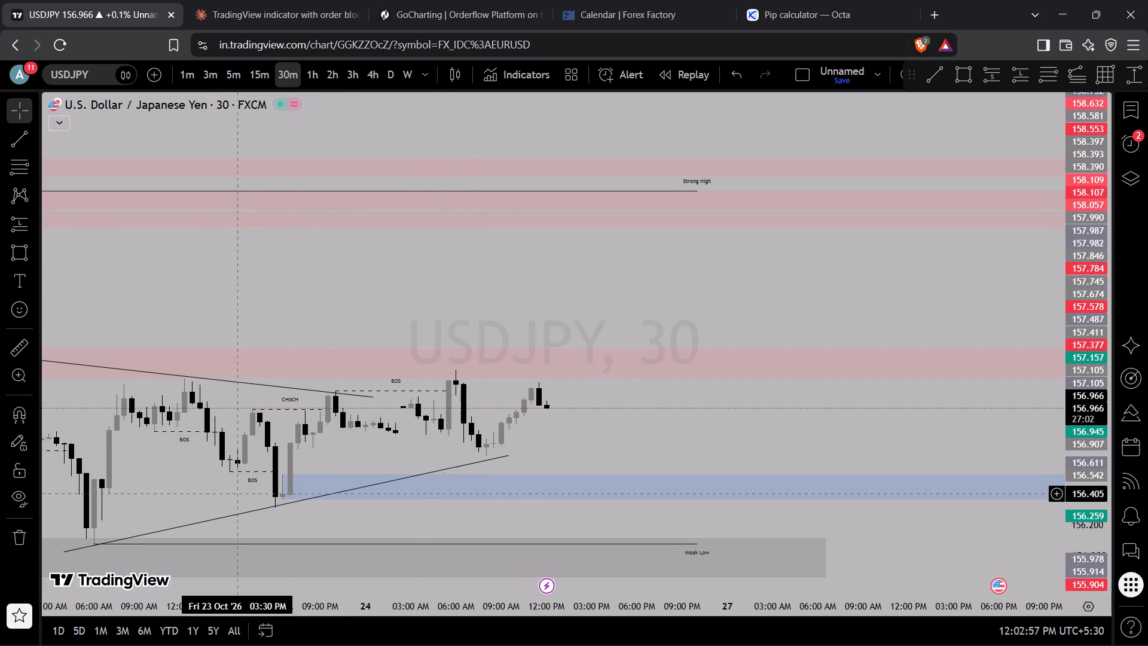
scroll(246, 497, down, 4)
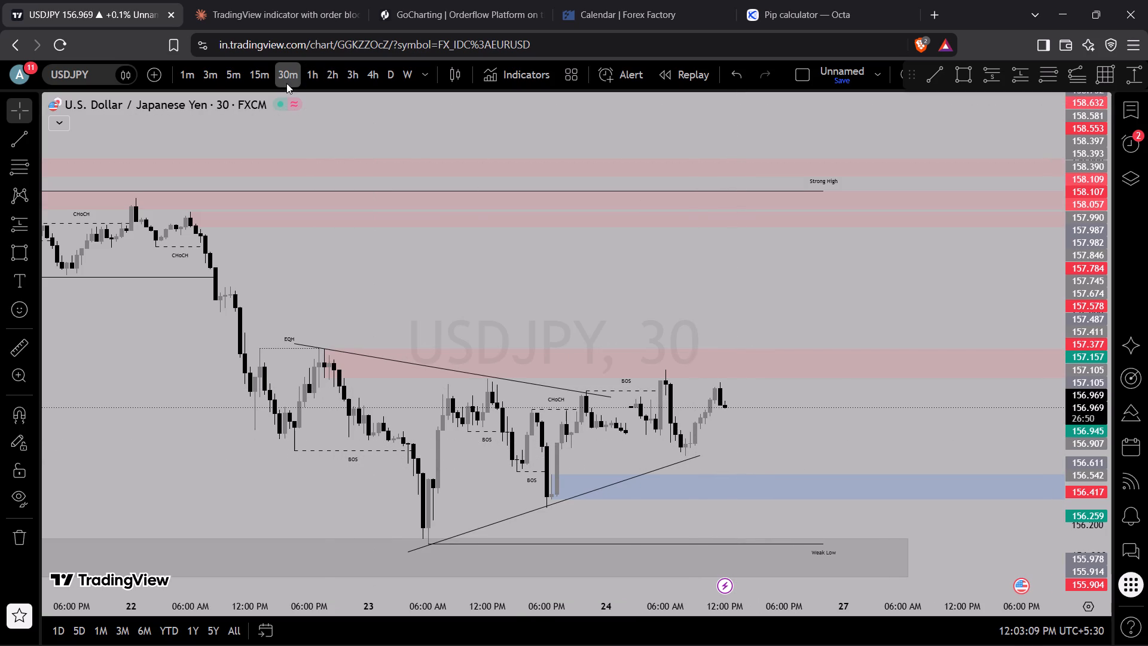
click(255, 71)
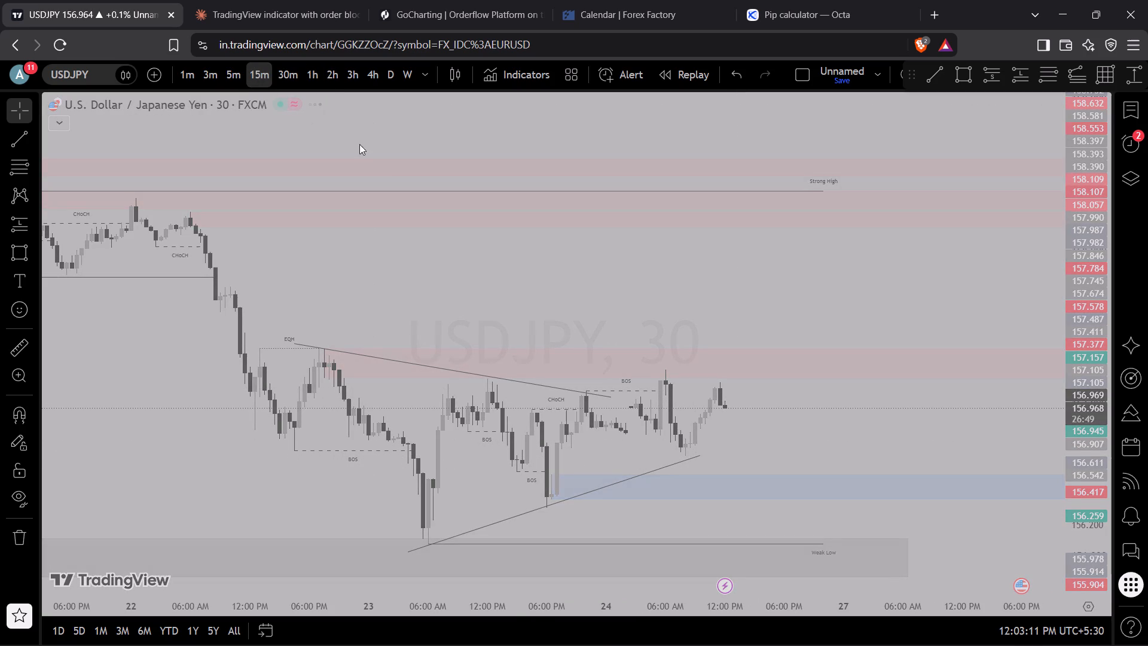
scroll(389, 153, down, 4)
scroll(587, 295, down, 1)
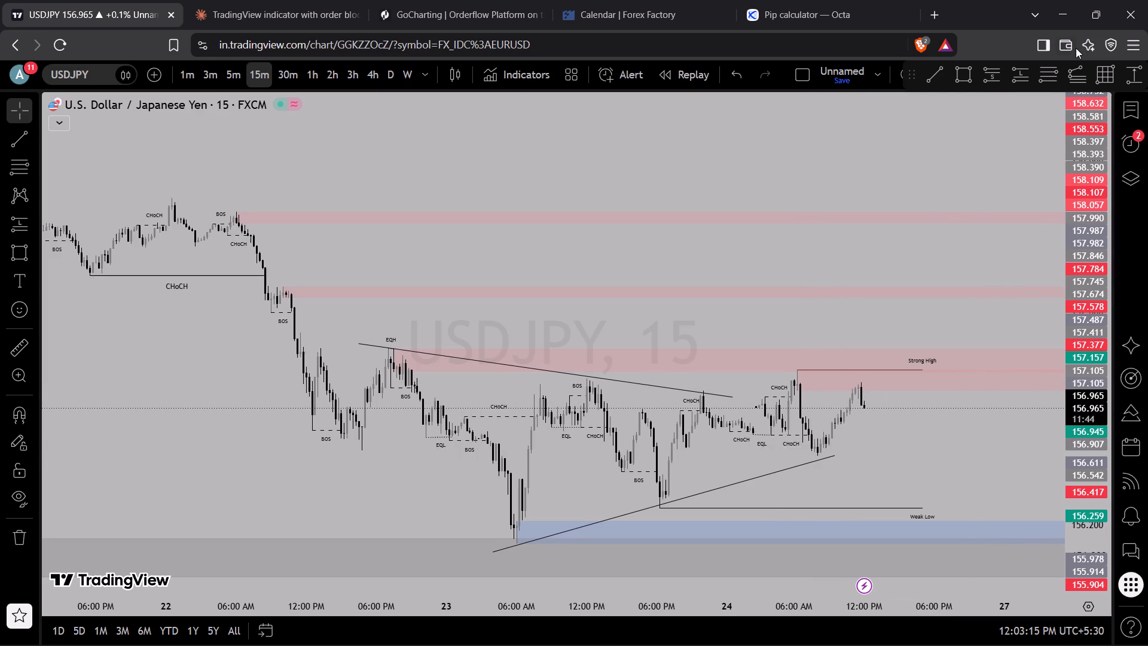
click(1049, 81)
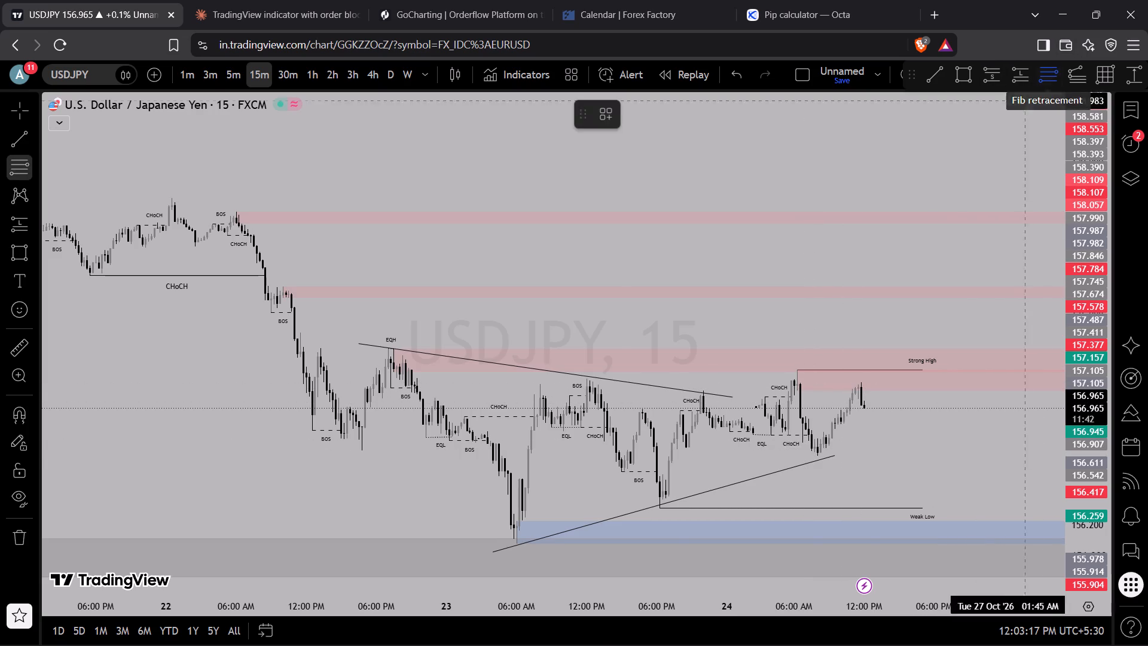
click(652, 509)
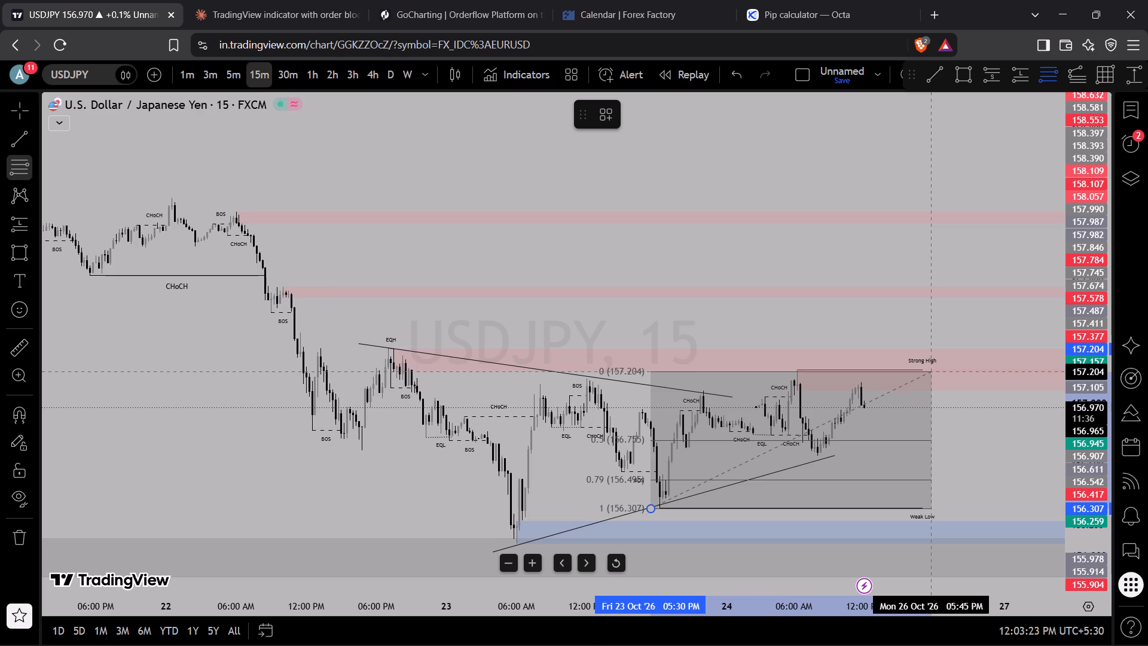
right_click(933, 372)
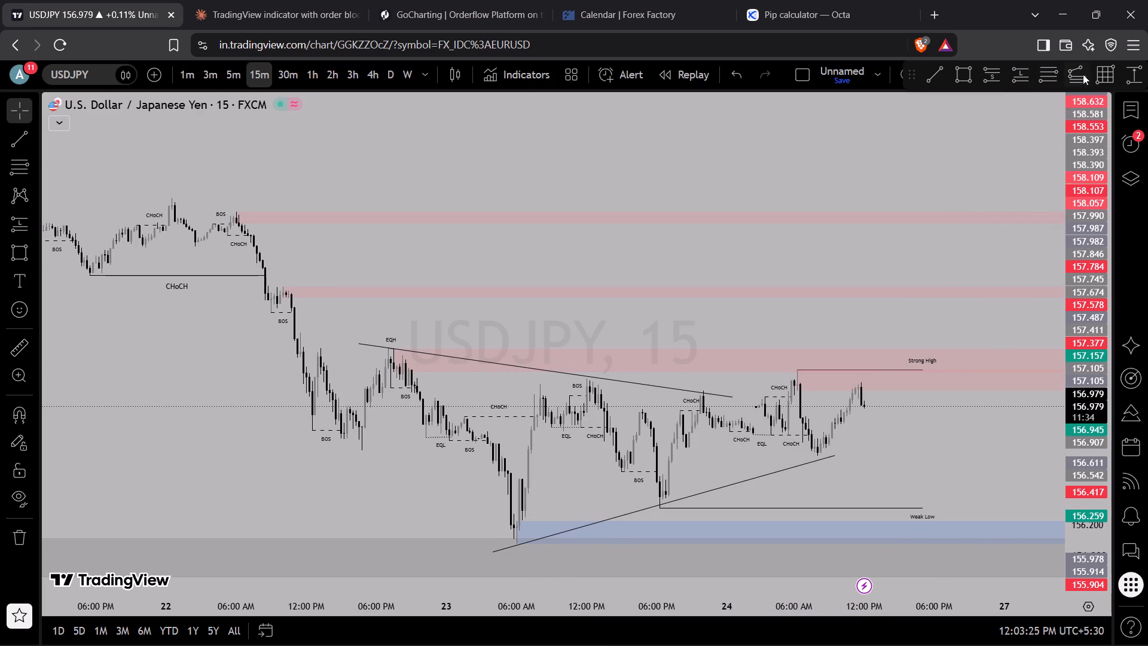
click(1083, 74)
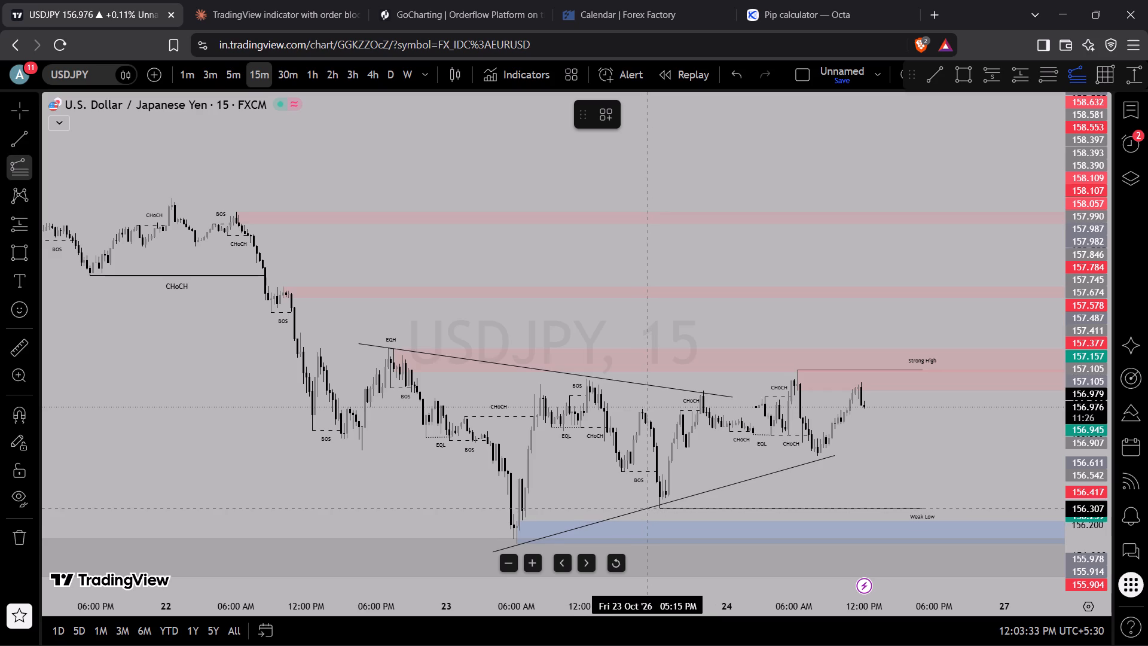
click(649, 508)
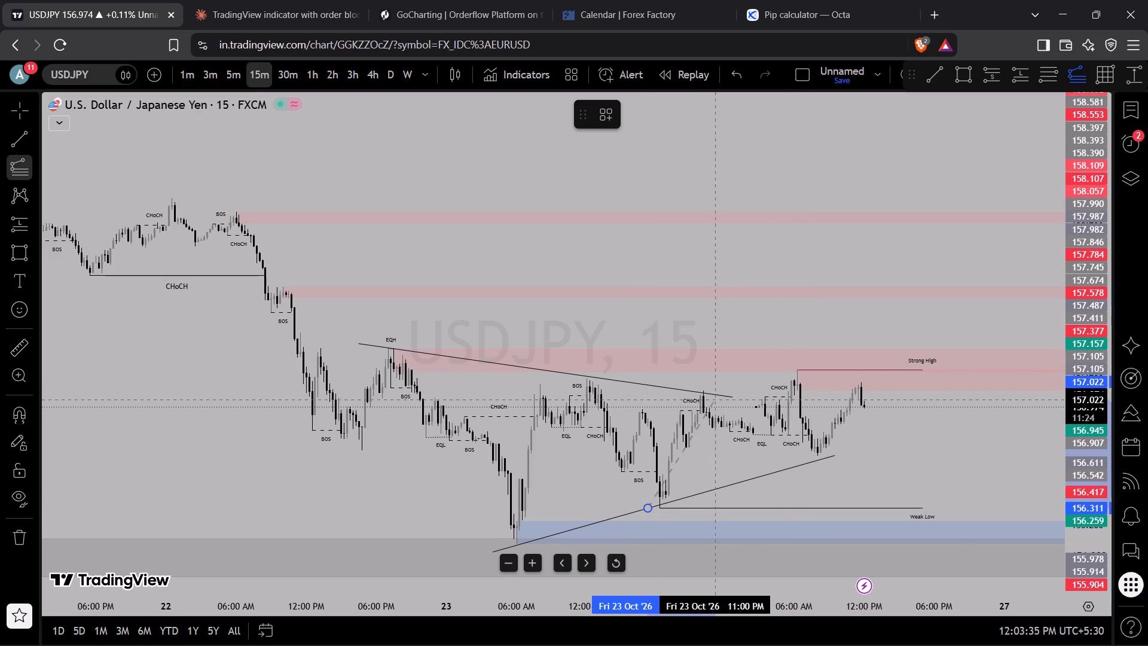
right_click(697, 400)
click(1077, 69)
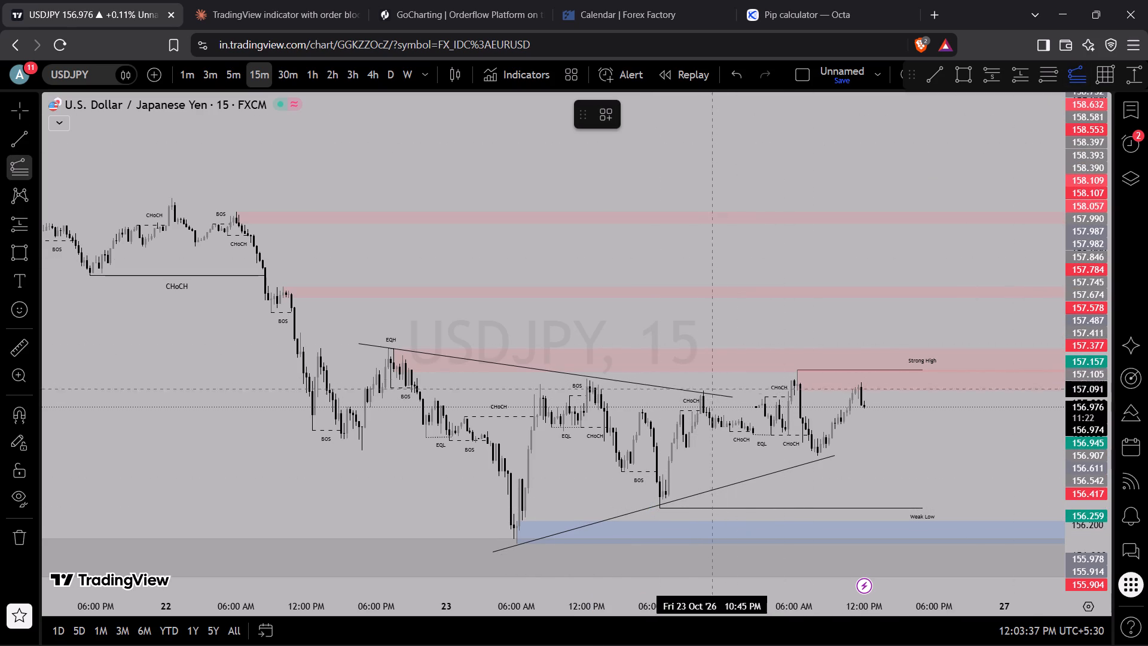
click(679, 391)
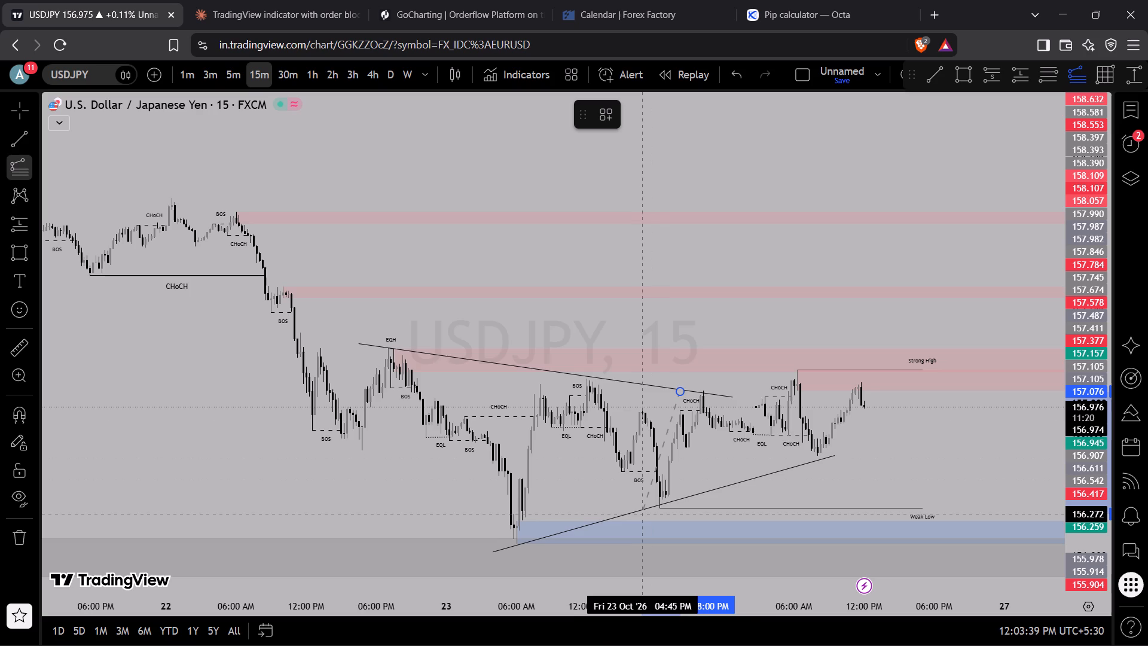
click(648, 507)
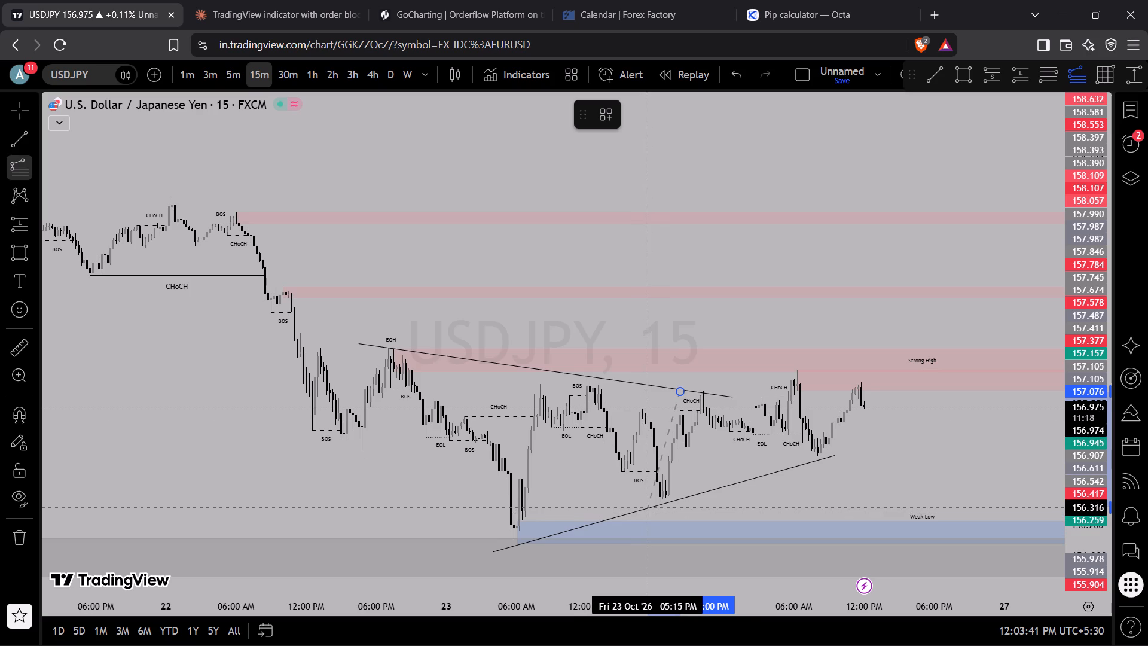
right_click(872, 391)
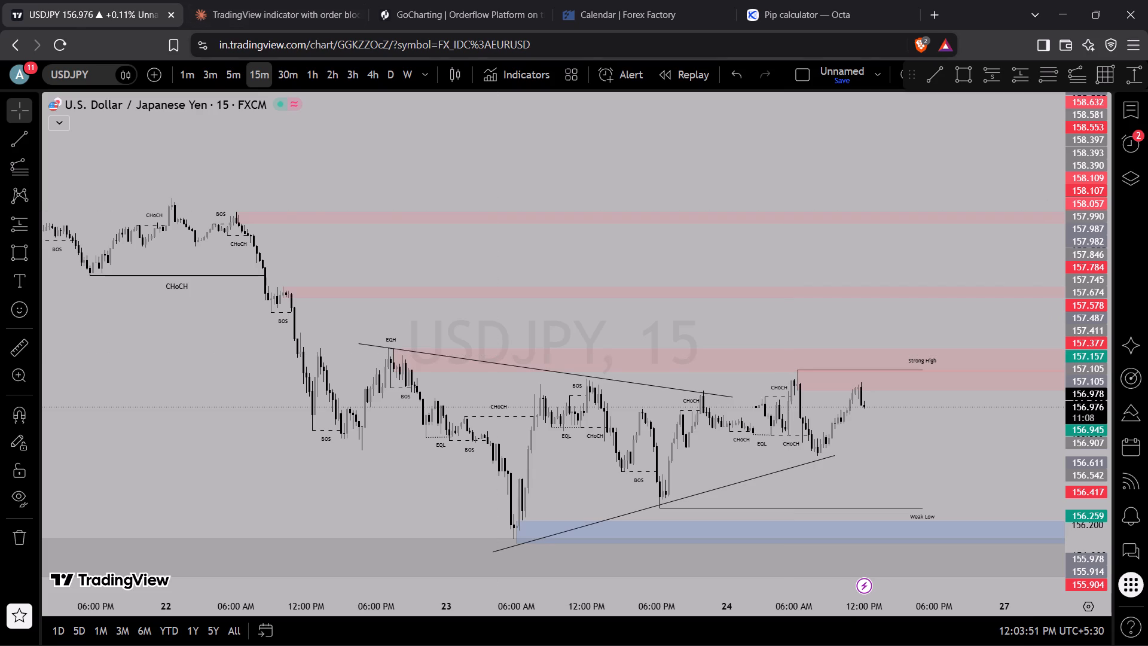
Open AUDUSD from the watchlist and examine its 15m price between the red and blue order blocks.
click(1143, 94)
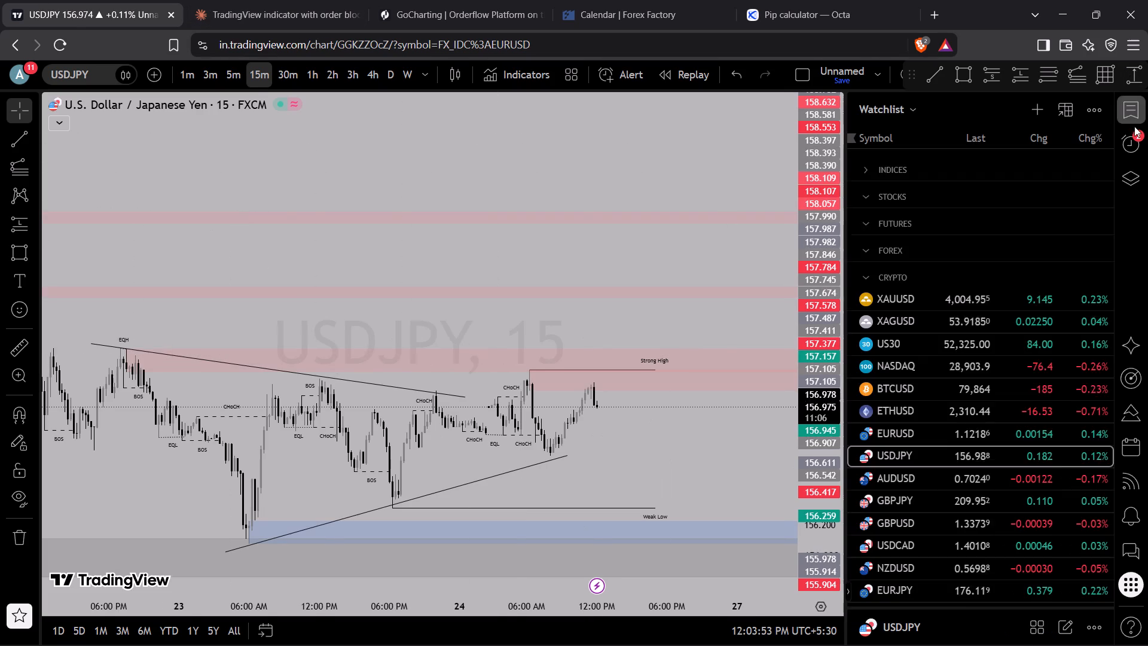
scroll(908, 456, down, 2)
click(918, 354)
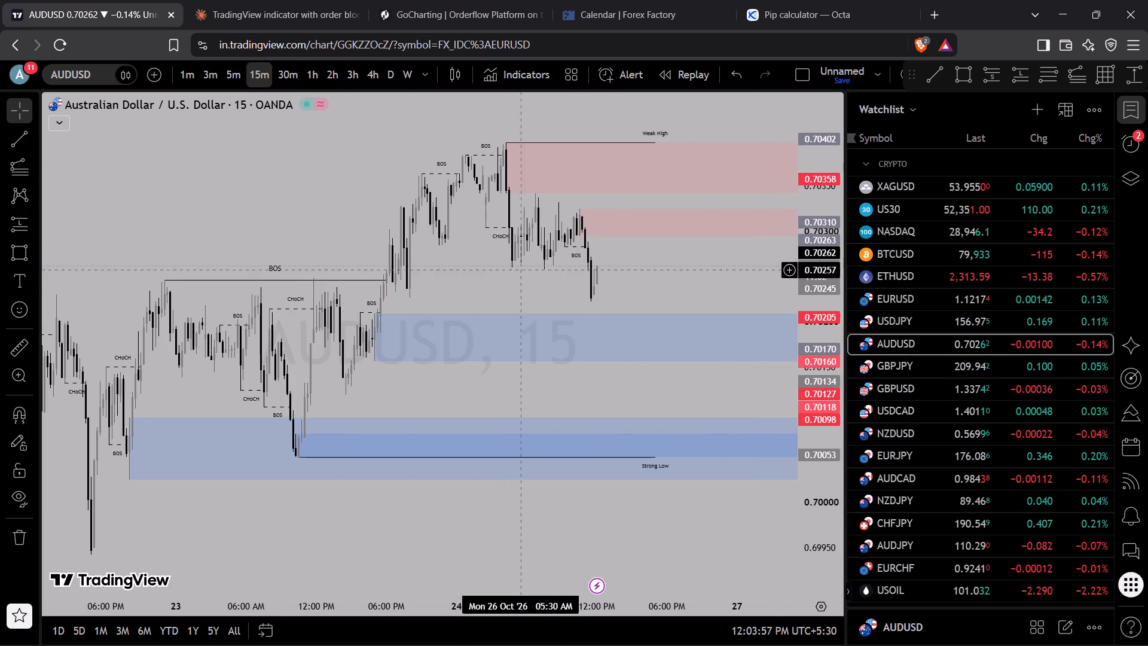
scroll(521, 361, up, 4)
scroll(345, 334, up, 2)
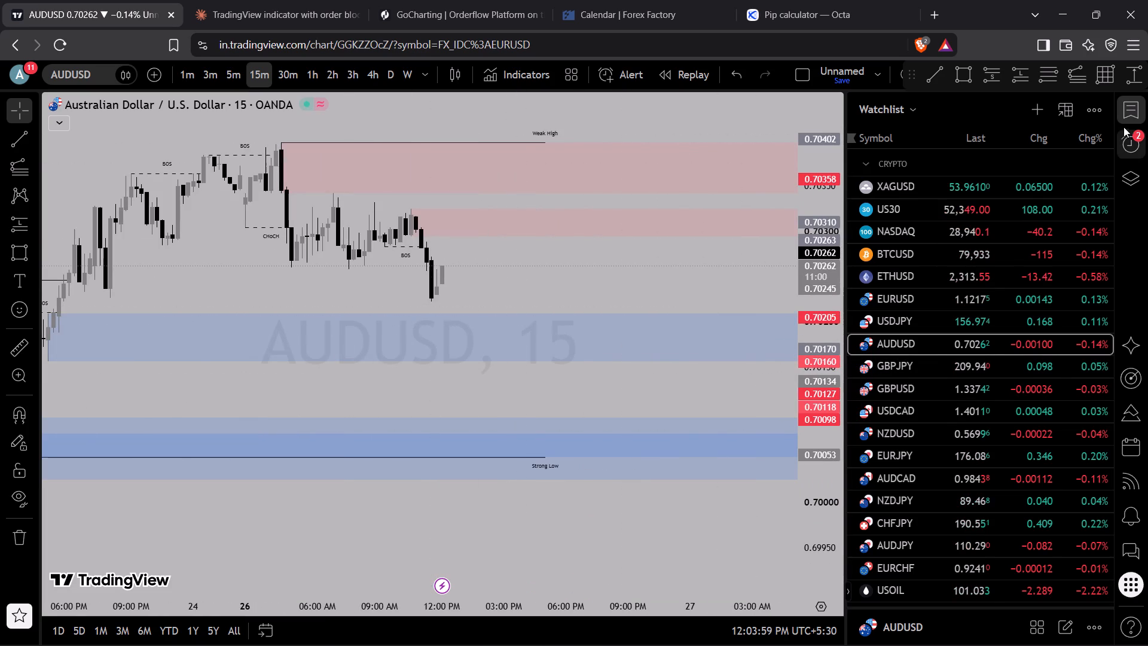
click(1126, 113)
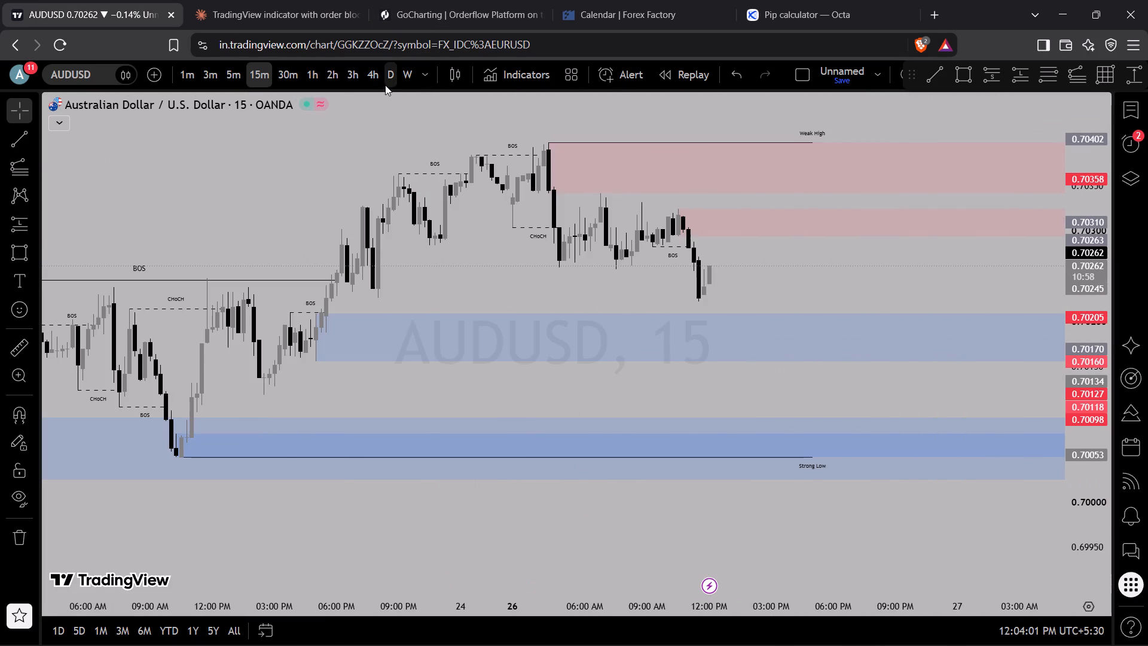
Switch AUDUSD to the daily and examine price since June around the marked 1D, 4h and 2h zones and the blue order block.
click(385, 85)
scroll(584, 346, up, 3)
drag(1067, 181, 1068, 300)
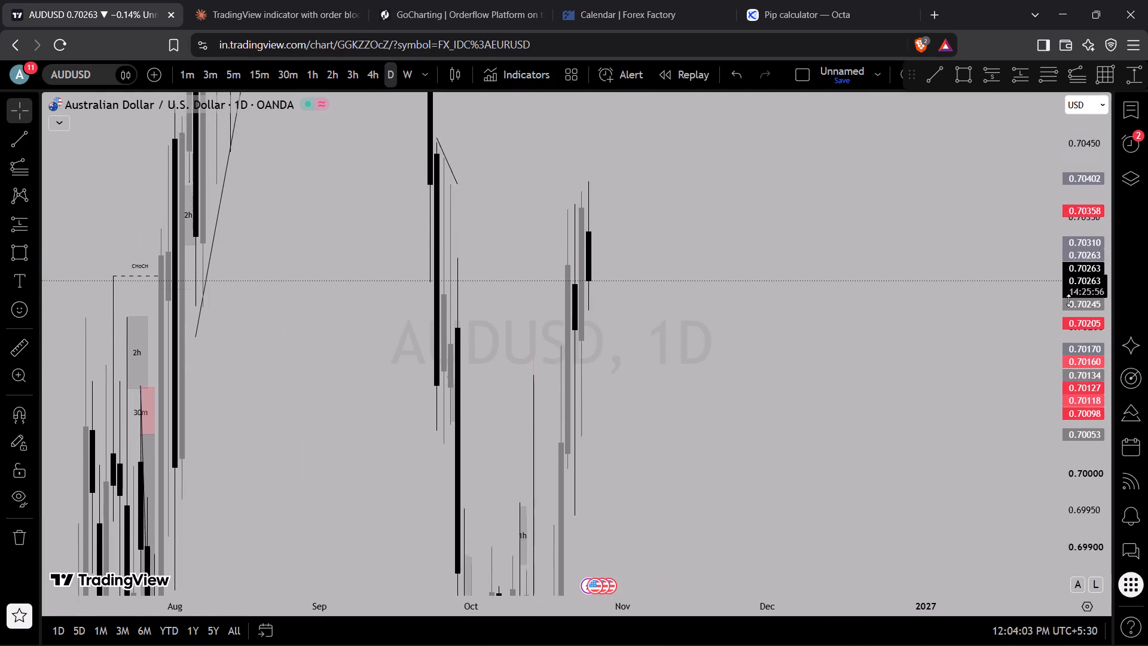
drag(1068, 300, 1035, 504)
scroll(716, 341, up, 2)
drag(728, 321, 924, 323)
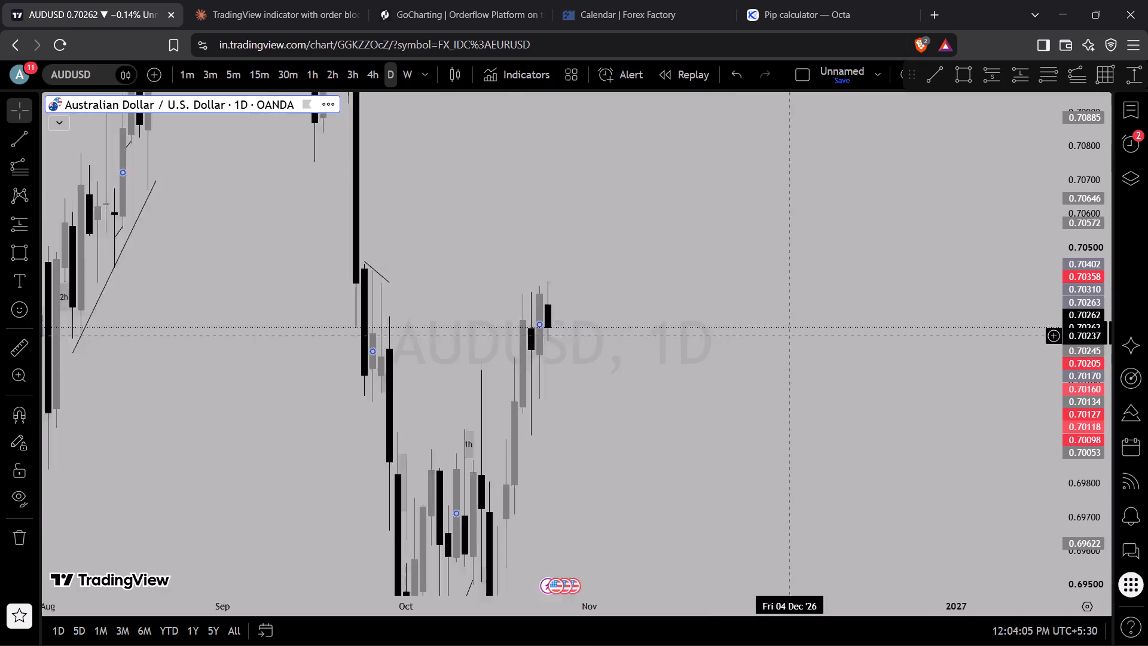
drag(924, 323, 978, 308)
drag(1095, 212, 1086, 529)
scroll(686, 405, down, 2)
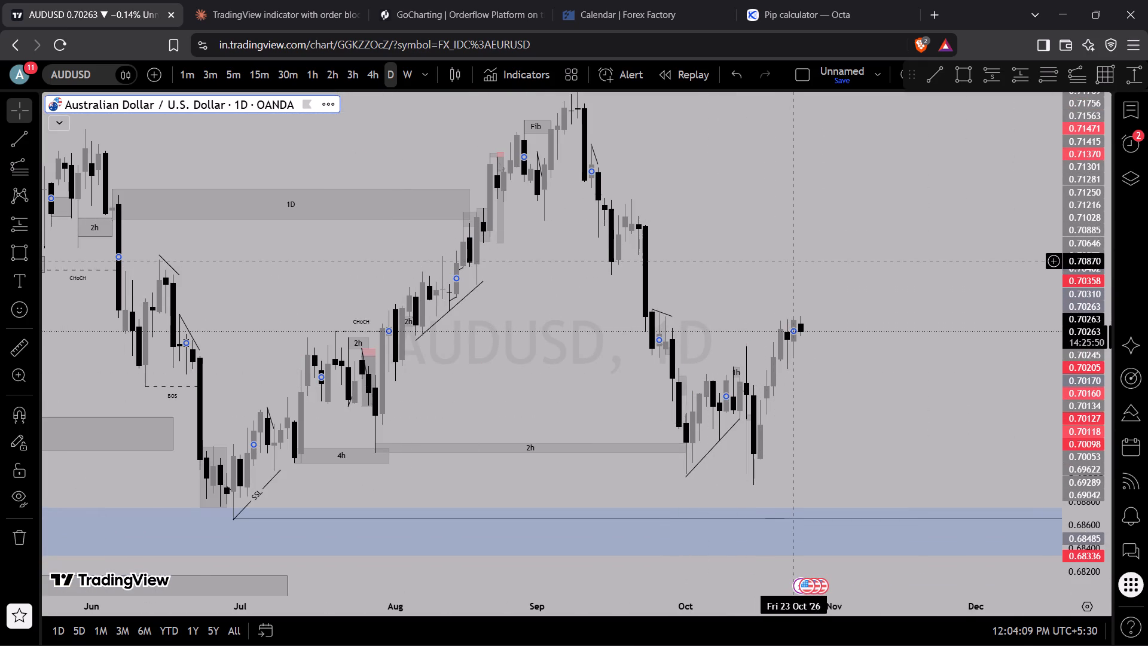
drag(608, 308, 645, 260)
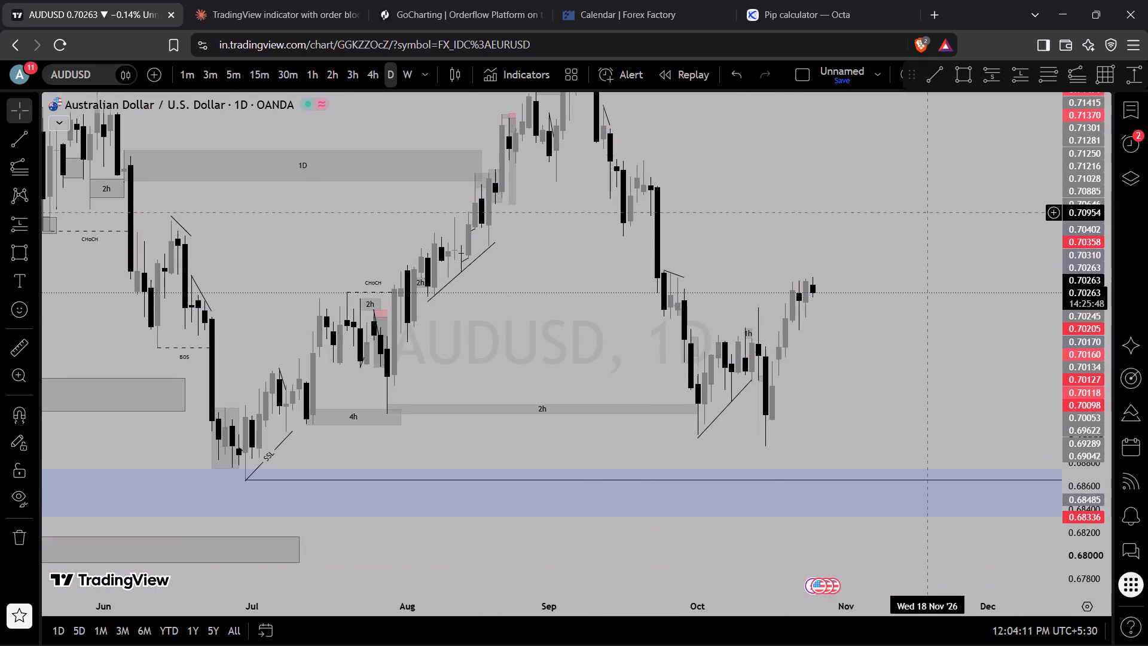
click(926, 259)
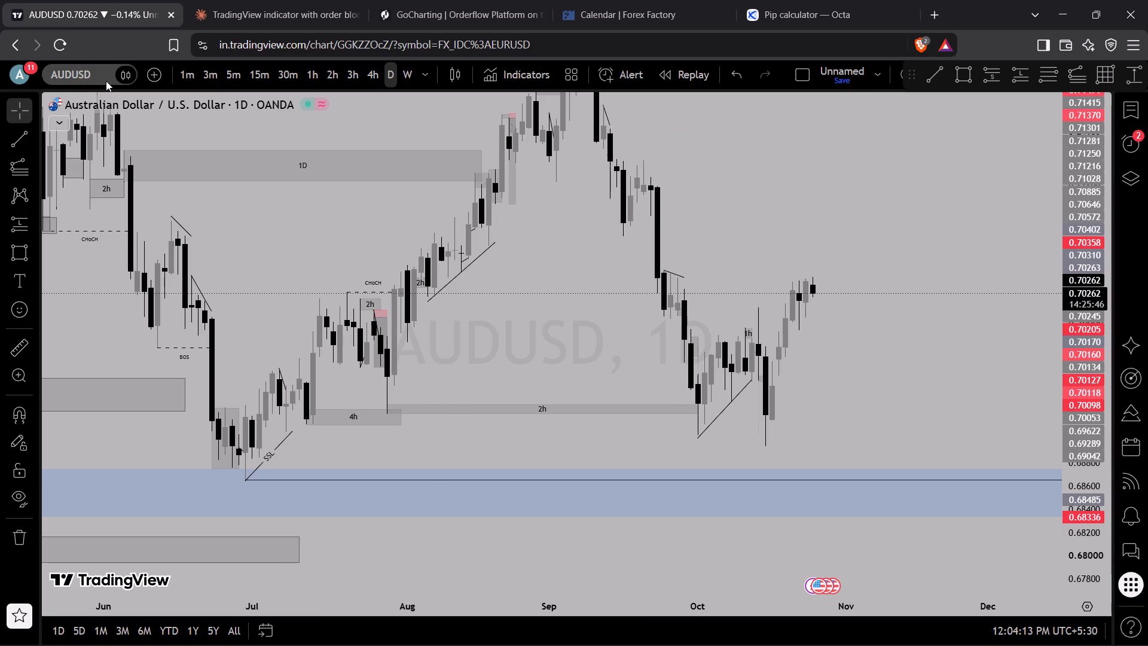
Replace the AUDUSD chart with Gold Futures (GC) using the symbol search.
click(106, 81)
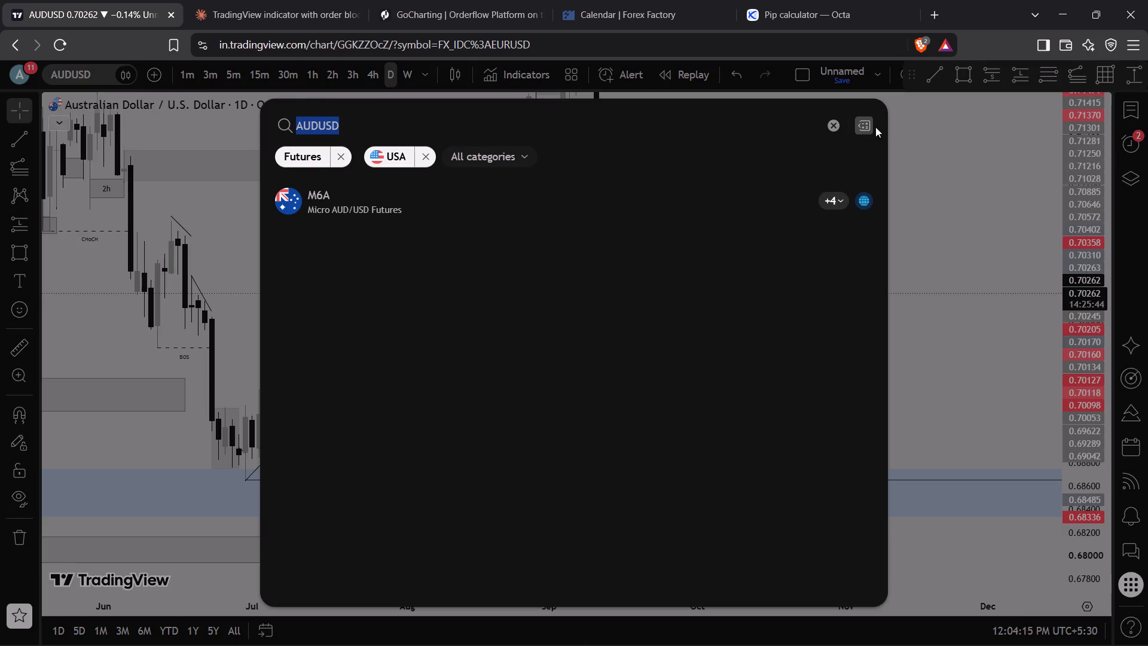
click(836, 124)
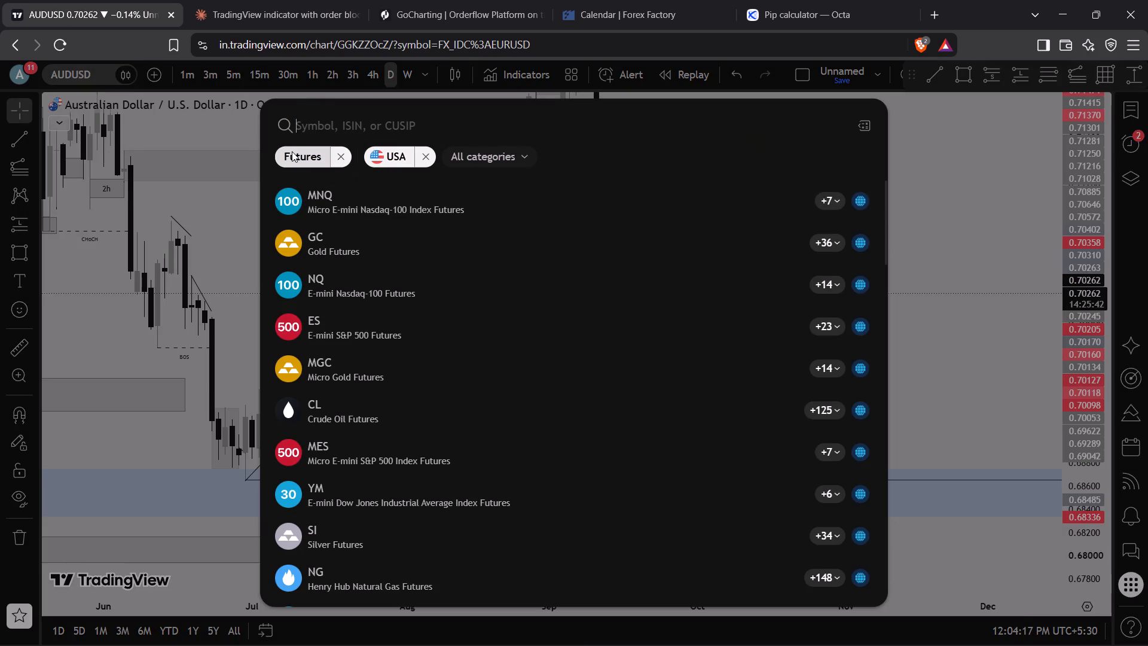
click(428, 257)
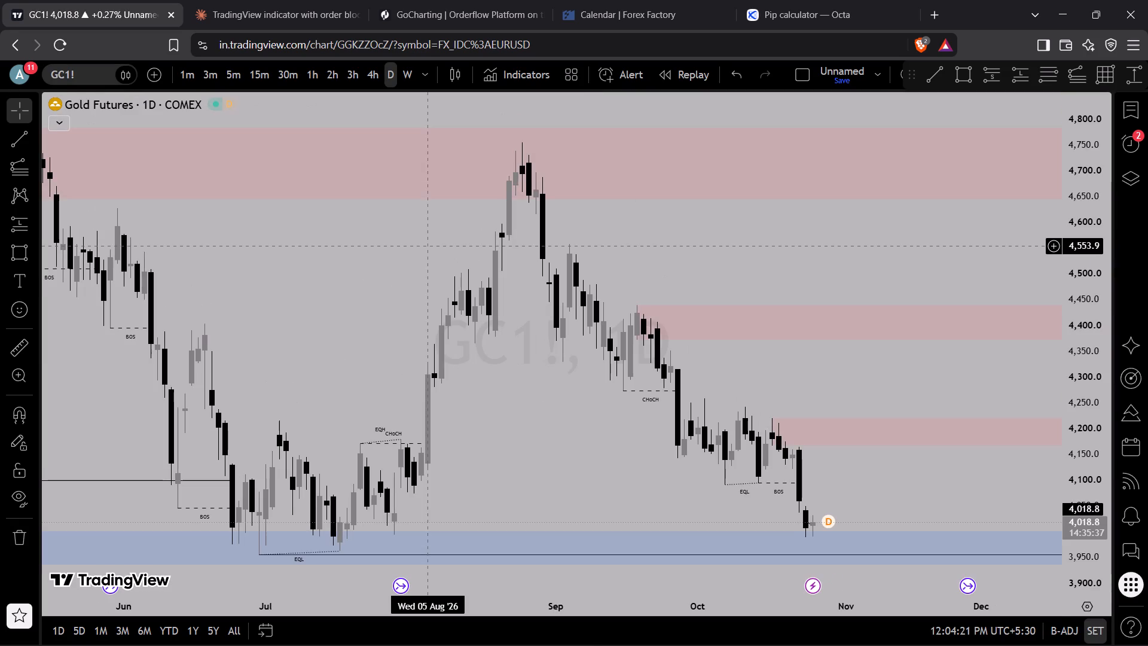
Switch the Gold Futures chart to the 30m timeframe.
click(290, 79)
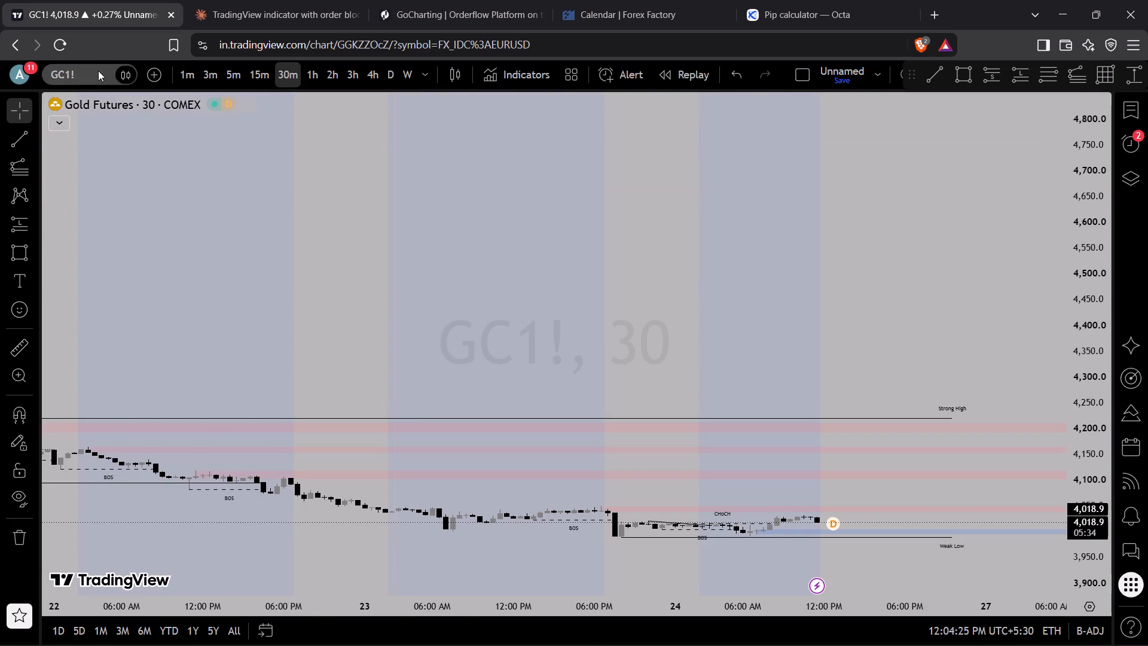
Search the US futures symbols for GC and look through the listed gold futures contracts without changing the chart's symbol.
click(98, 71)
click(342, 120)
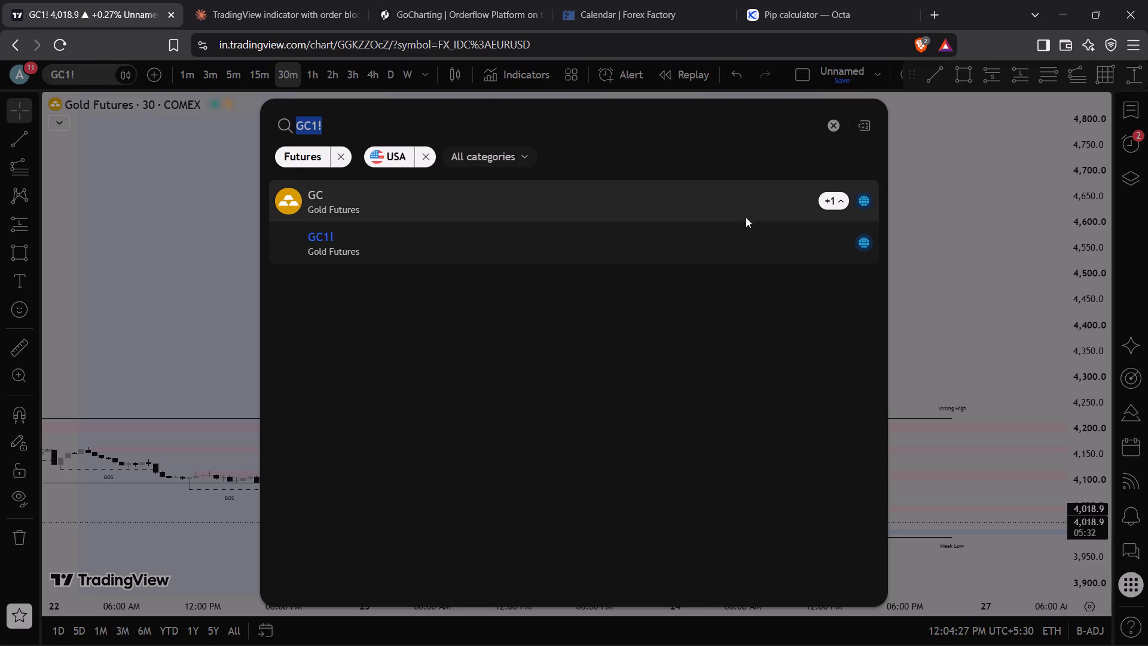
click(831, 200)
double_click(551, 131)
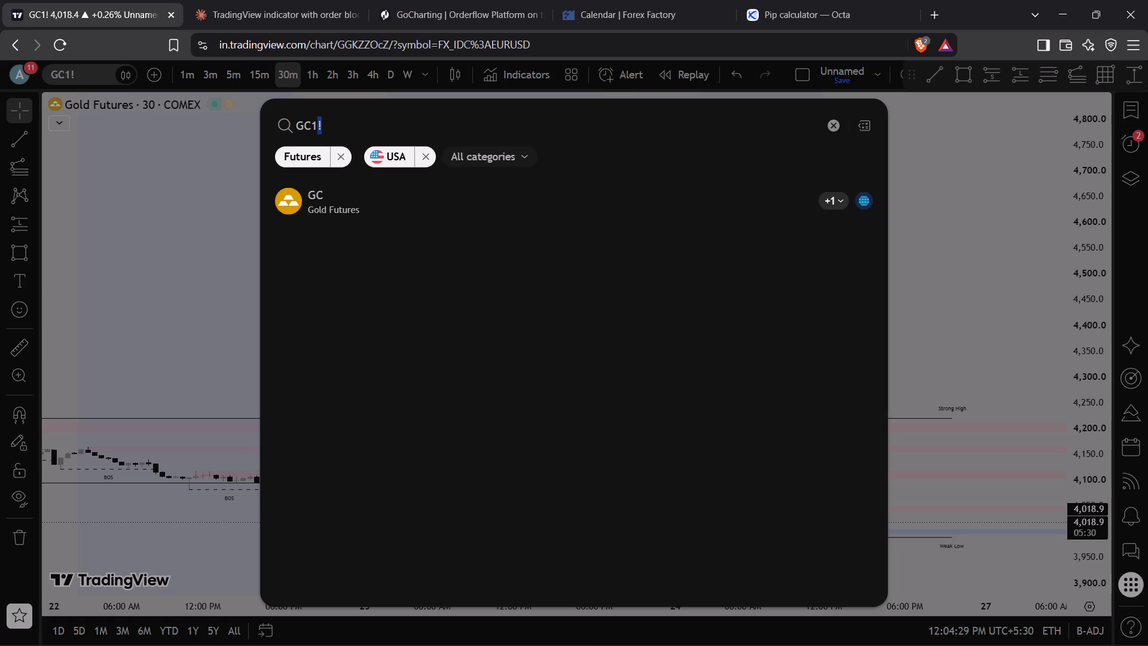
drag(554, 130, 563, 132)
key(BackSpace)
key(BackSpace)
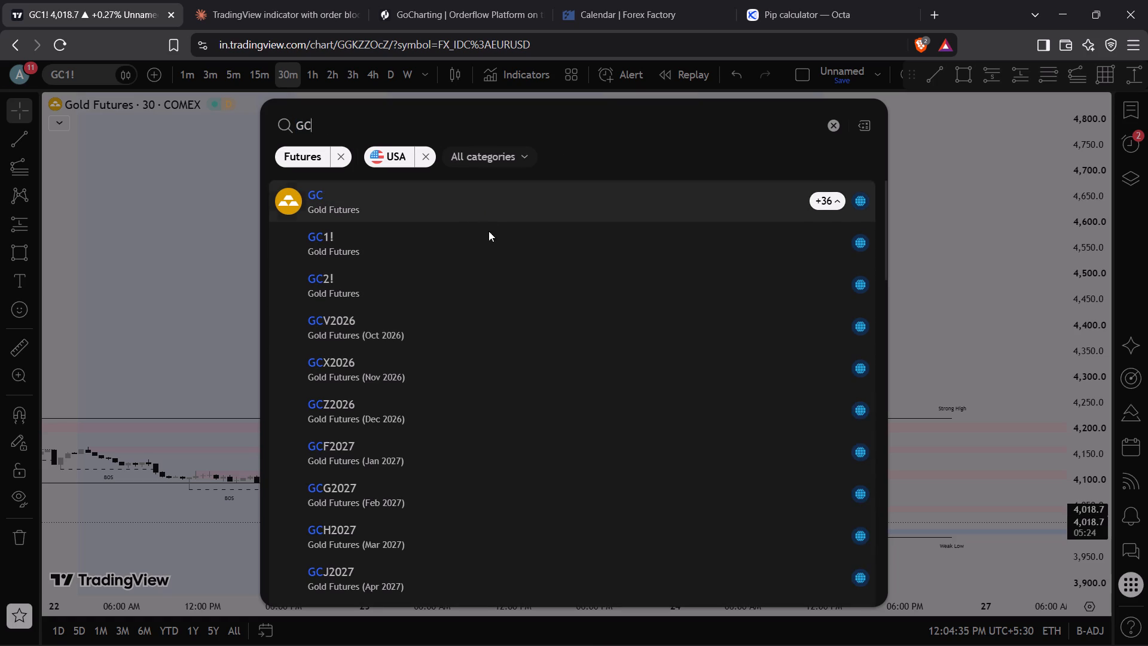
scroll(496, 234, down, 4)
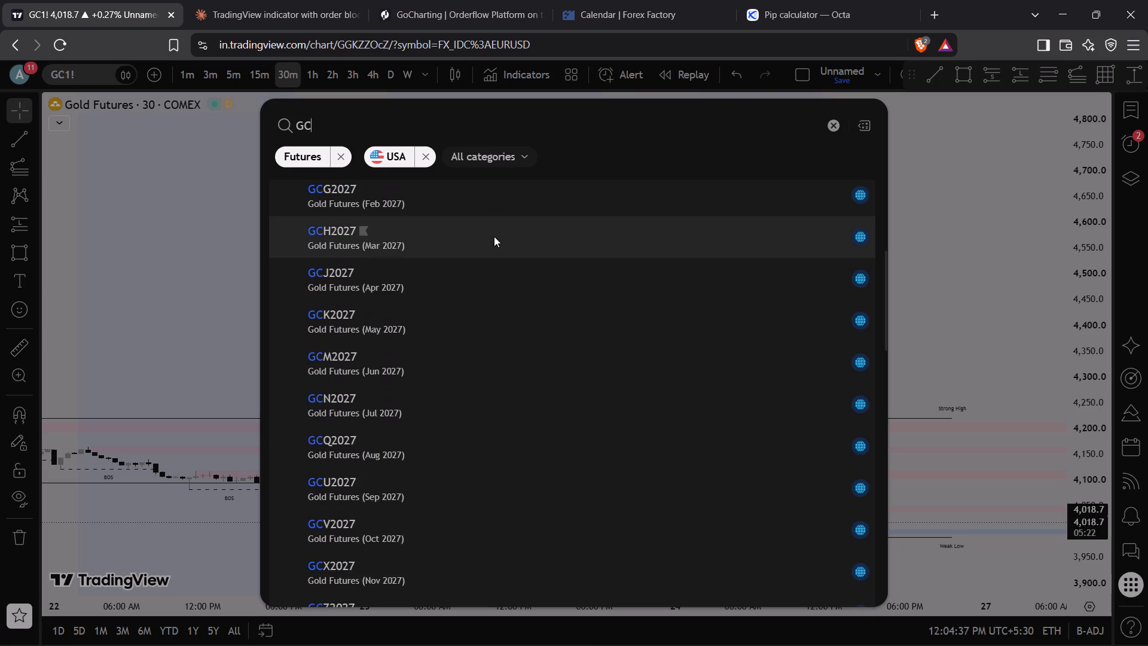
scroll(480, 267, down, 8)
scroll(468, 339, down, 8)
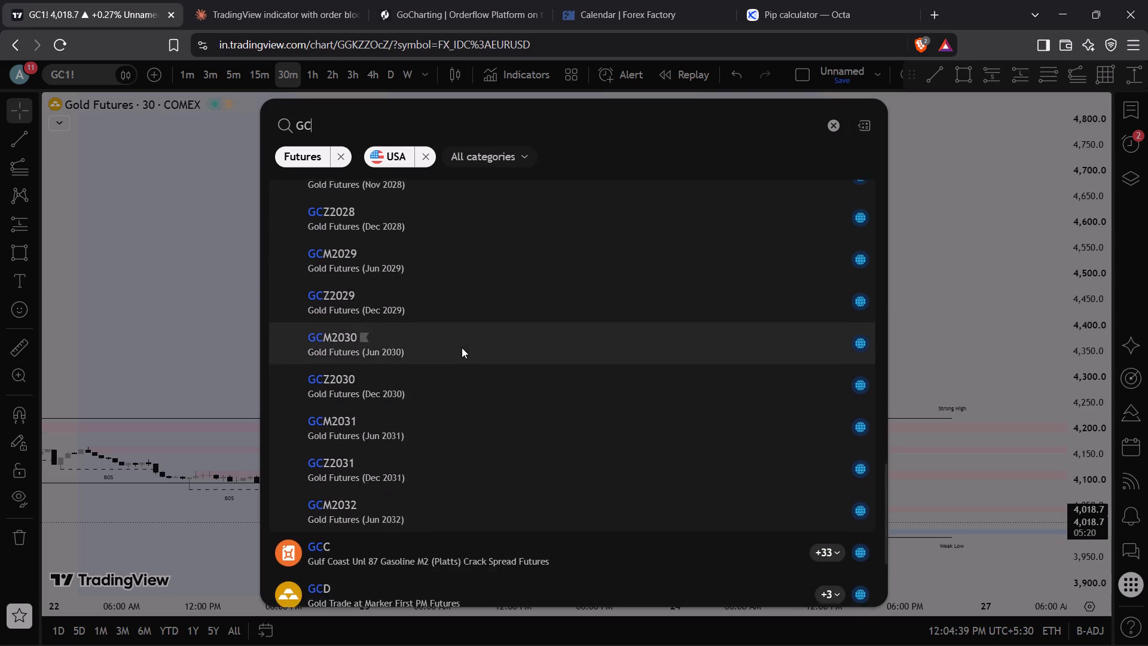
scroll(462, 348, down, 3)
scroll(456, 357, up, 2)
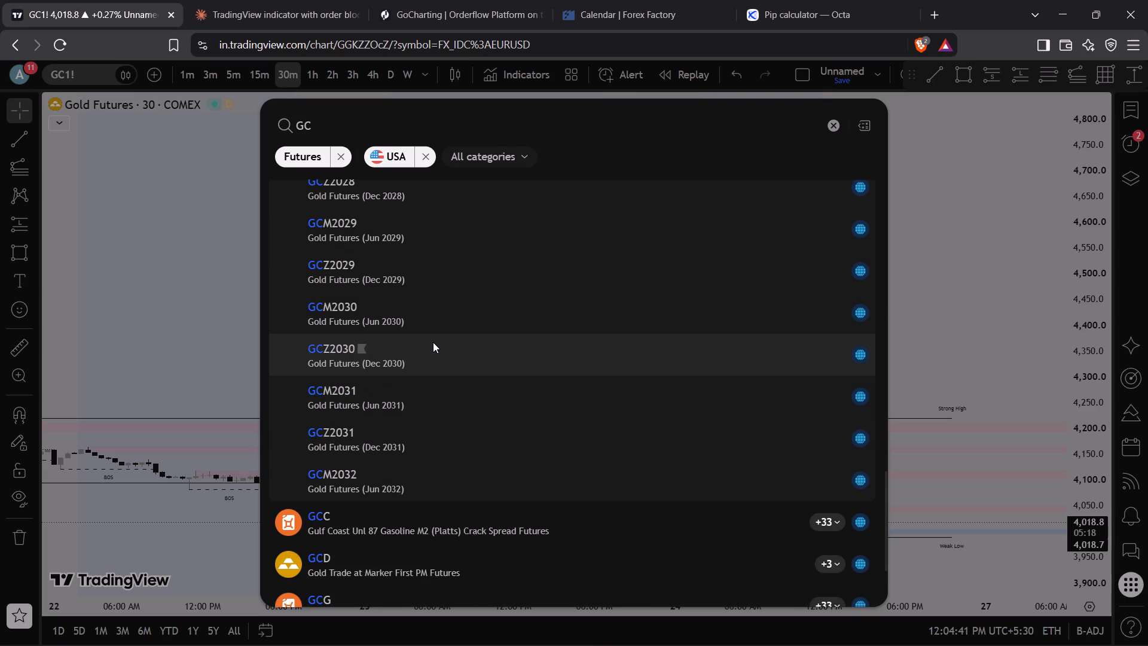
click(835, 133)
click(833, 128)
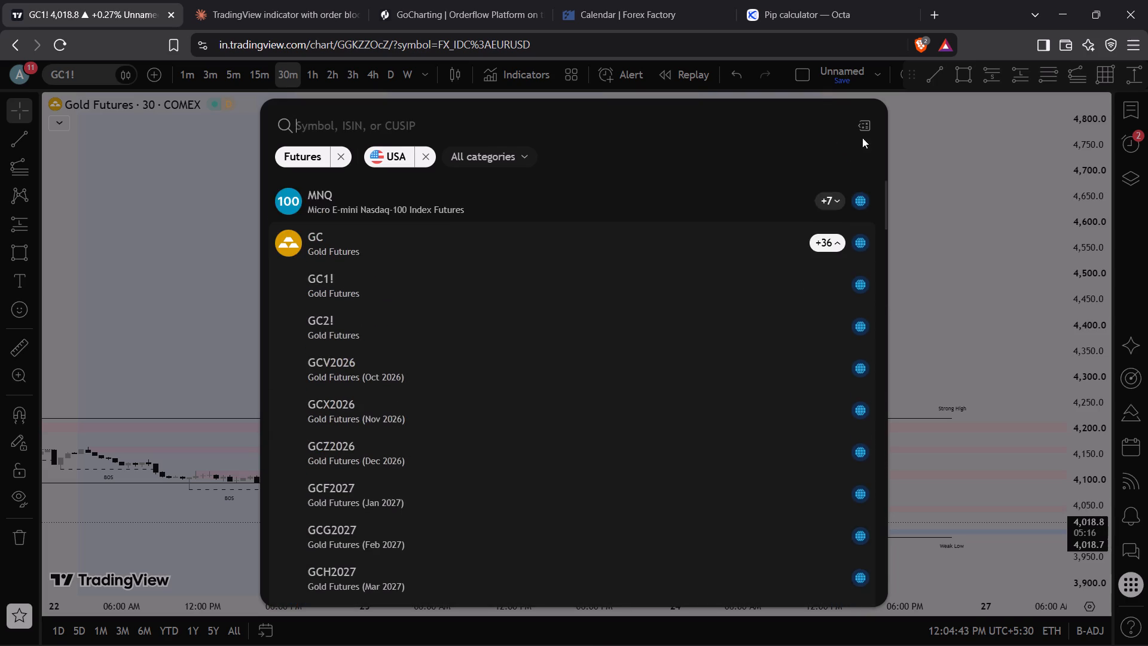
click(1022, 154)
Examine Gold Futures' 30m price since early October around the red and blue order blocks, and check its market status.
scroll(521, 265, down, 5)
scroll(822, 260, down, 4)
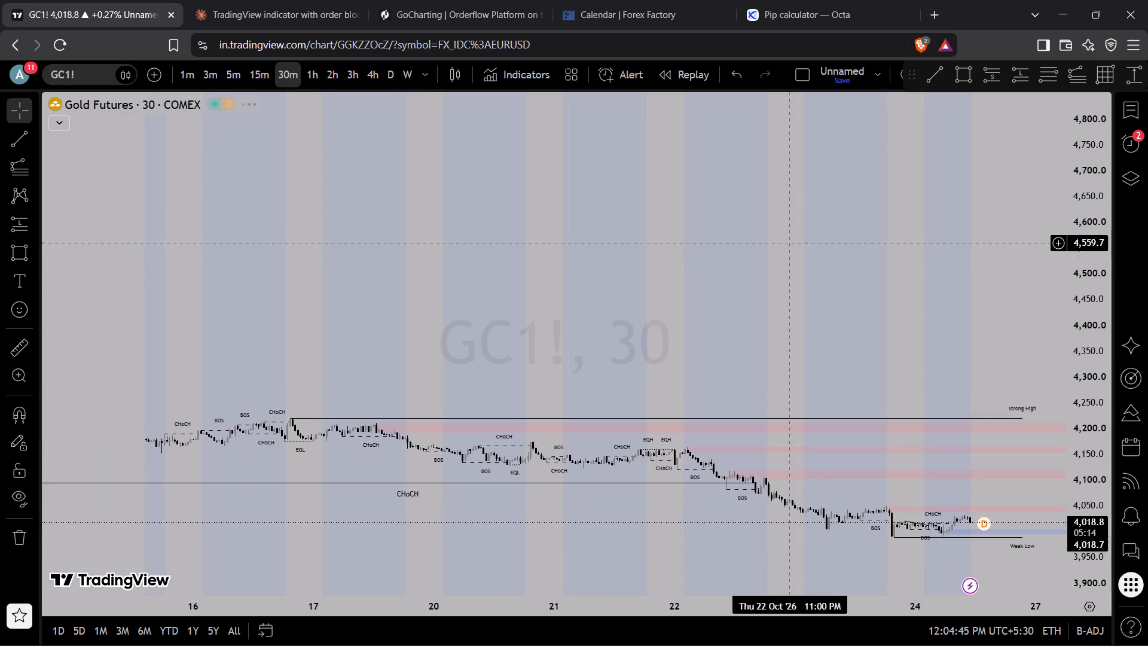
drag(1103, 166, 1104, 391)
scroll(902, 373, down, 6)
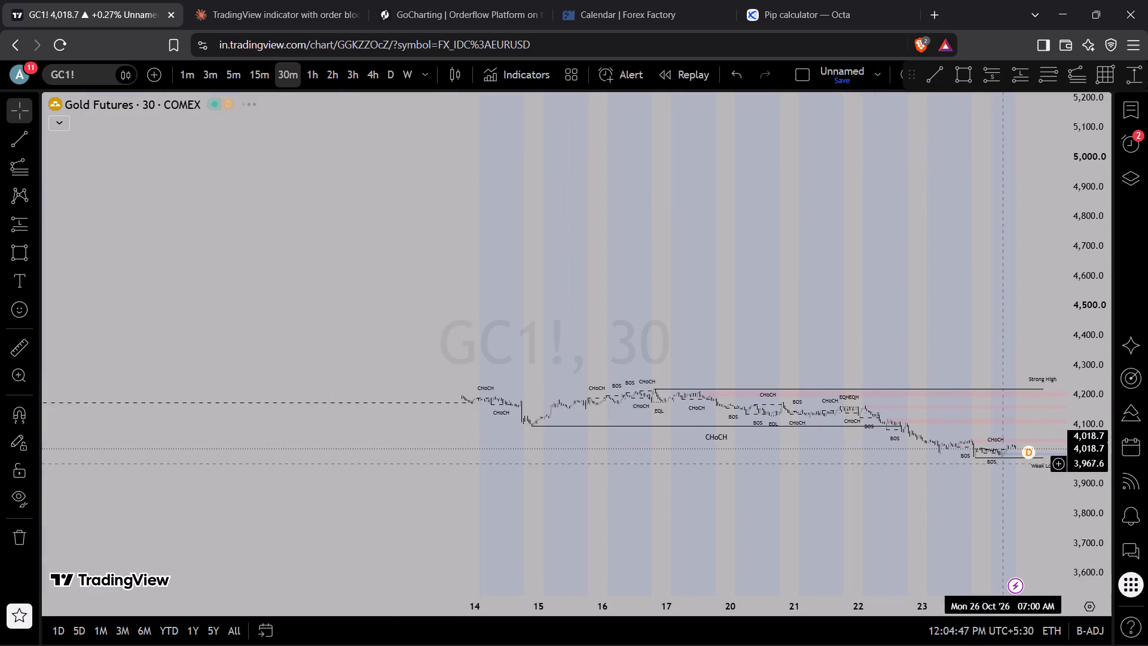
drag(1088, 502, 1147, 2)
drag(931, 372, 831, 115)
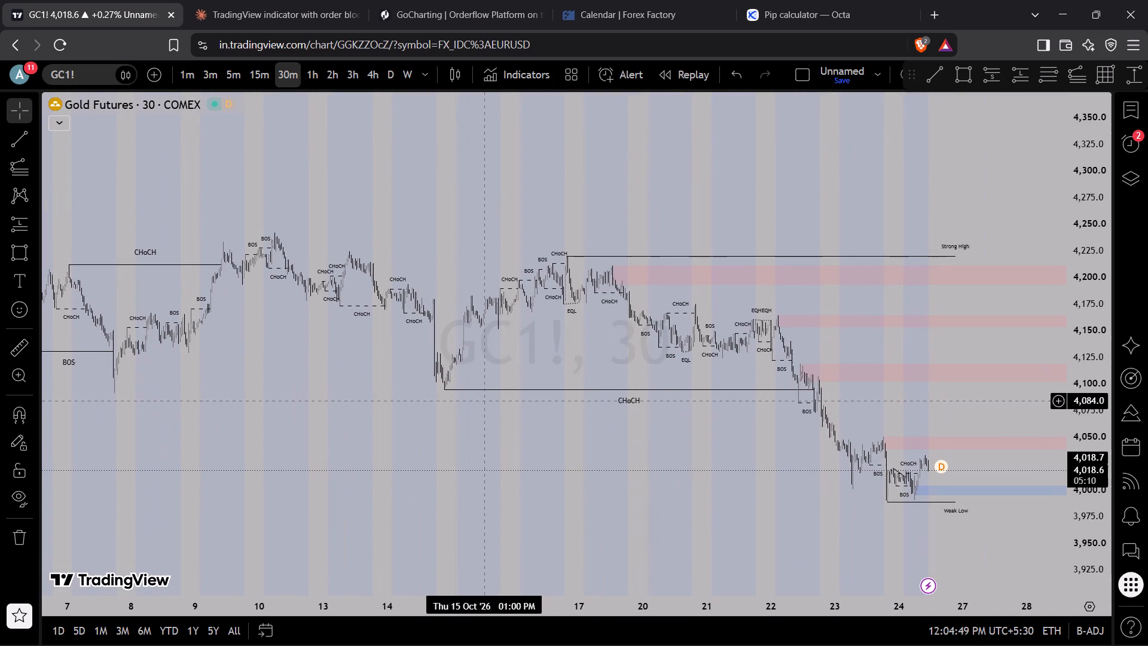
double_click(498, 434)
triple_click(531, 446)
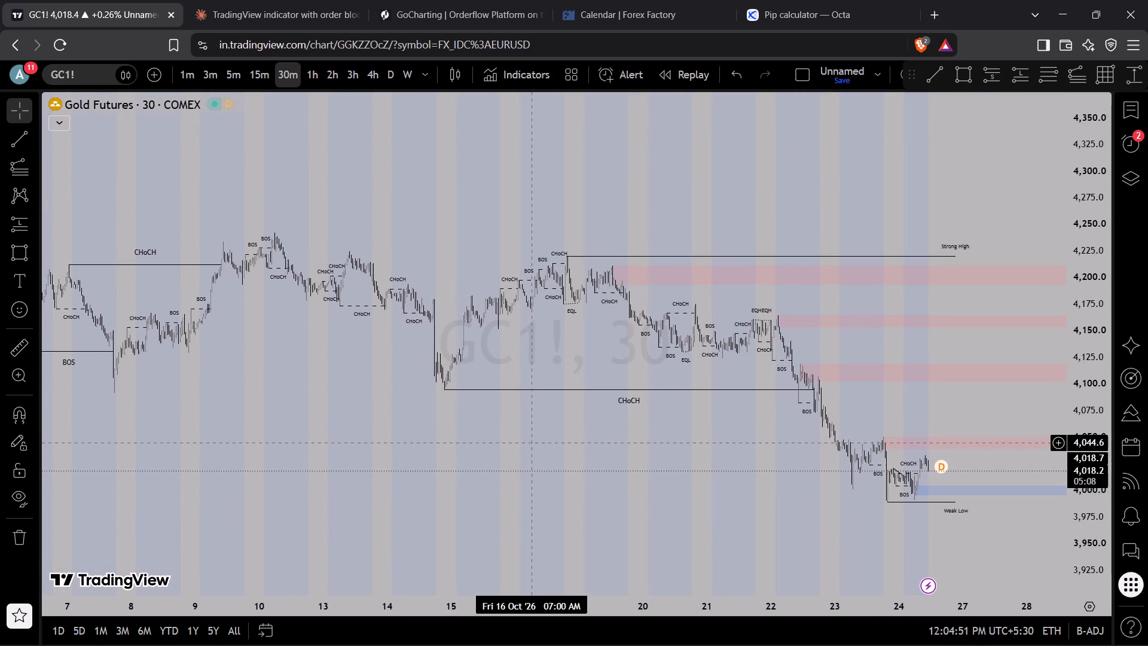
double_click(540, 446)
click(542, 438)
click(546, 433)
click(546, 433)
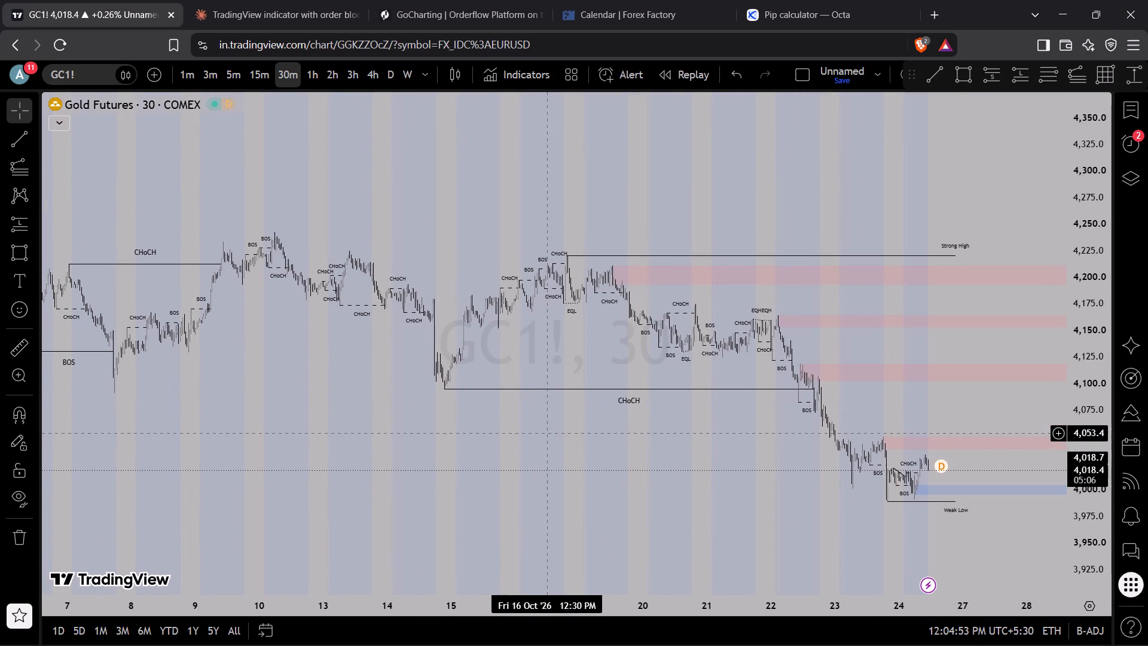
triple_click(545, 430)
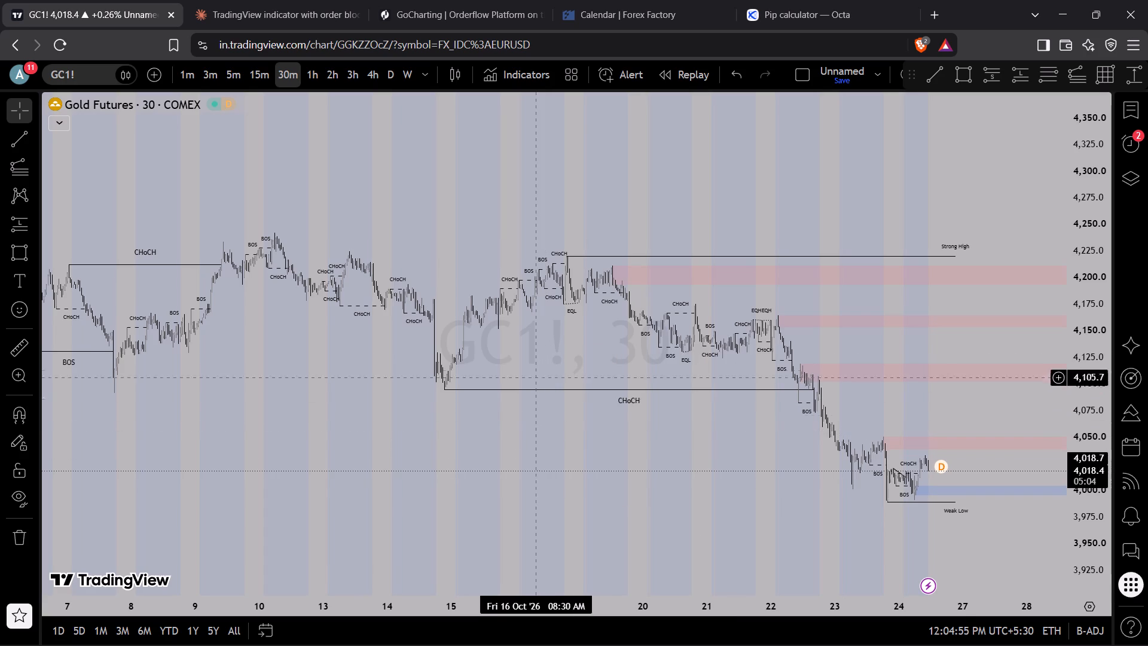
scroll(179, 299, up, 3)
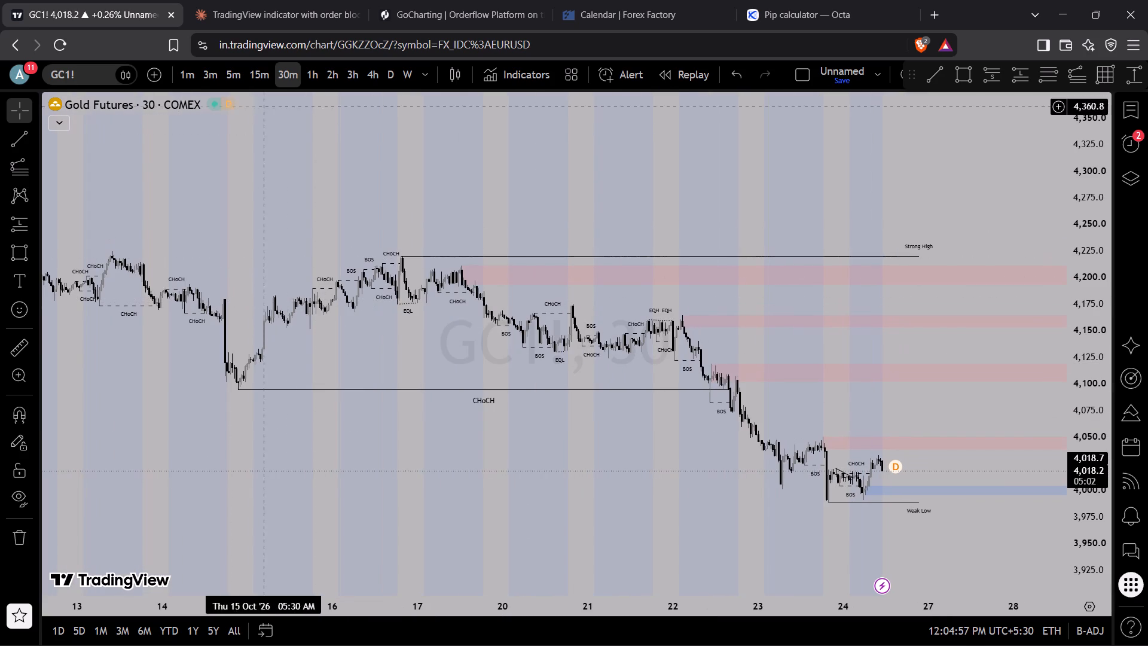
click(221, 109)
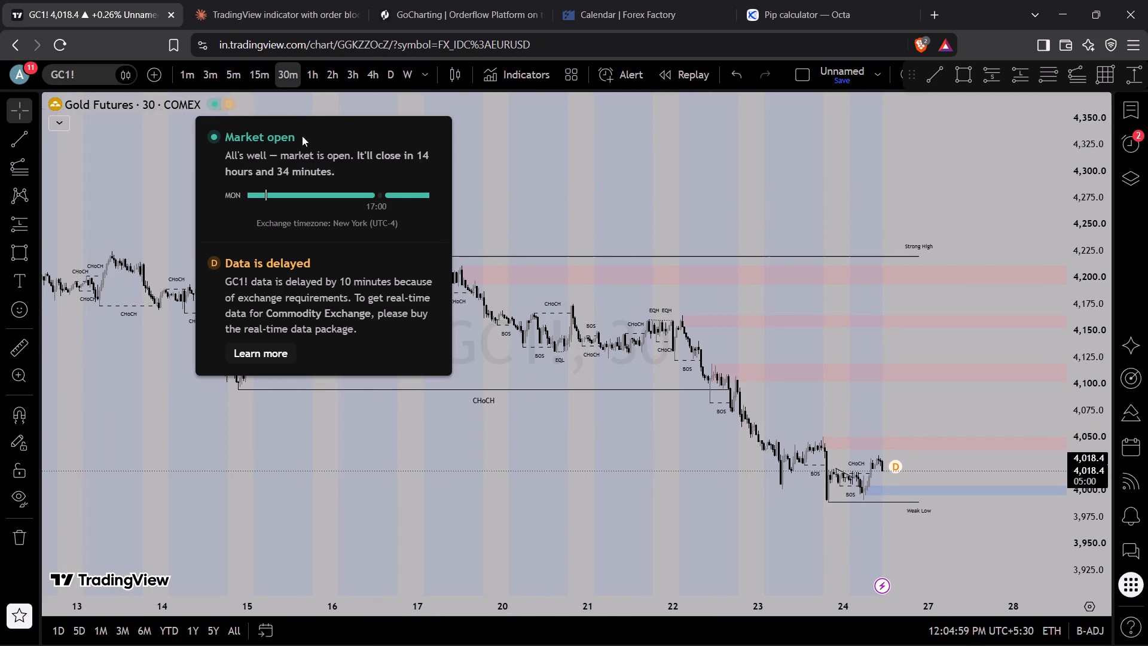
Switch Gold Futures to the 15m and examine recent price between the red and blue order blocks, including the data-delay notice.
click(251, 82)
scroll(762, 374, up, 3)
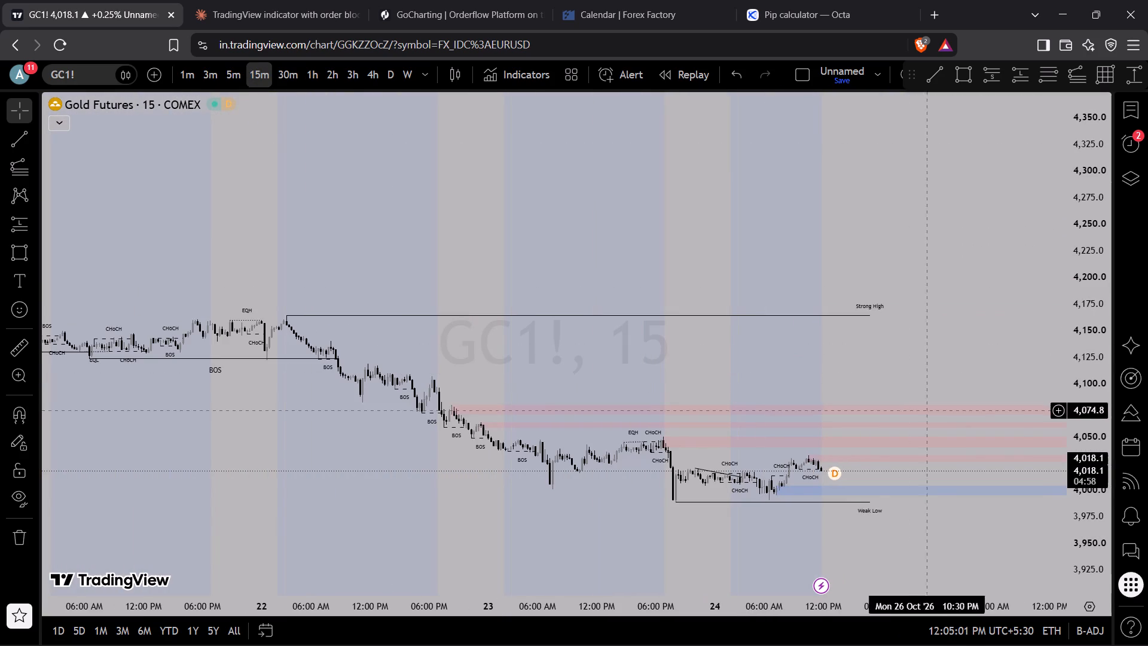
drag(1085, 546, 1064, 160)
drag(955, 403, 939, 94)
scroll(895, 352, down, 1)
scroll(895, 352, up, 2)
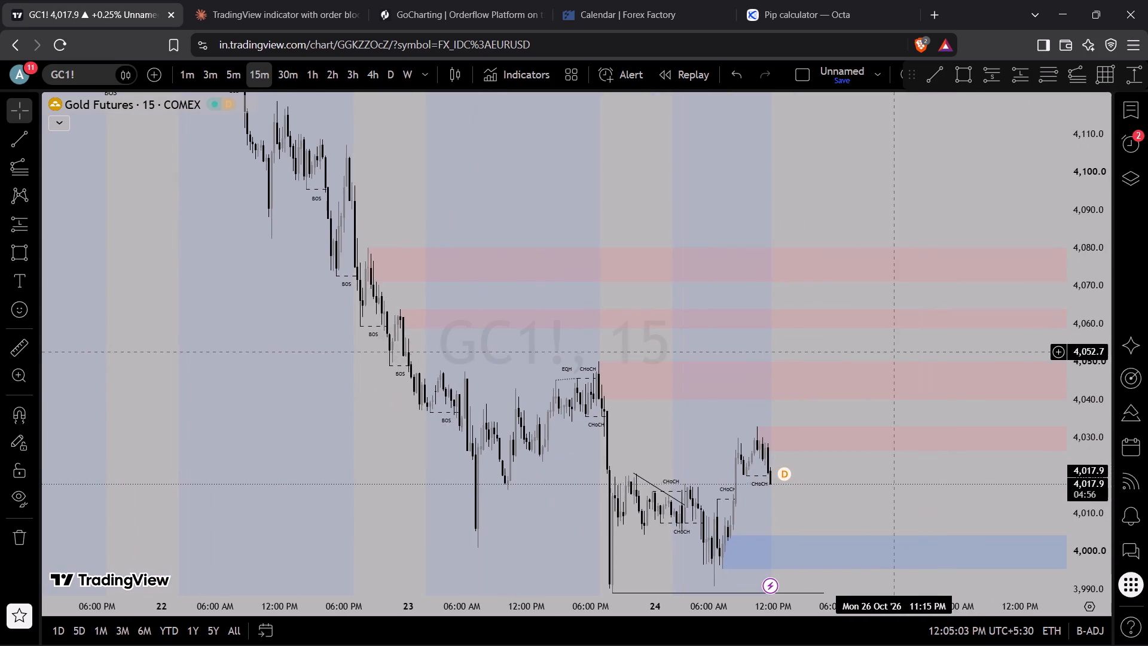
scroll(864, 520, up, 3)
drag(832, 519, 871, 369)
scroll(744, 453, up, 4)
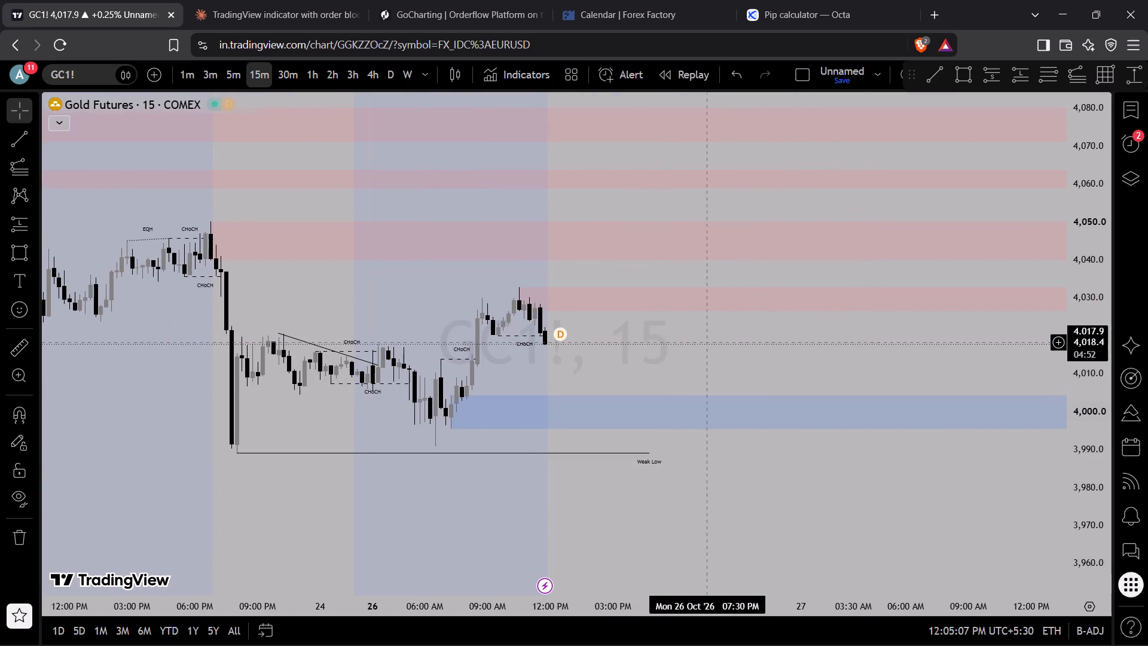
click(561, 334)
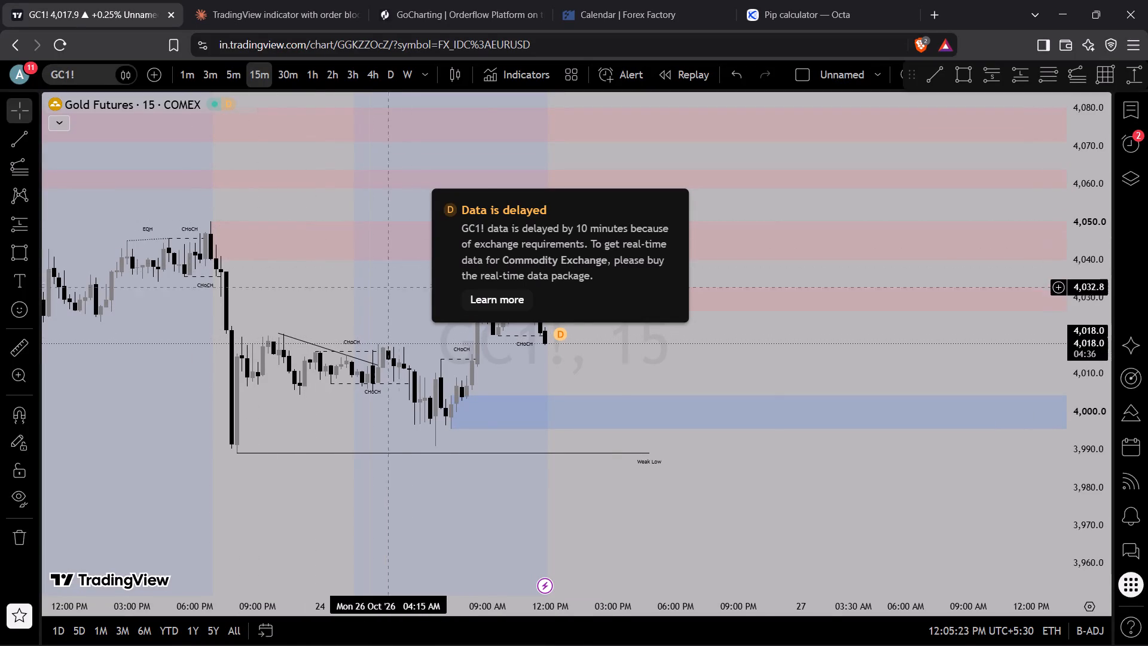
click(774, 366)
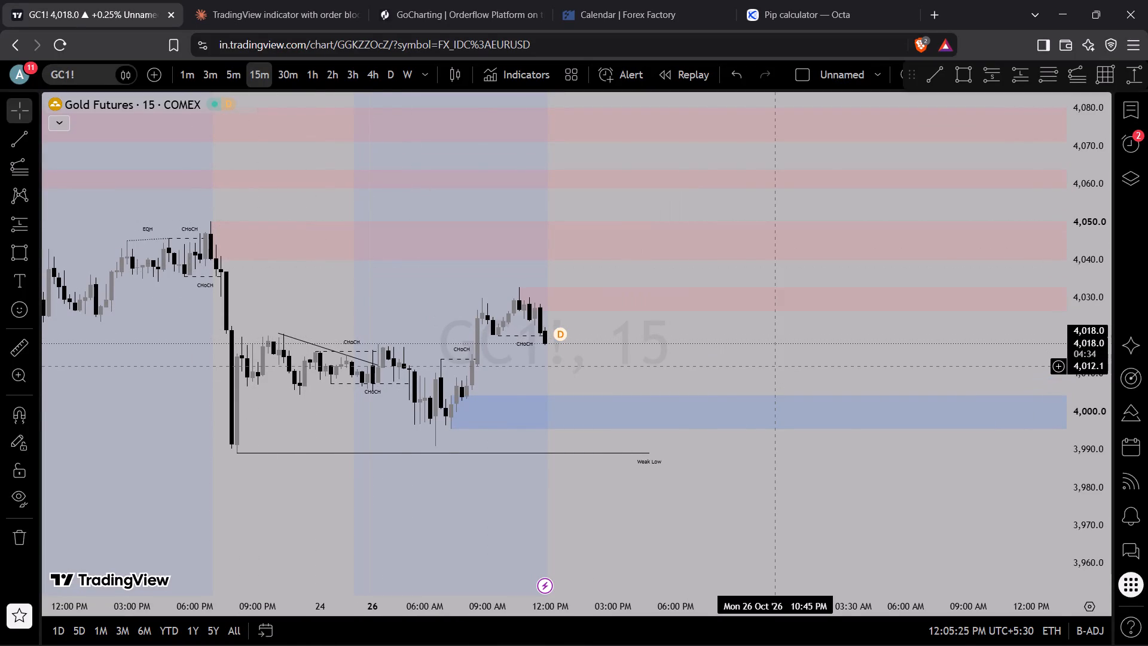
drag(1094, 462, 945, 202)
scroll(536, 435, up, 2)
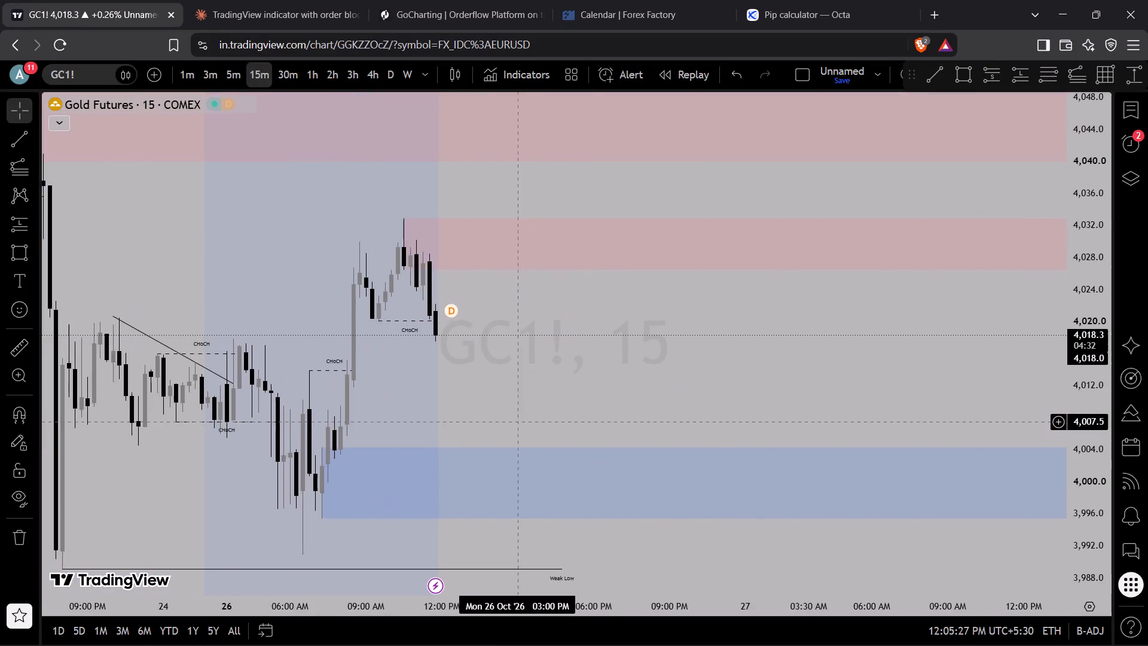
scroll(512, 420, up, 2)
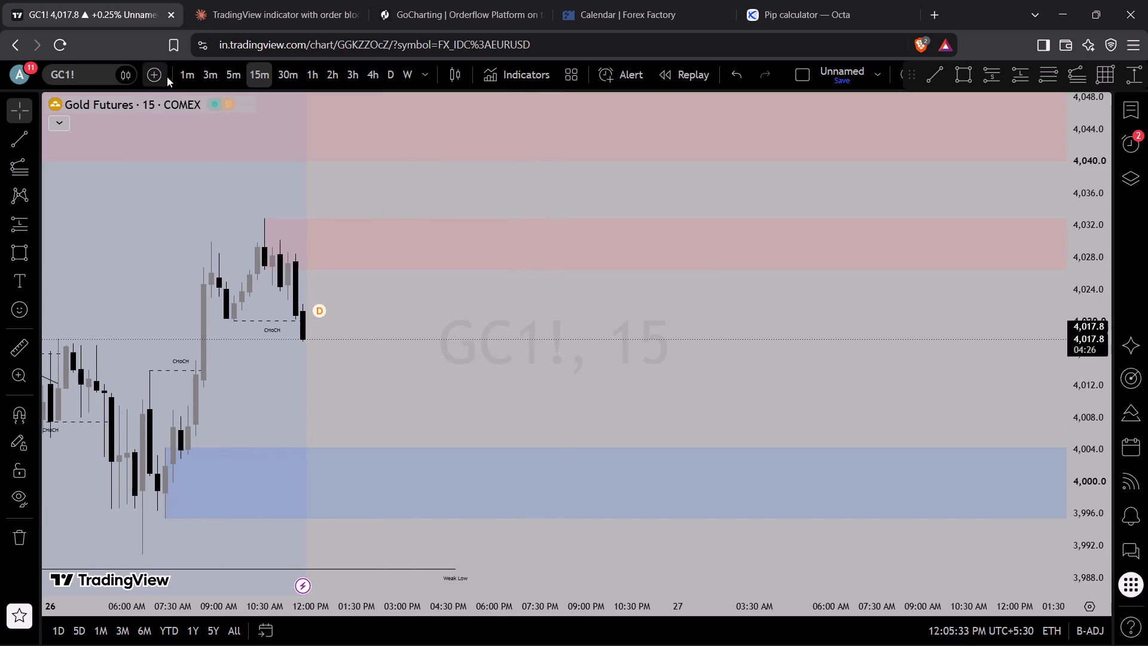
Switch Gold Futures to the 5m and examine price between the Weak High and Strong Low, around the order blocks and structure breaks.
click(233, 67)
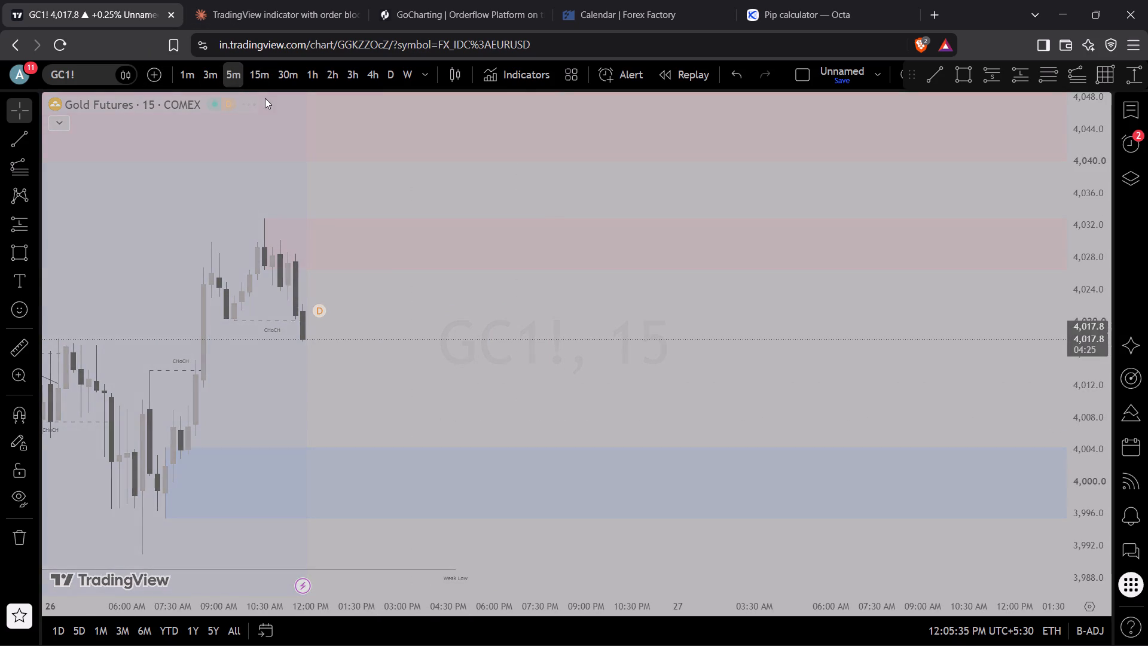
scroll(363, 394, down, 4)
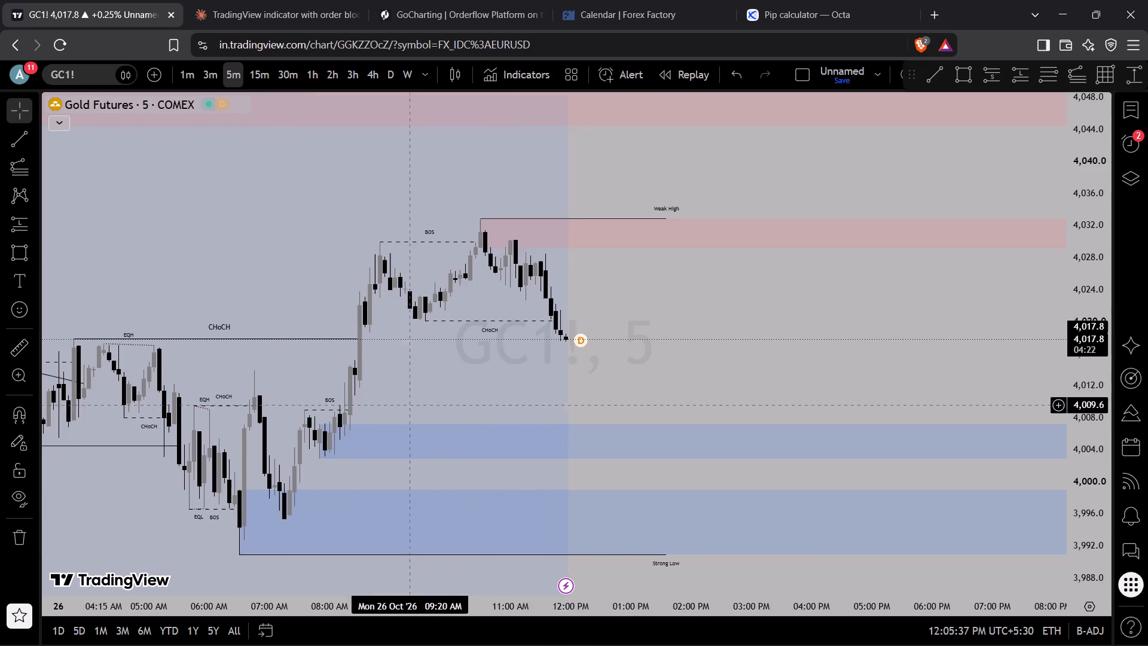
drag(582, 382, 916, 297)
scroll(675, 379, down, 1)
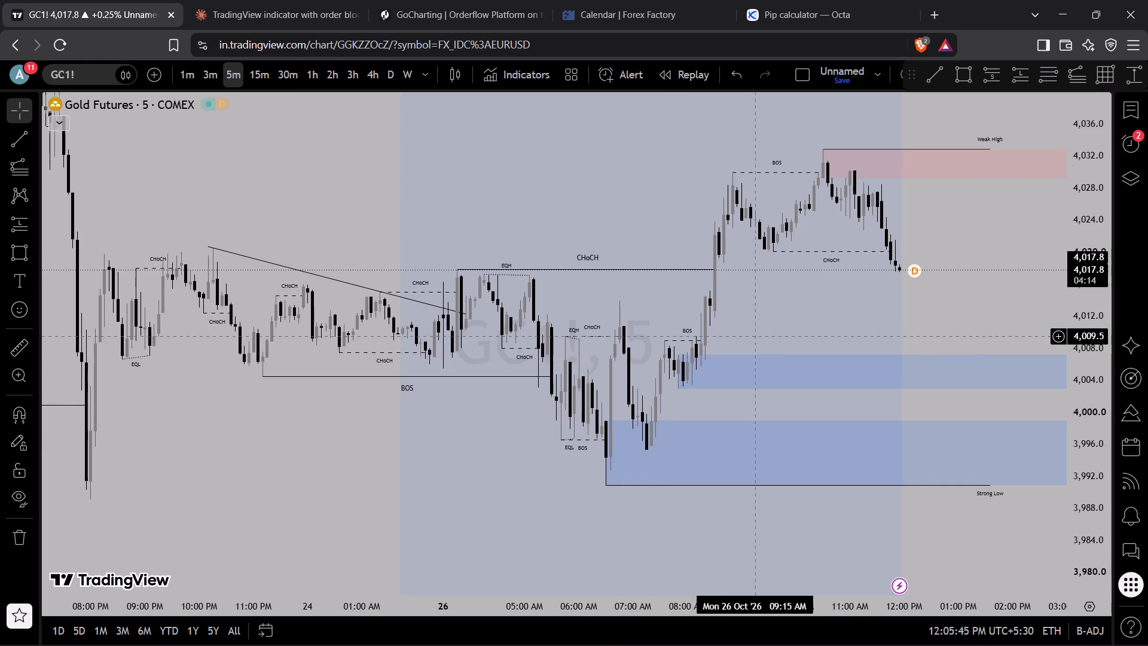
scroll(786, 335, up, 1)
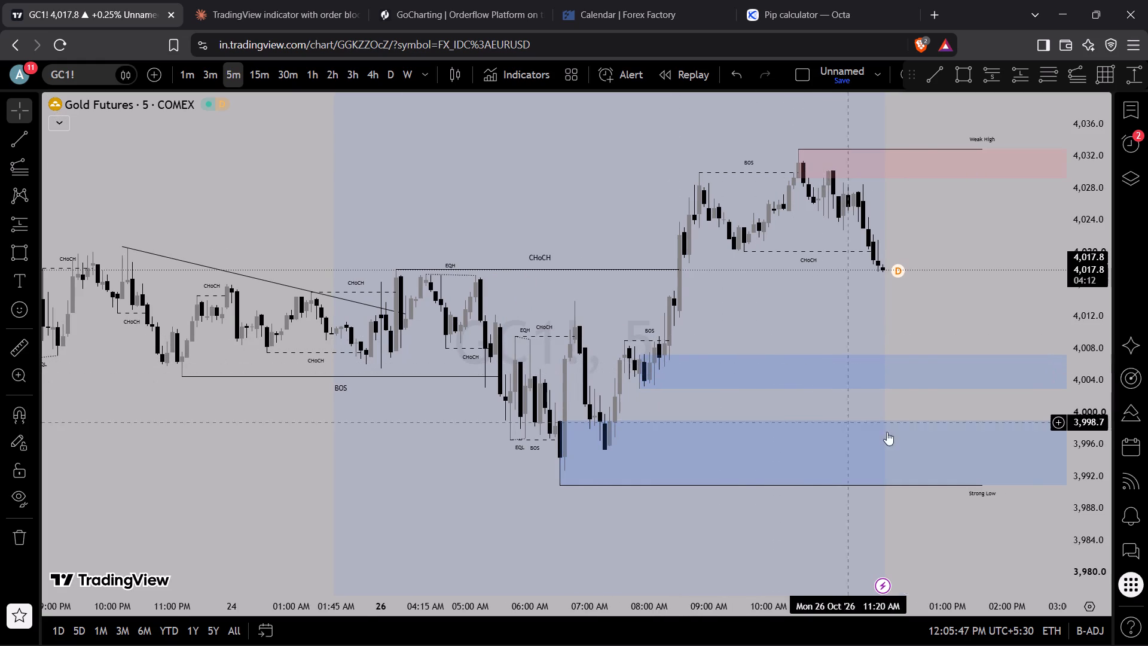
drag(1104, 174, 1088, 426)
scroll(823, 443, down, 4)
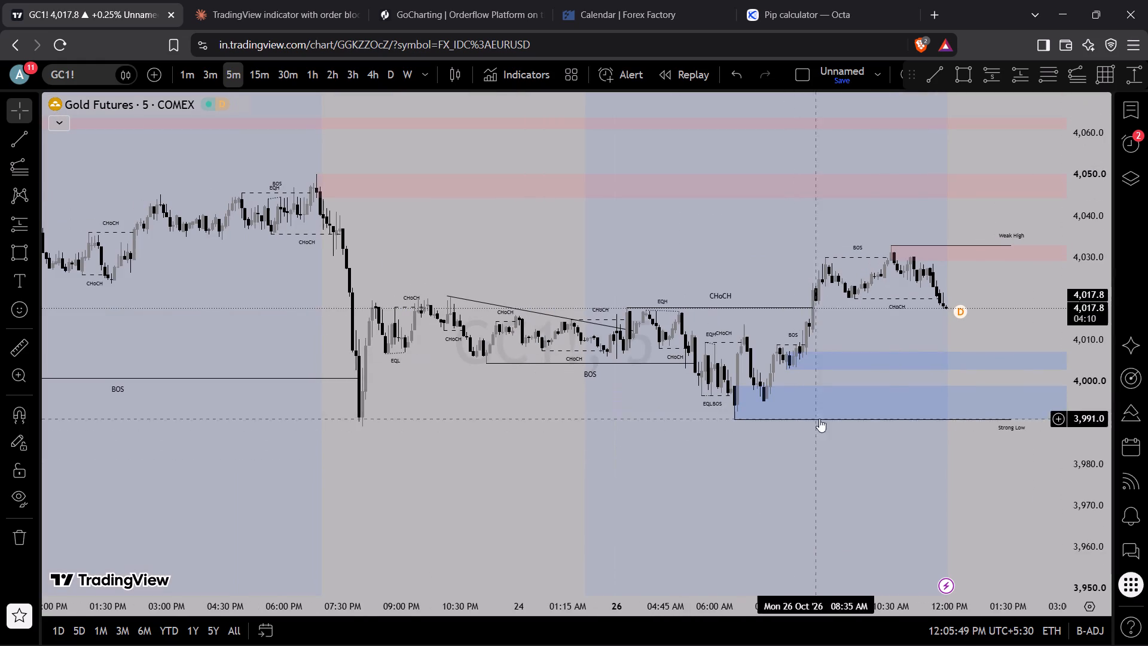
drag(1104, 456, 1040, 159)
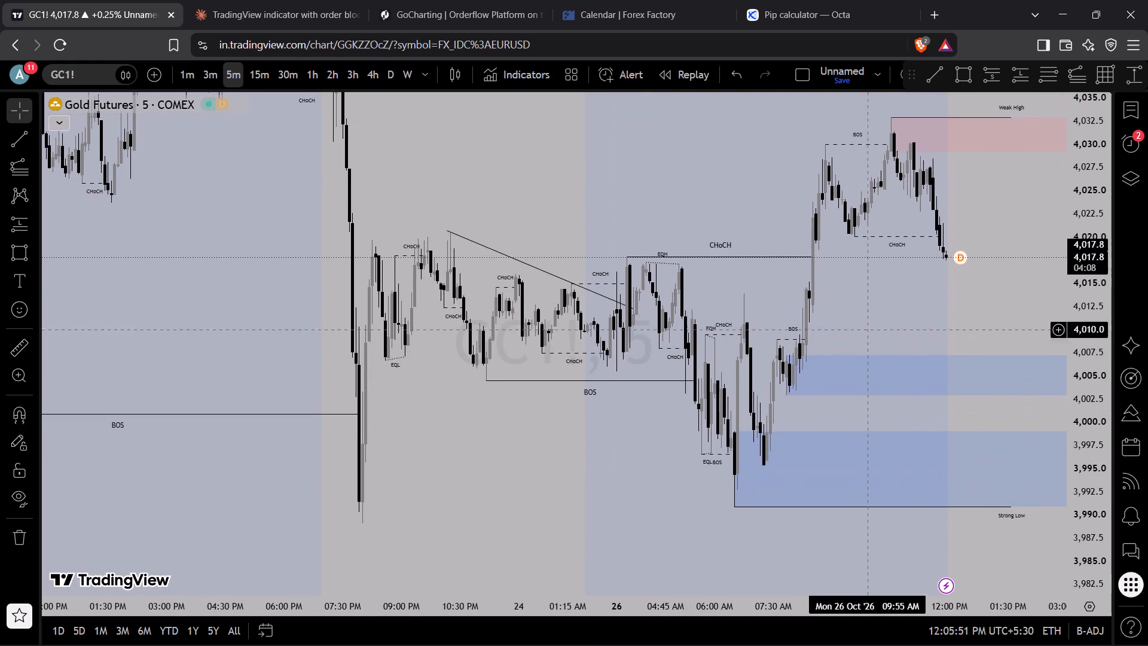
scroll(832, 346, up, 2)
drag(956, 295, 1012, 435)
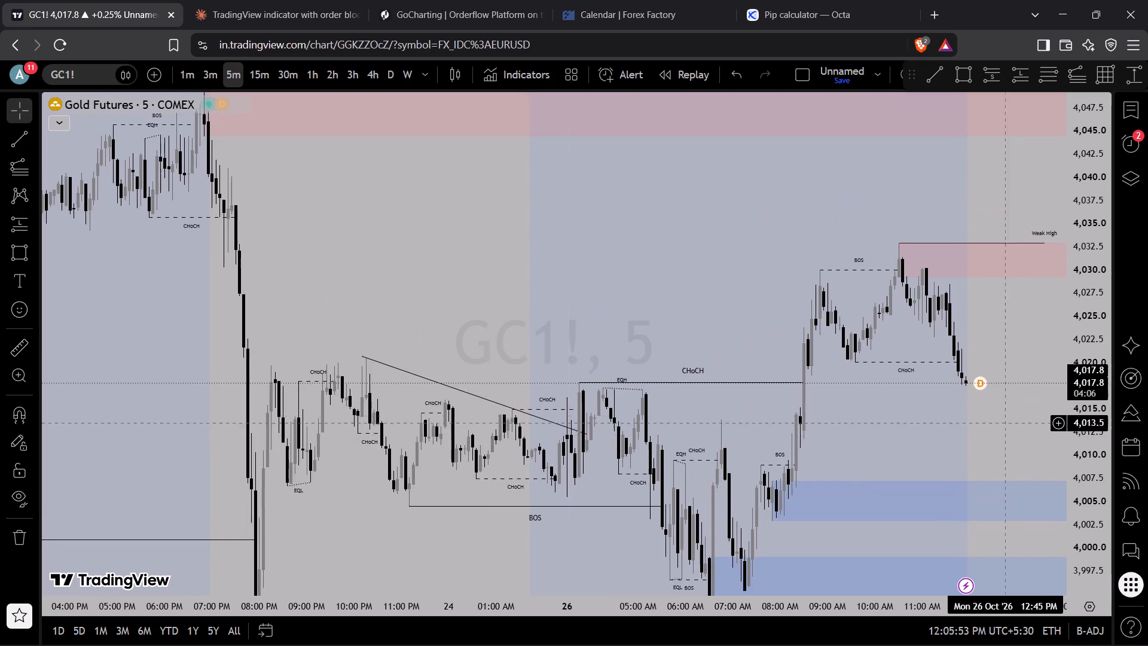
scroll(984, 413, up, 2)
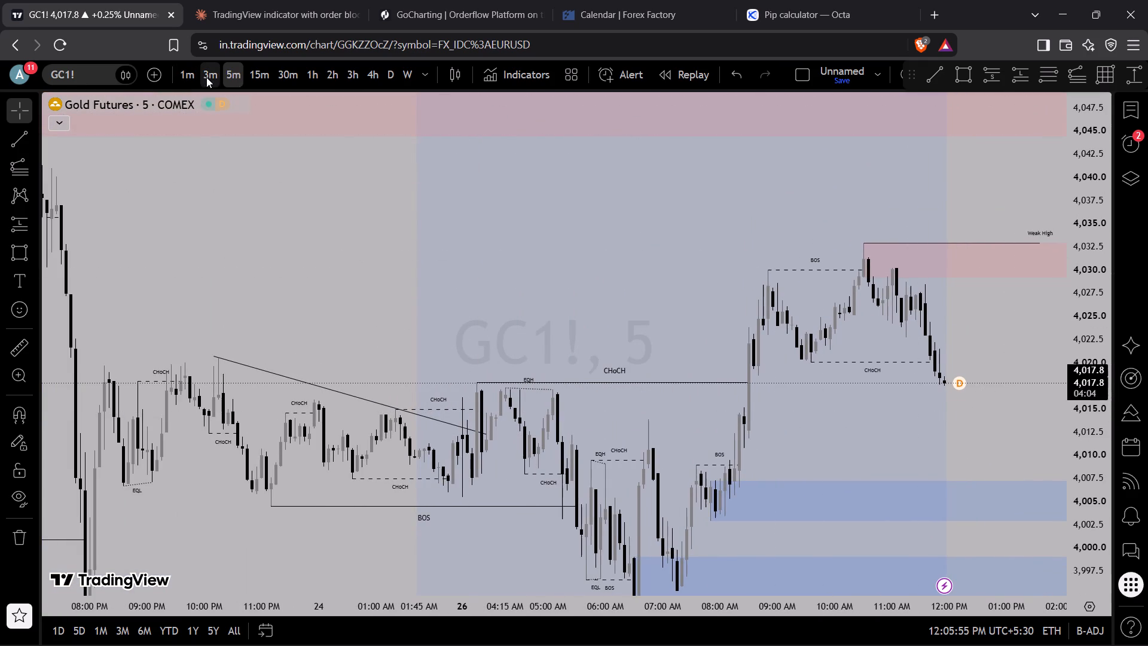
Switch Gold Futures to the 3m and examine the latest candles below the red order block and Strong High.
click(206, 77)
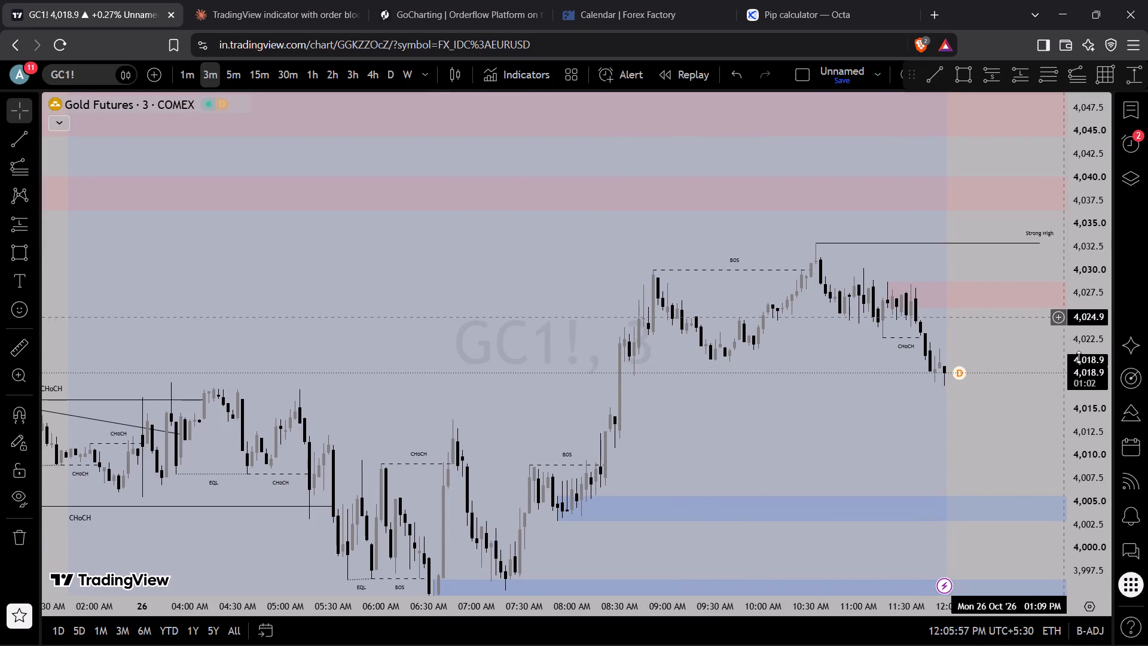
drag(1080, 370, 1058, 109)
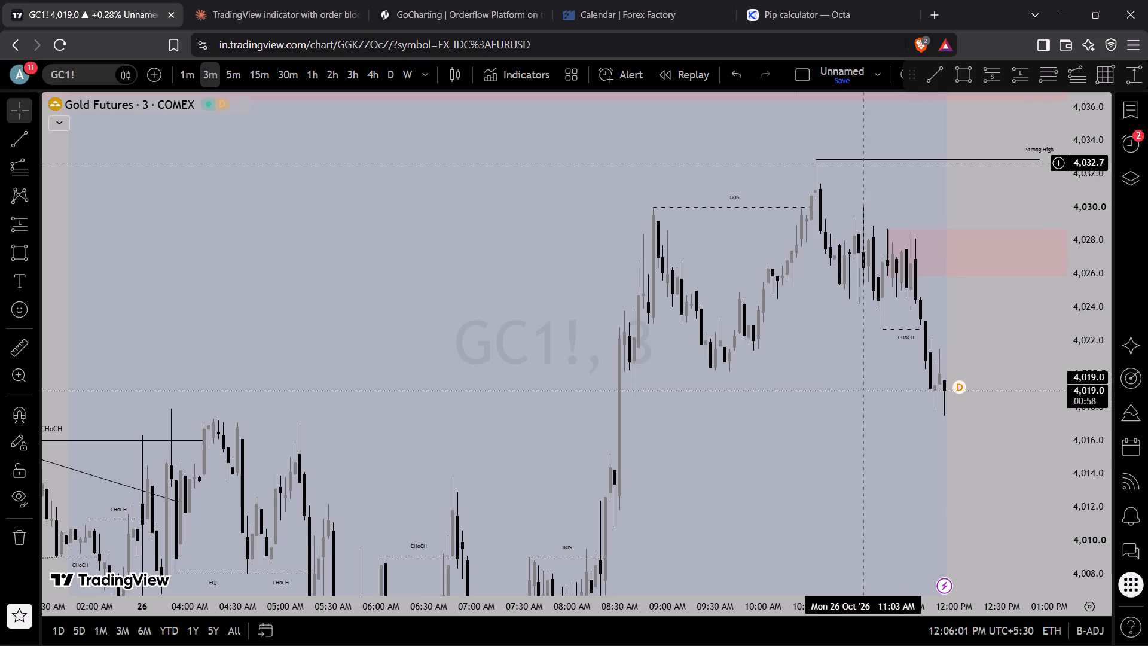
Switch Gold Futures to the 5m and examine price between the red order block at the Weak High and the blue order blocks.
click(240, 78)
scroll(564, 390, up, 3)
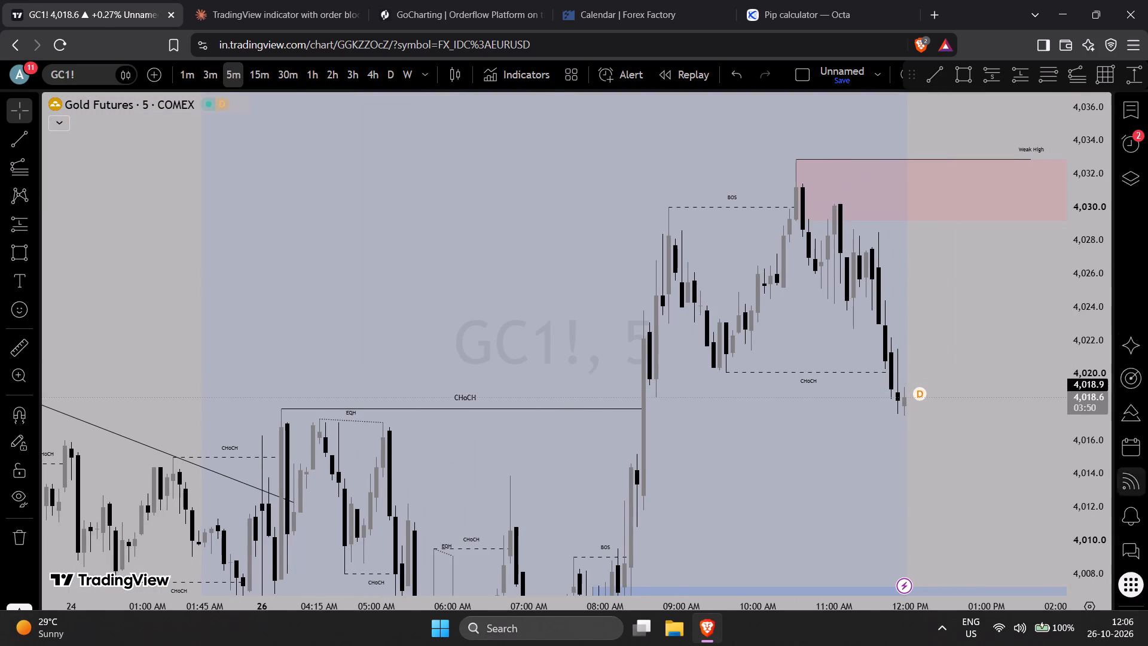
scroll(691, 398, down, 4)
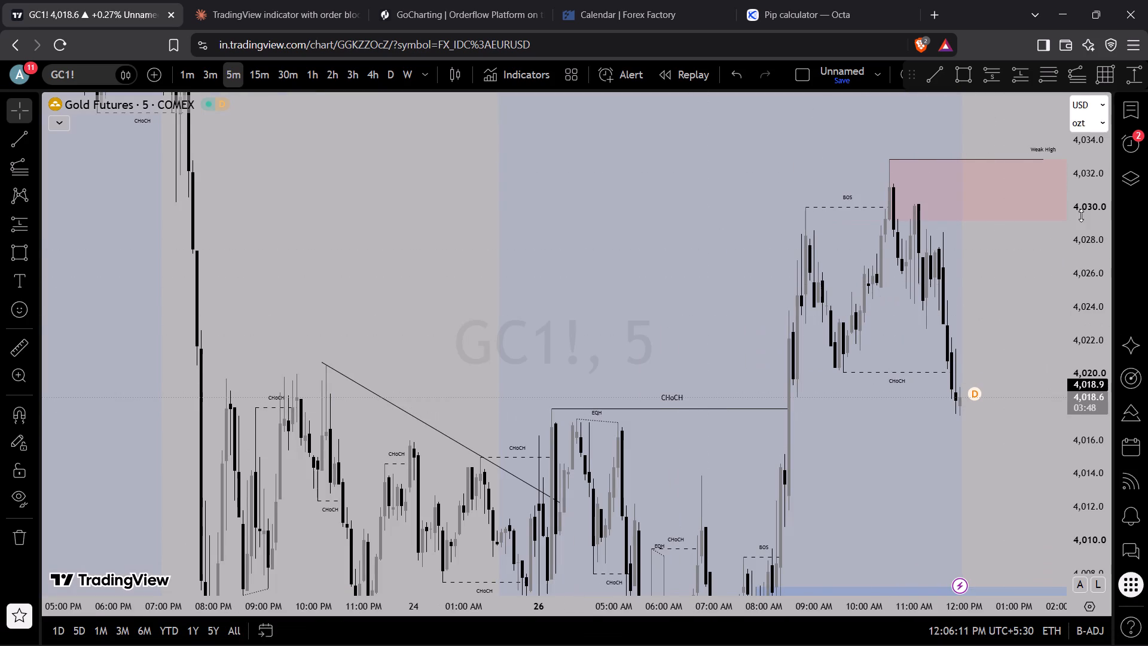
drag(1089, 220, 1073, 531)
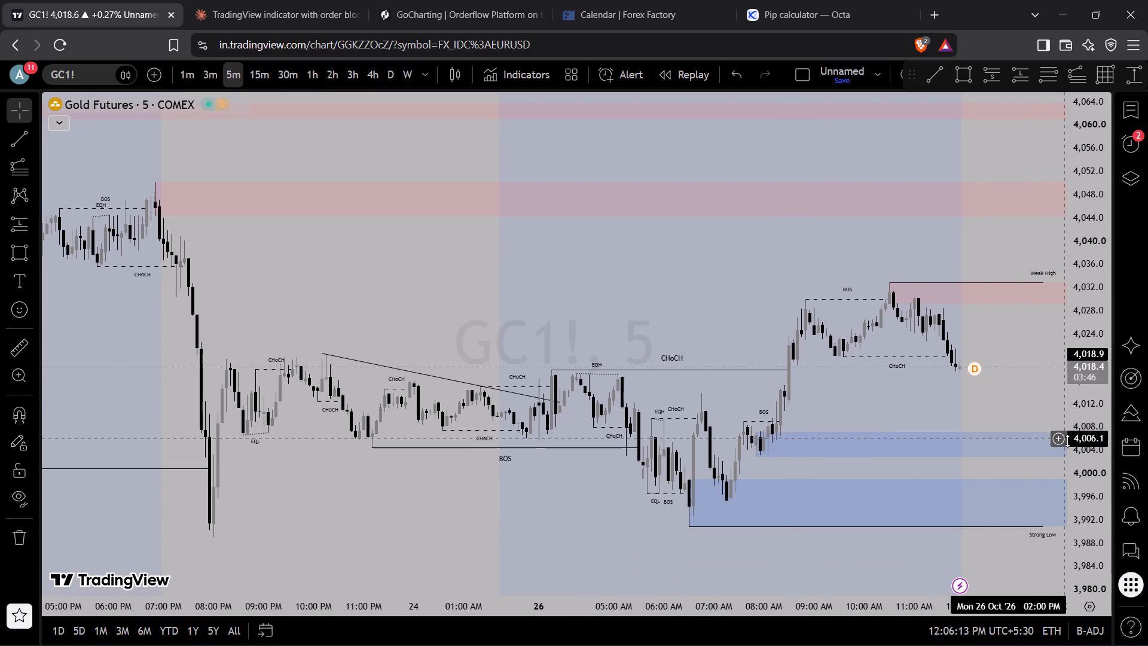
drag(1084, 456, 1070, 70)
scroll(810, 458, up, 2)
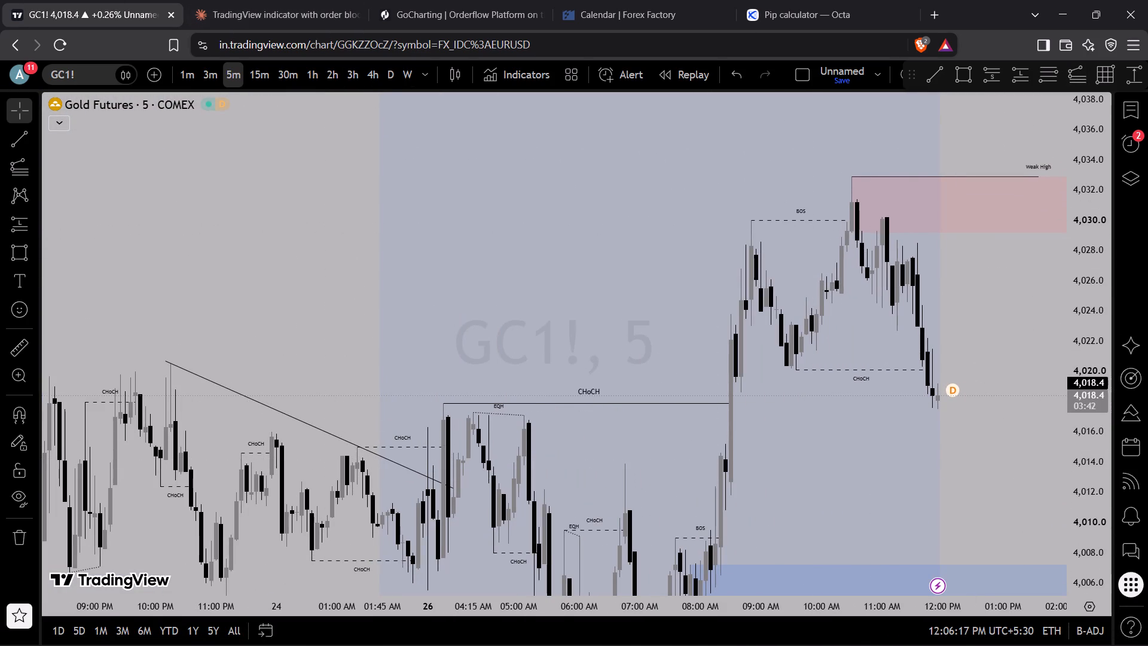
Open AUDUSD from the watchlist and examine its 5m price between the red order blocks and the blue one below.
click(1125, 103)
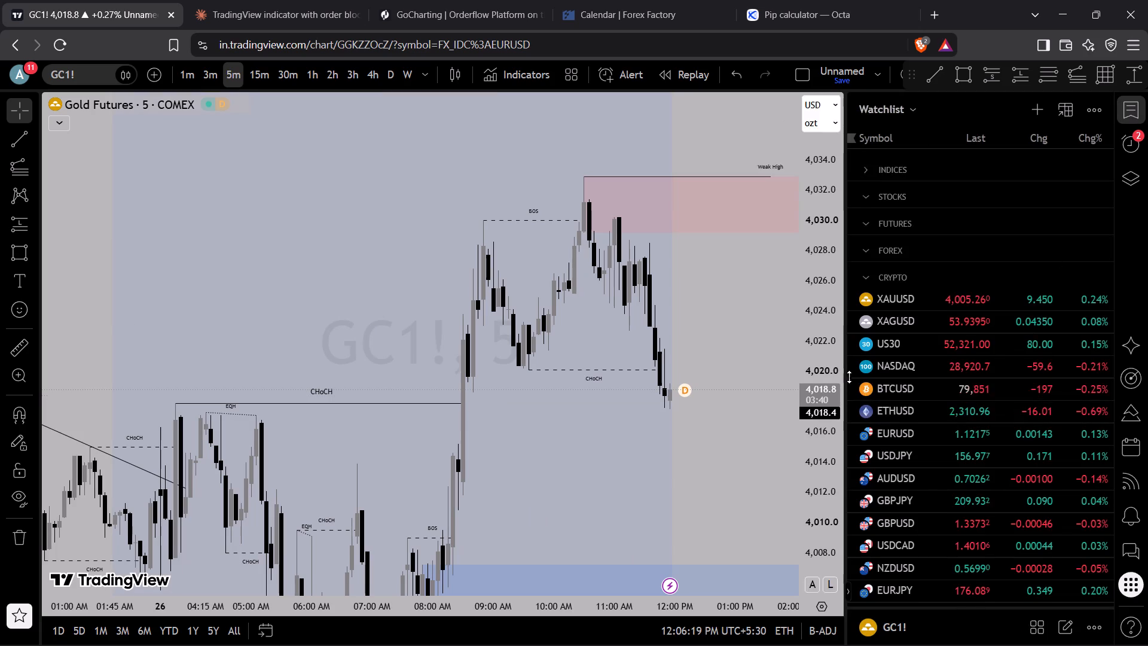
scroll(929, 444, down, 1)
click(913, 409)
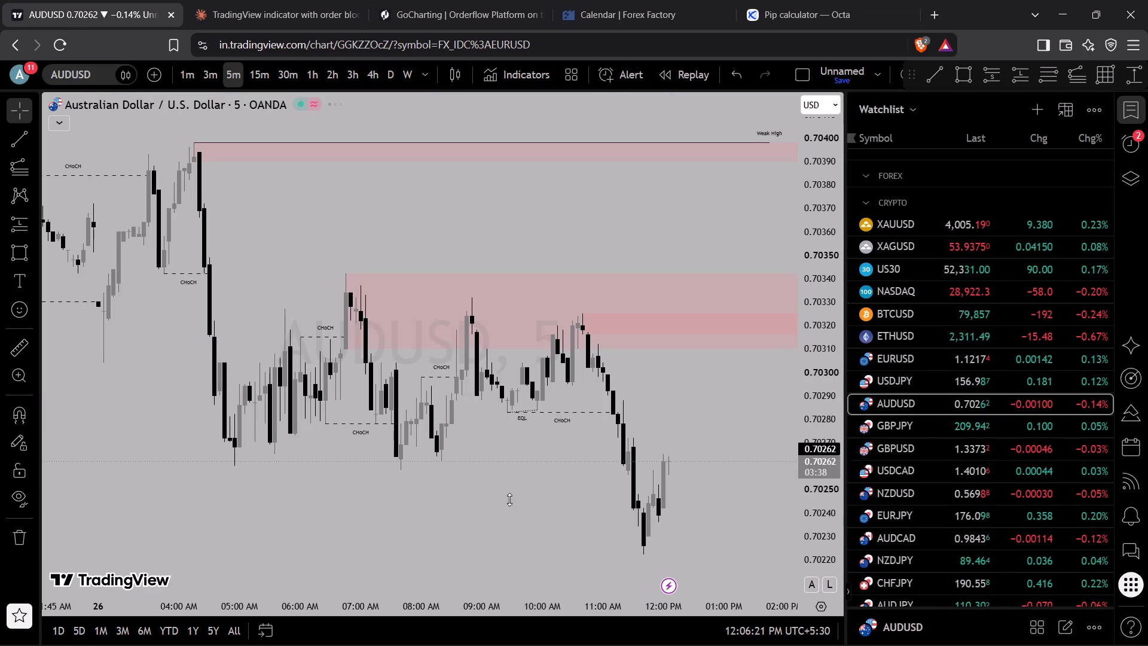
drag(532, 464, 564, 347)
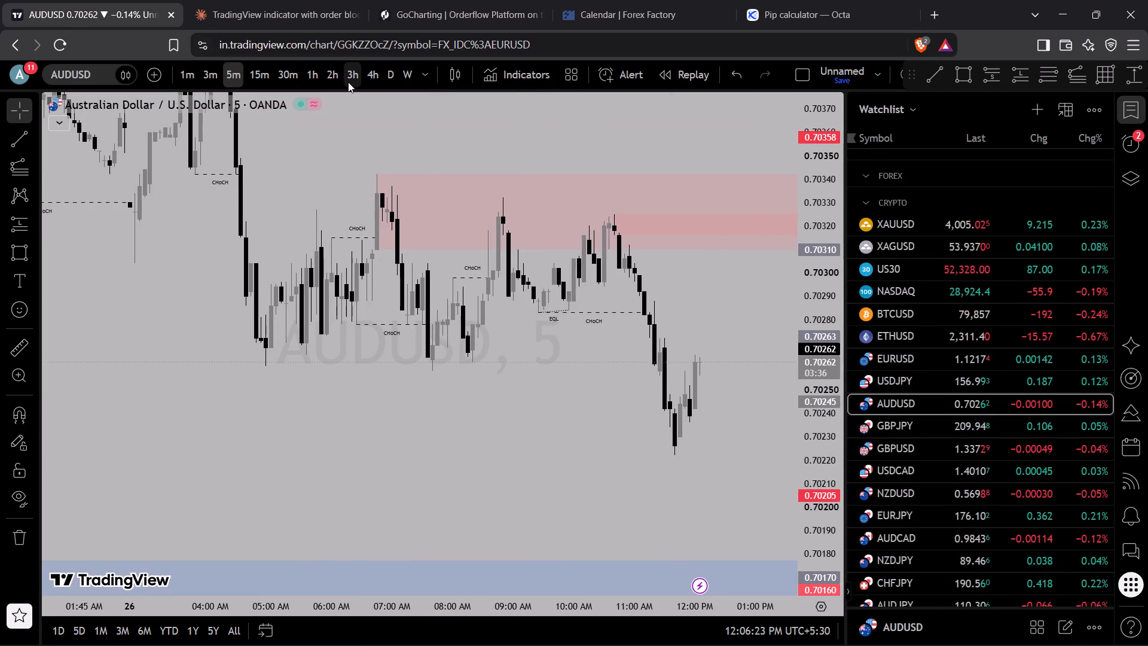
Compare AUDUSD's recent highs and order blocks across the 2h, 1h and 3h timeframes, returning to the 2h.
click(330, 70)
scroll(590, 407, up, 1)
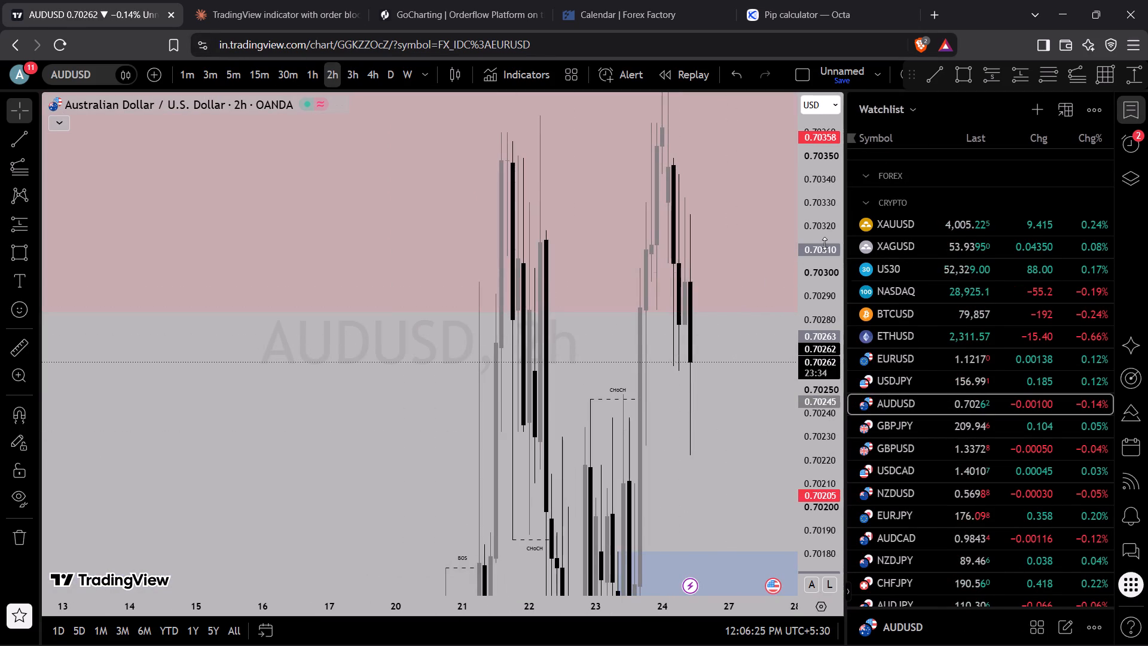
drag(825, 243, 780, 562)
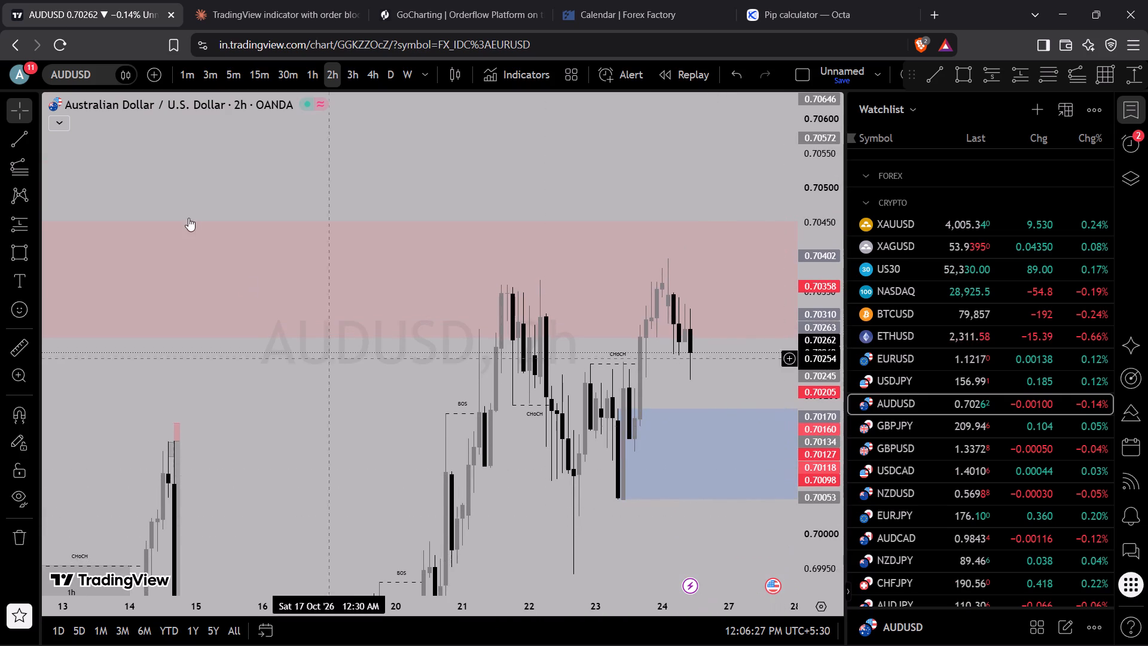
click(324, 80)
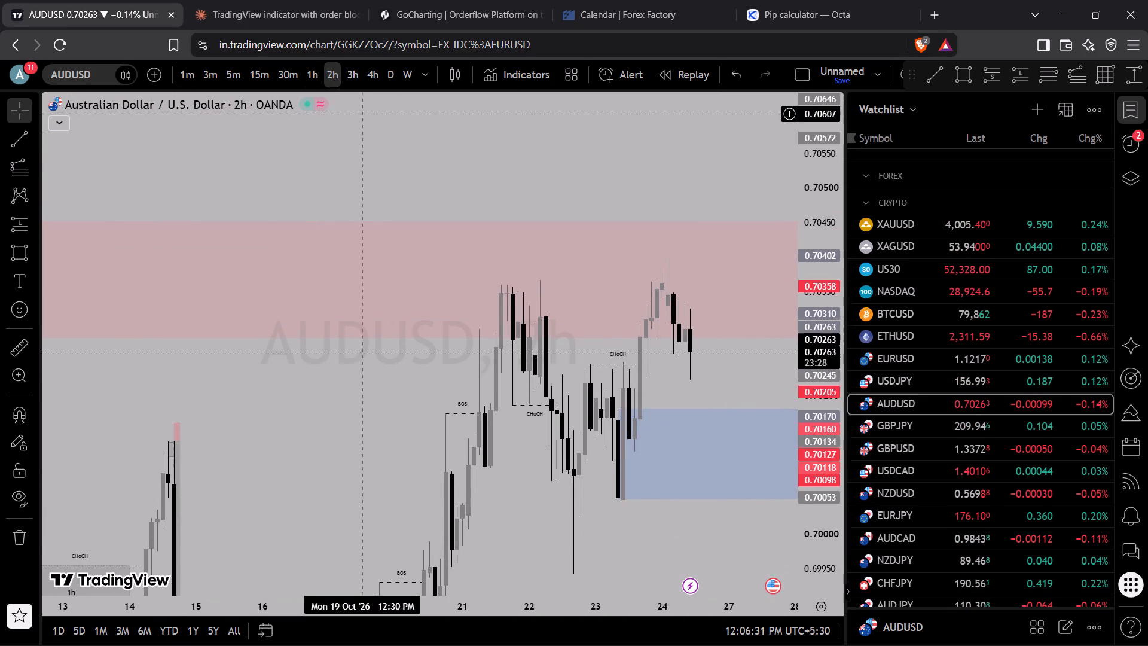
click(309, 72)
scroll(638, 412, up, 3)
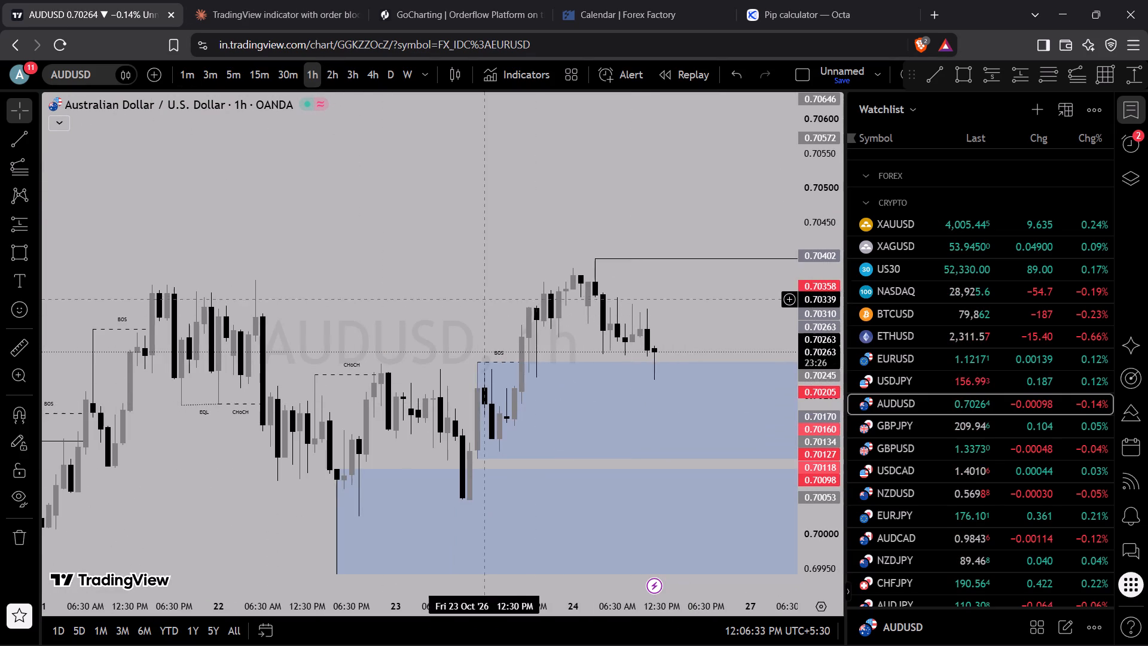
click(347, 83)
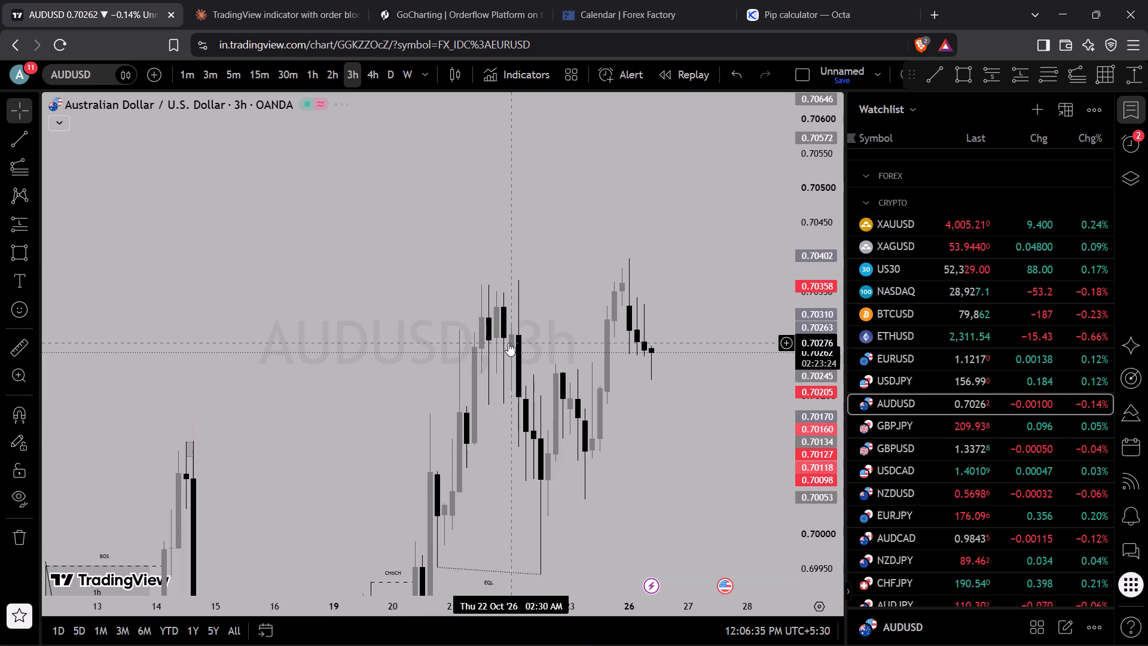
click(368, 71)
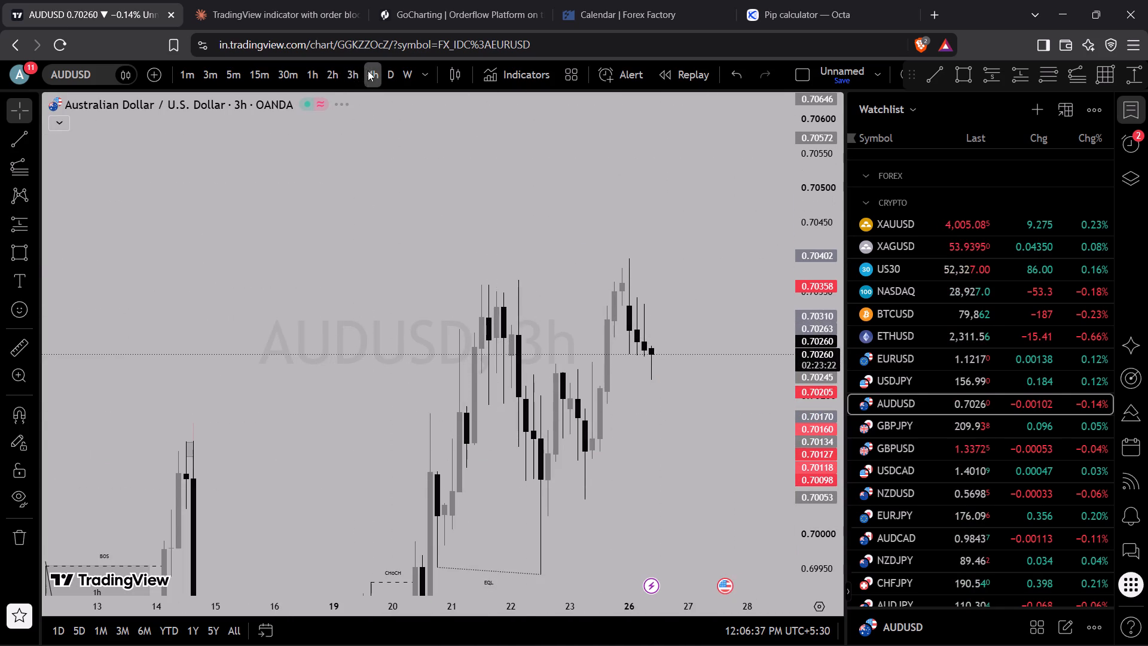
click(326, 74)
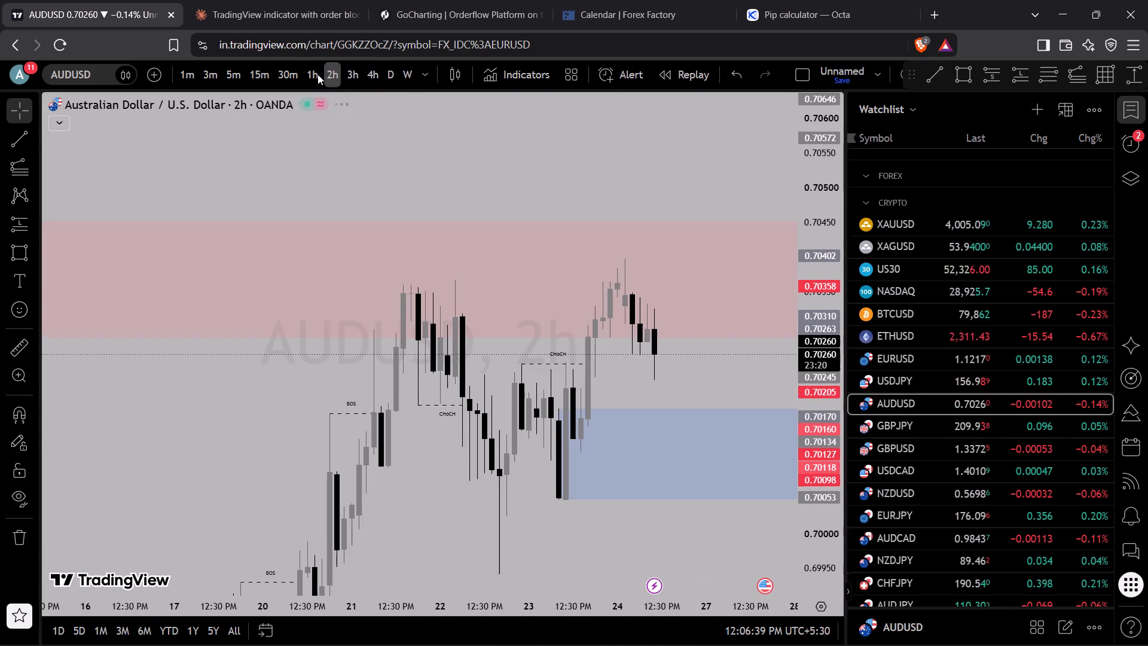
Switch AUDUSD to the 1h and examine the October rally, its structure breaks and the stacked blue order blocks below price.
click(317, 74)
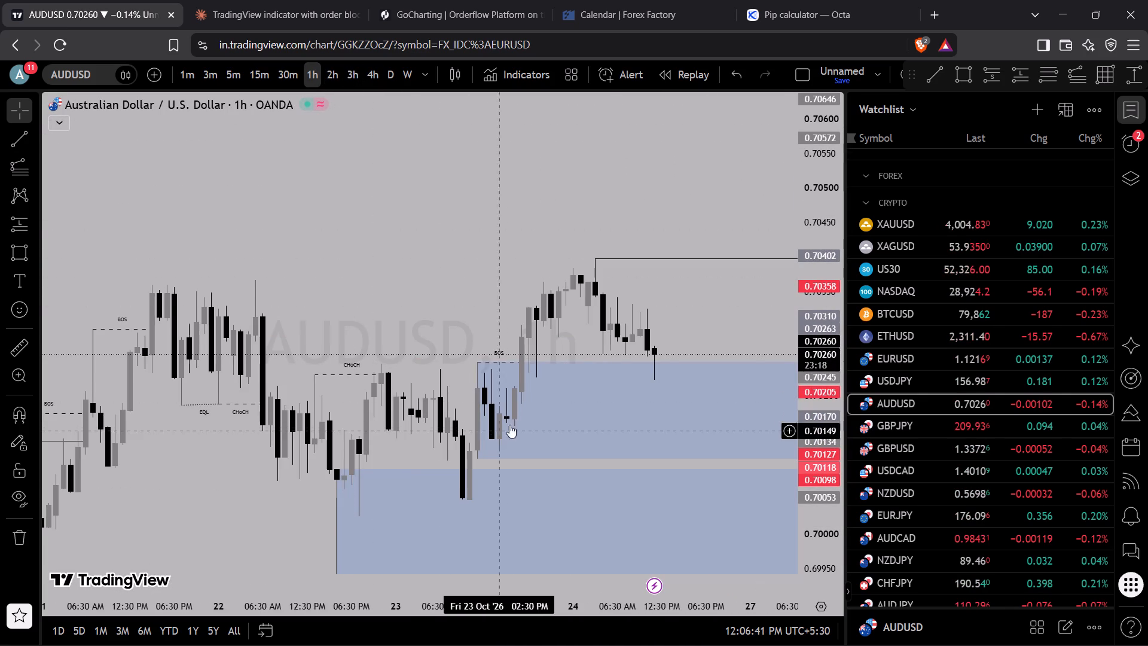
scroll(430, 423, down, 3)
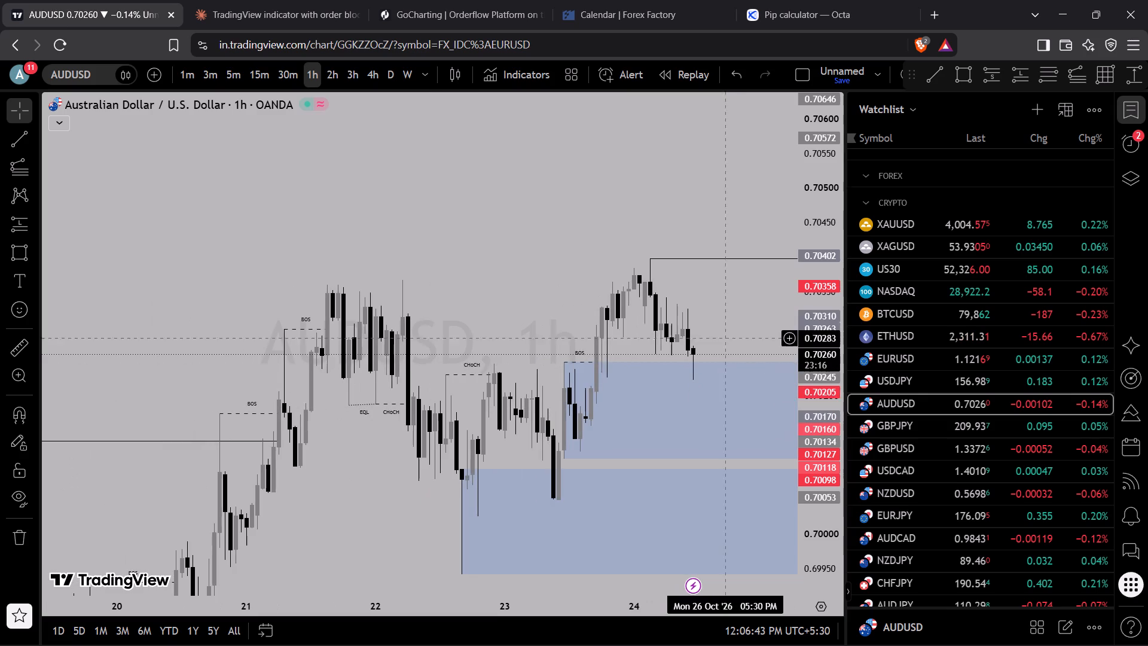
click(847, 239)
drag(817, 236, 750, 380)
scroll(660, 372, down, 4)
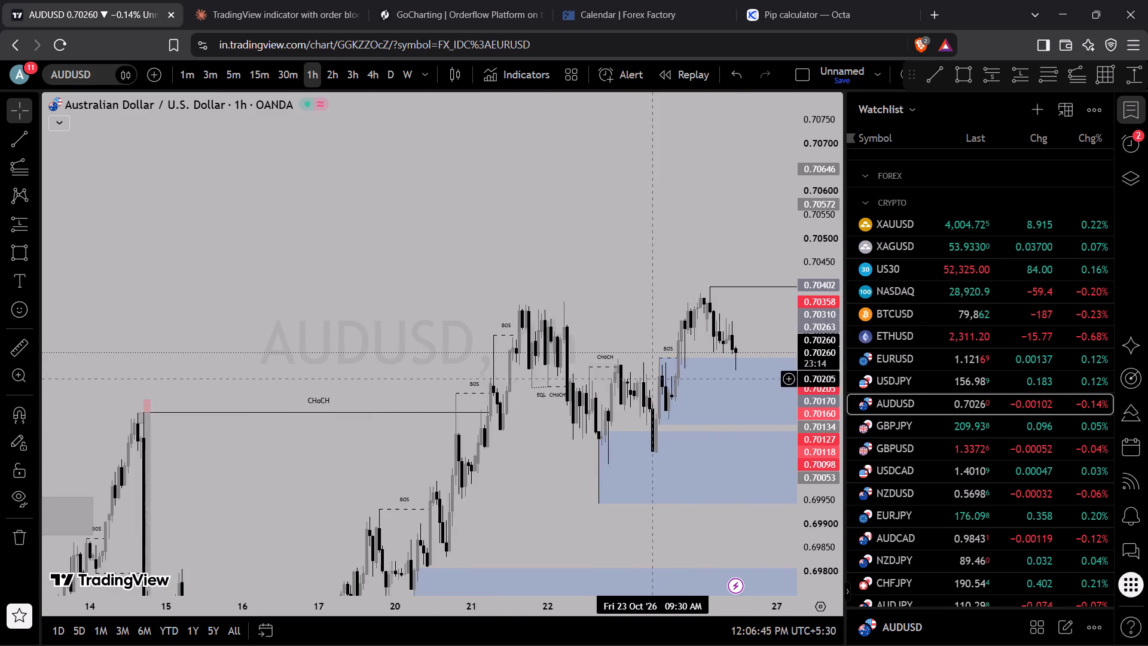
scroll(652, 377, down, 3)
drag(617, 471, 475, 283)
scroll(441, 326, up, 3)
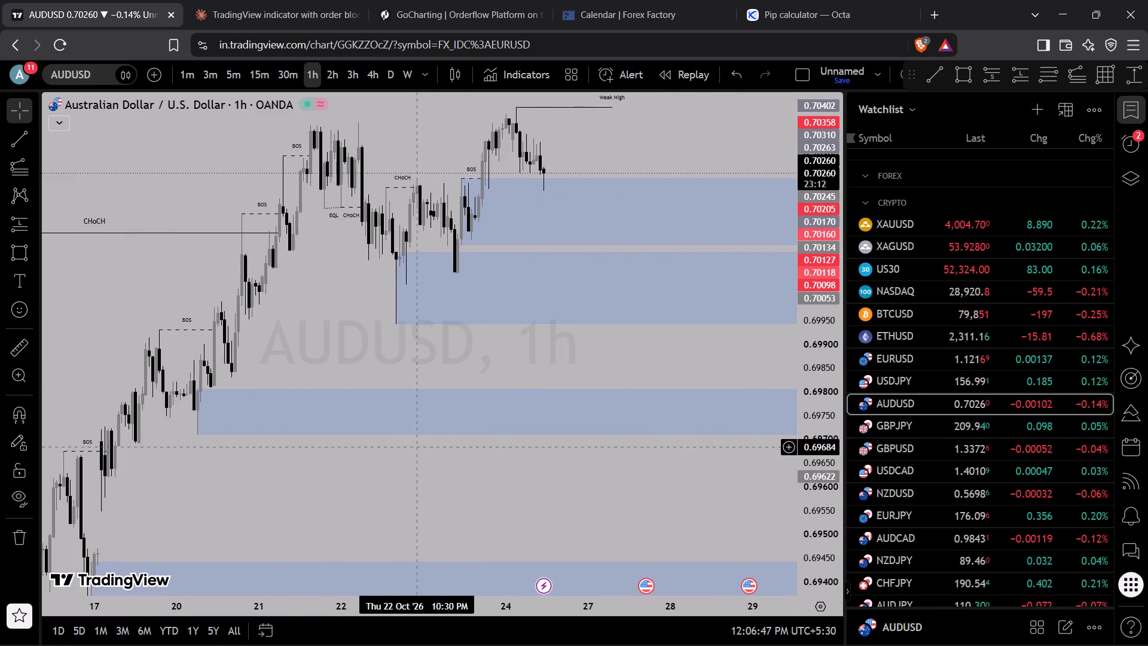
scroll(386, 430, up, 3)
scroll(375, 303, down, 5)
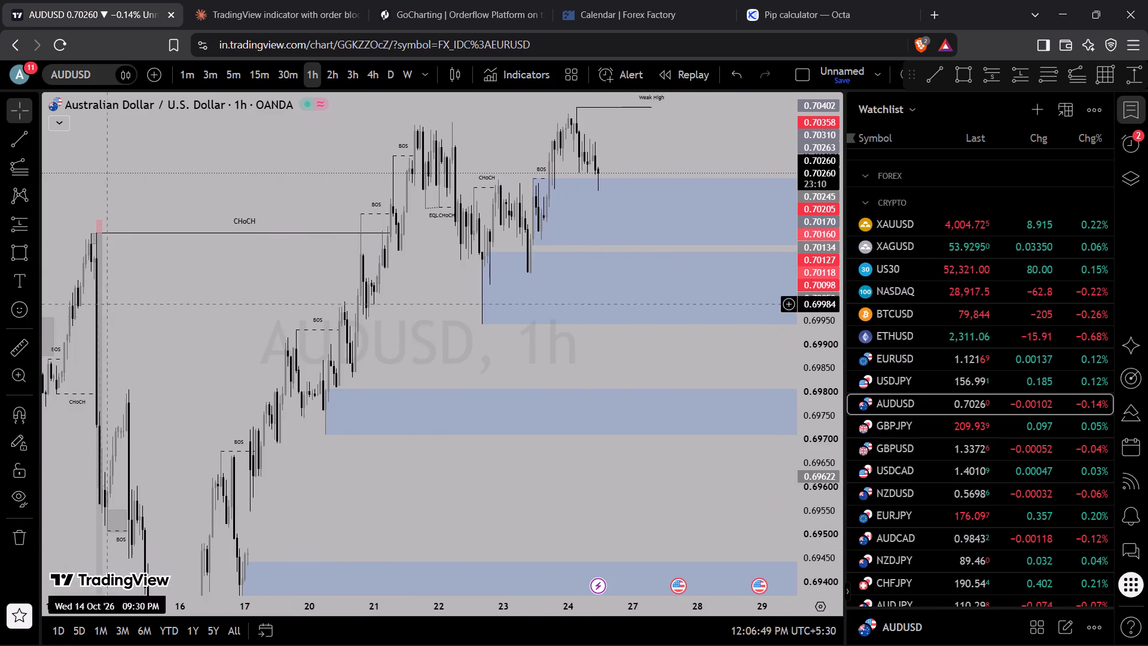
scroll(359, 301, up, 3)
drag(310, 265, 361, 348)
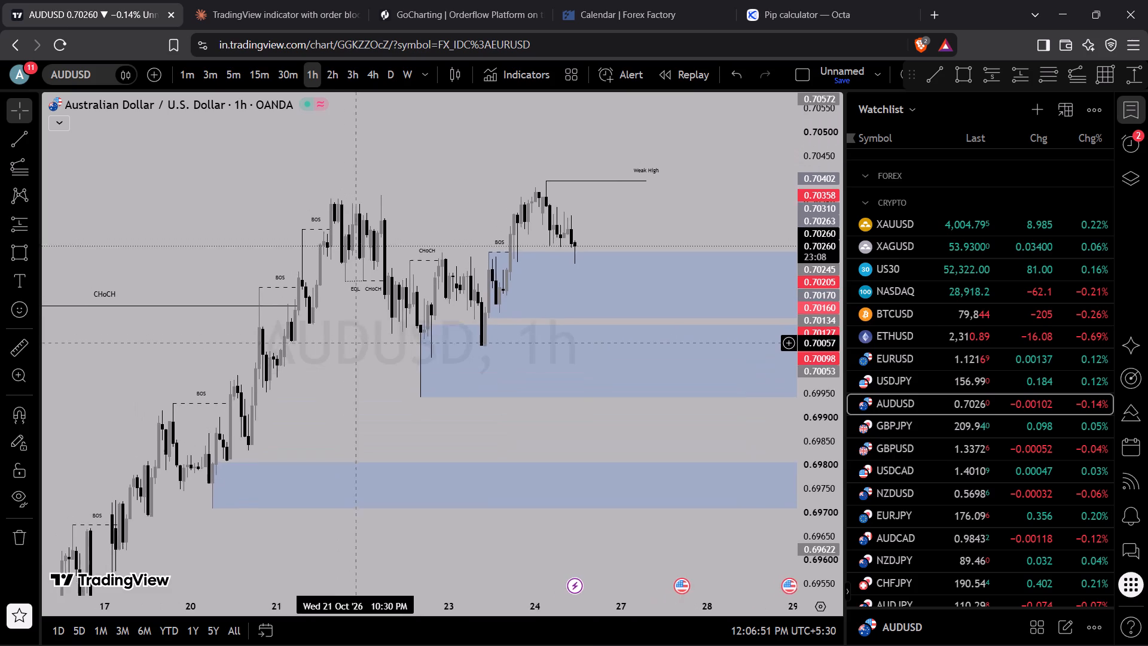
drag(361, 348, 616, 319)
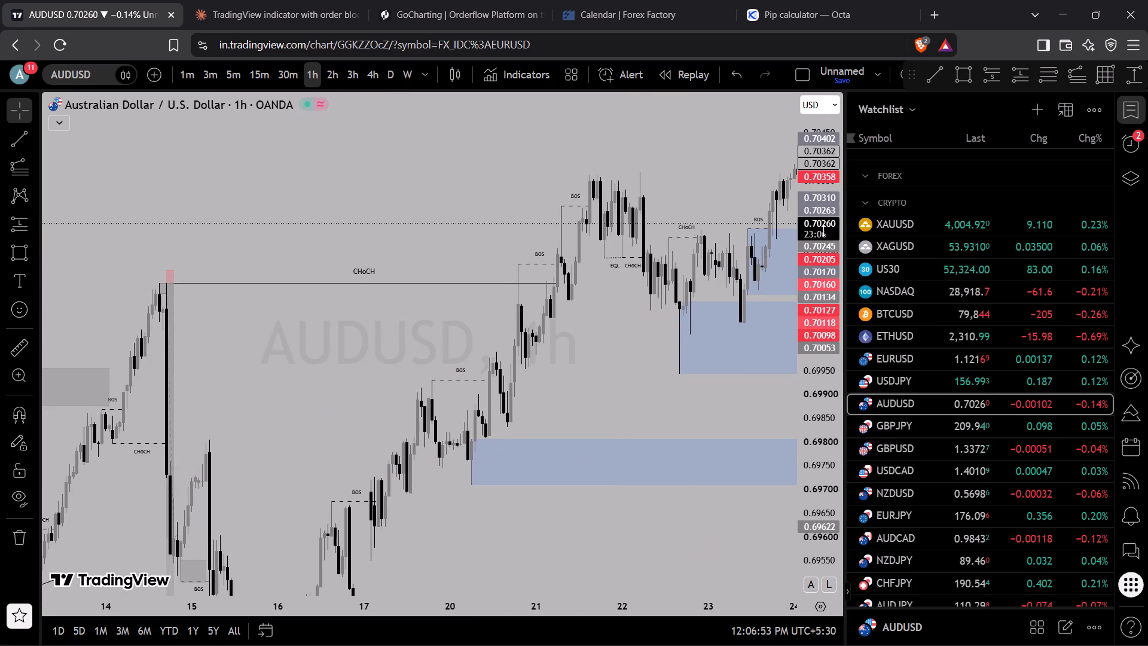
drag(823, 226, 816, 408)
scroll(657, 395, down, 4)
drag(739, 456, 709, 443)
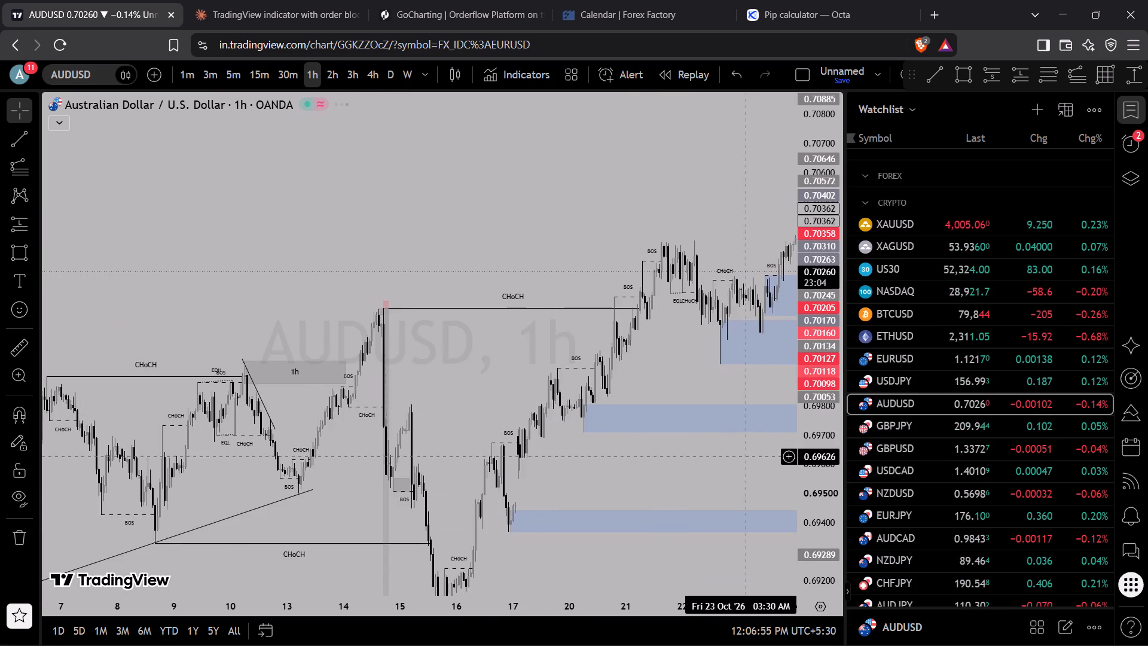
drag(709, 443, 604, 385)
On AUDUSD's 2h, draw a trend line over the recent highs from about 0.70359 on 21 Oct to 0.70408 on 26 Oct.
click(334, 80)
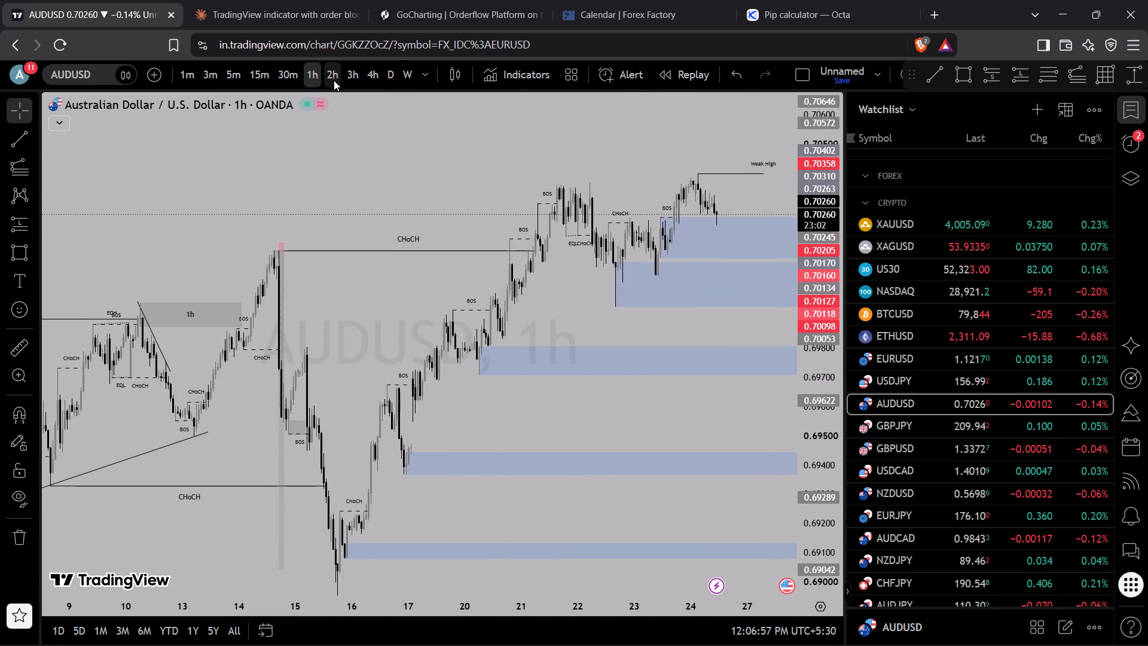
scroll(537, 321, up, 7)
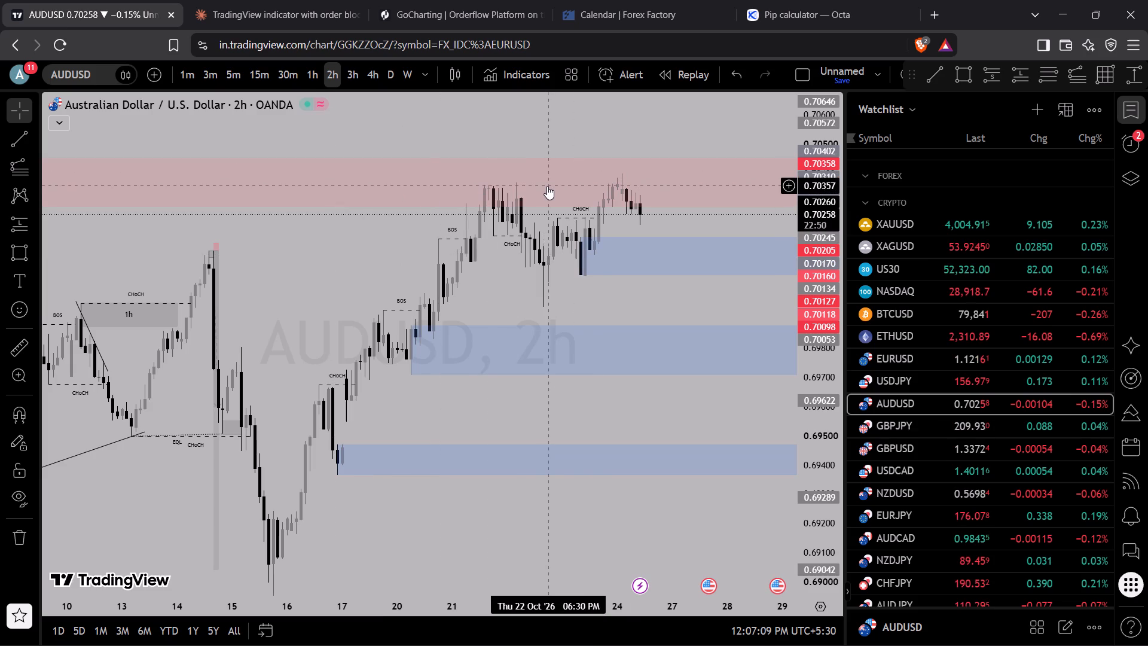
click(22, 142)
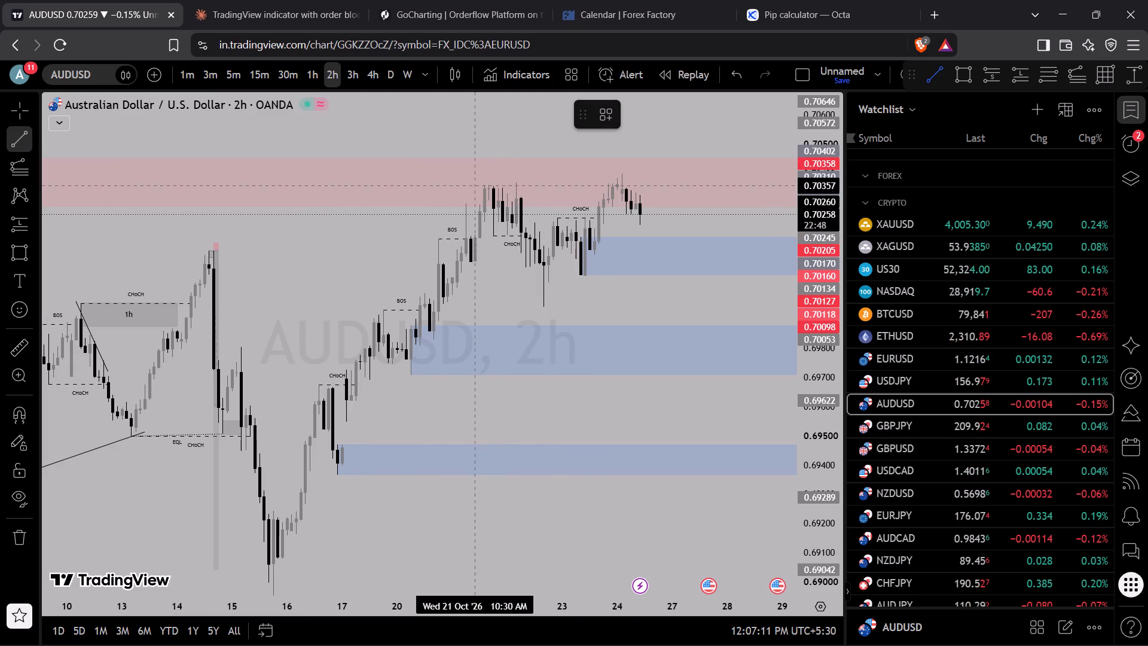
click(483, 185)
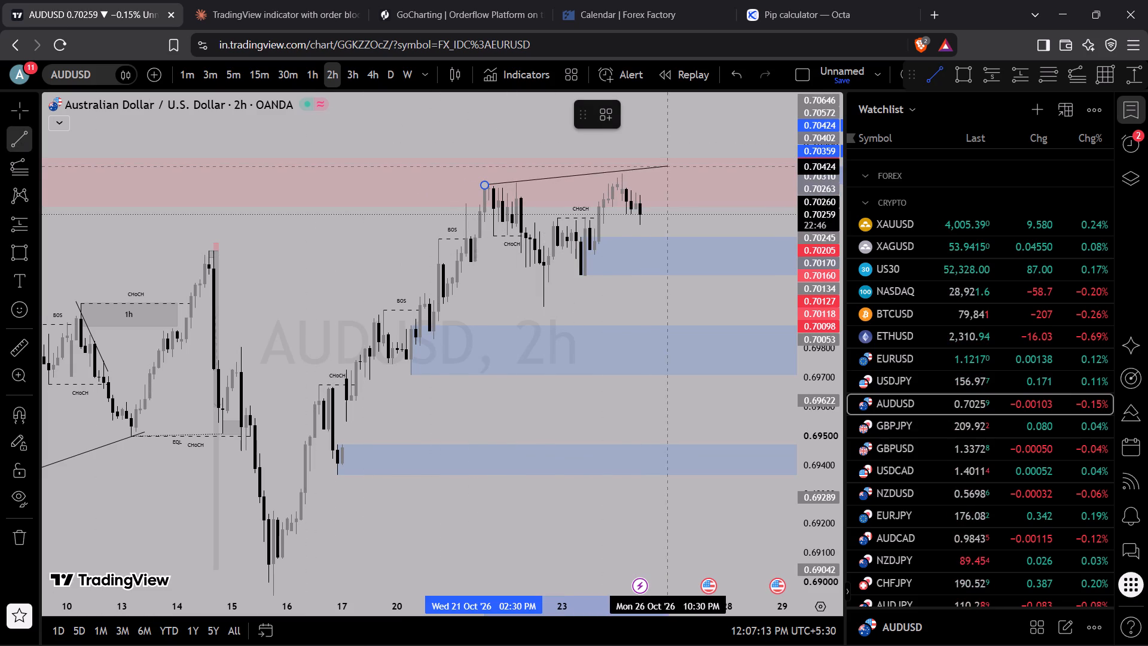
click(633, 171)
click(613, 298)
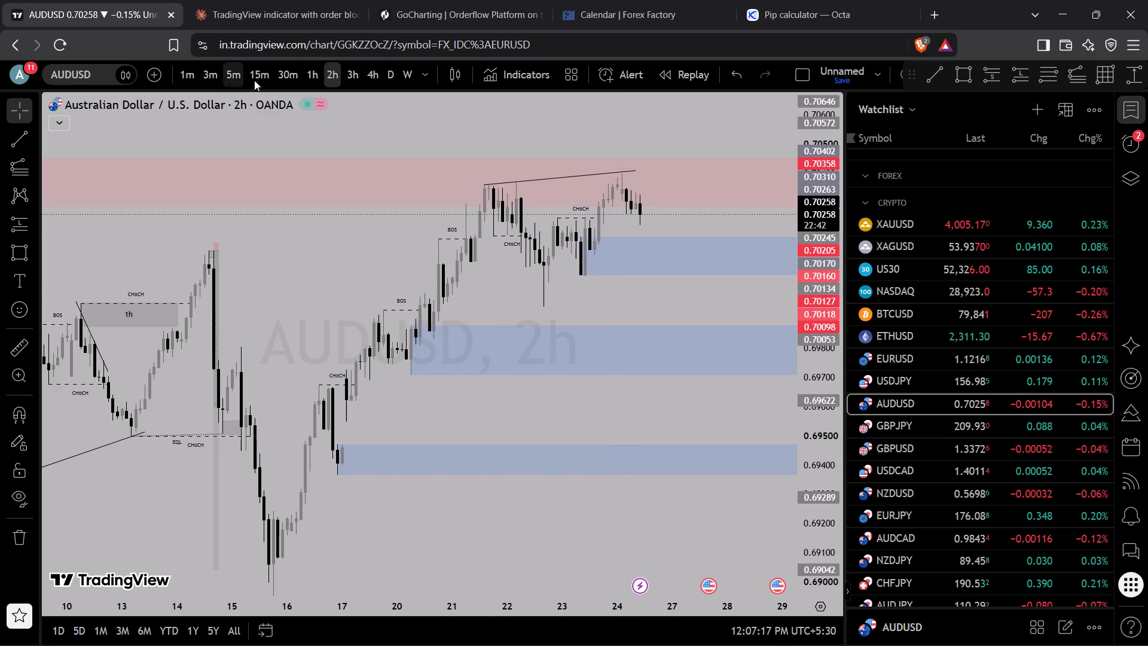
Switch AUDUSD to the 15m and examine price since 17 Oct against the new trend line and order blocks.
click(262, 80)
scroll(277, 202, down, 9)
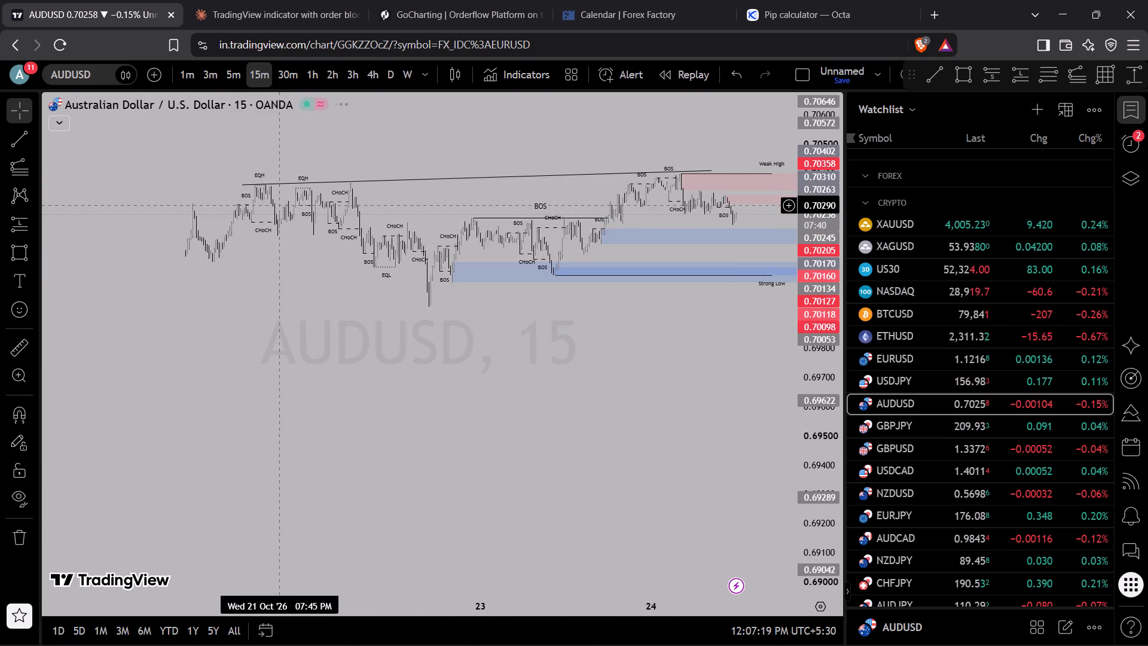
scroll(506, 246, down, 3)
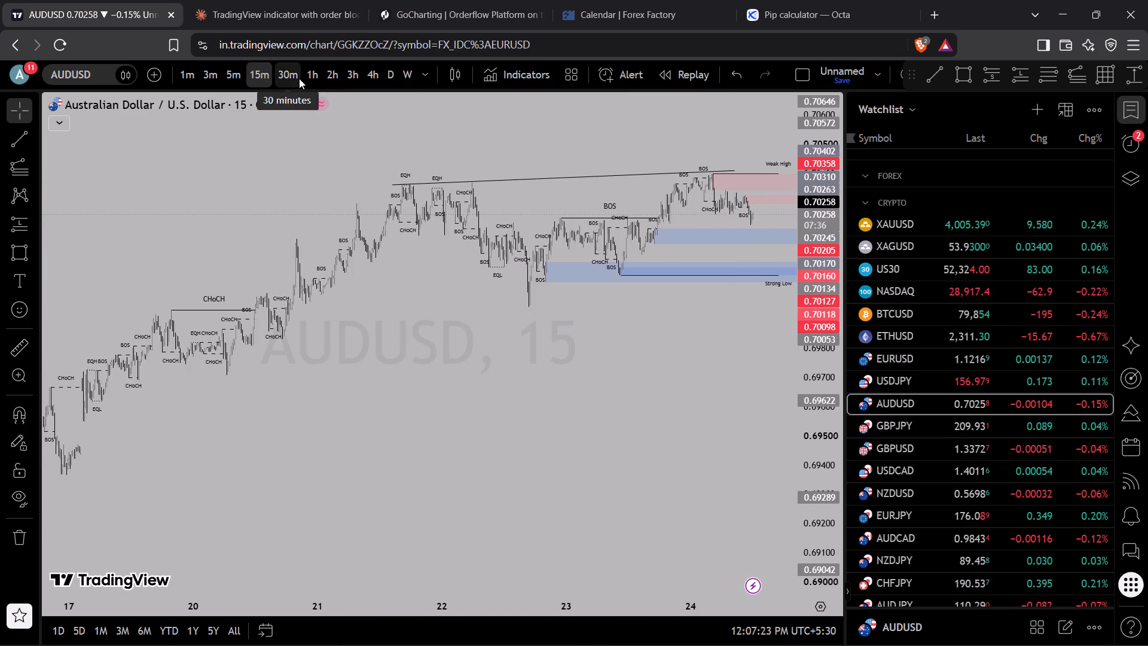
Switch AUDUSD to the 1h and examine price since late September, from the new trend line down to the Strong Low.
click(318, 83)
scroll(597, 361, up, 13)
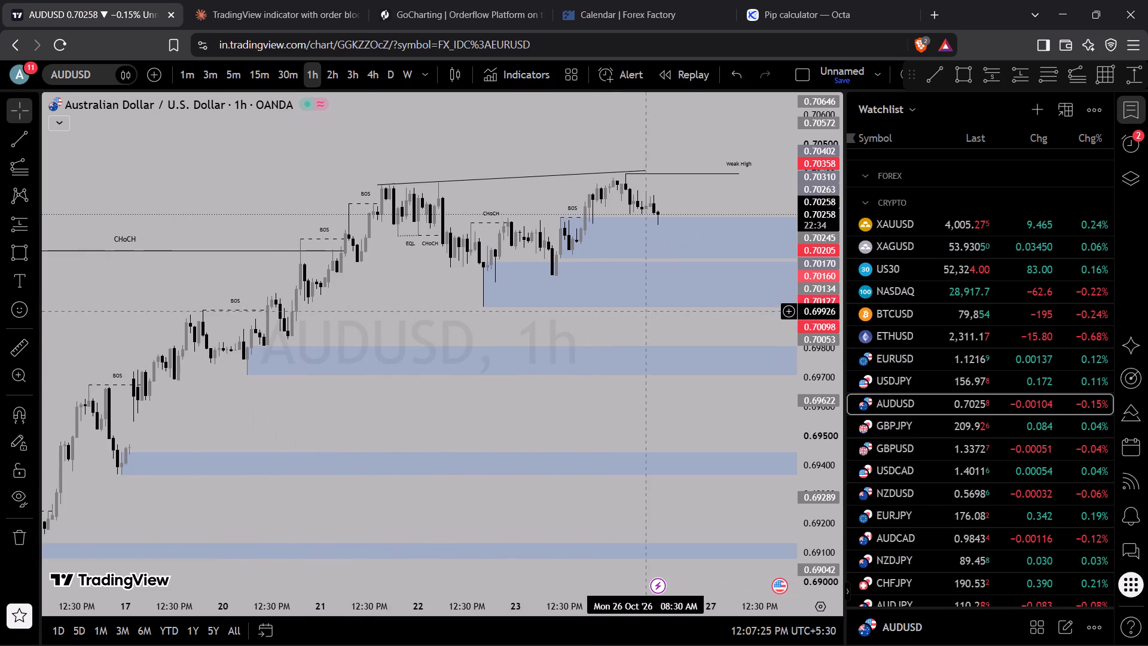
drag(831, 387, 813, 68)
drag(649, 276, 647, 553)
scroll(551, 494, down, 2)
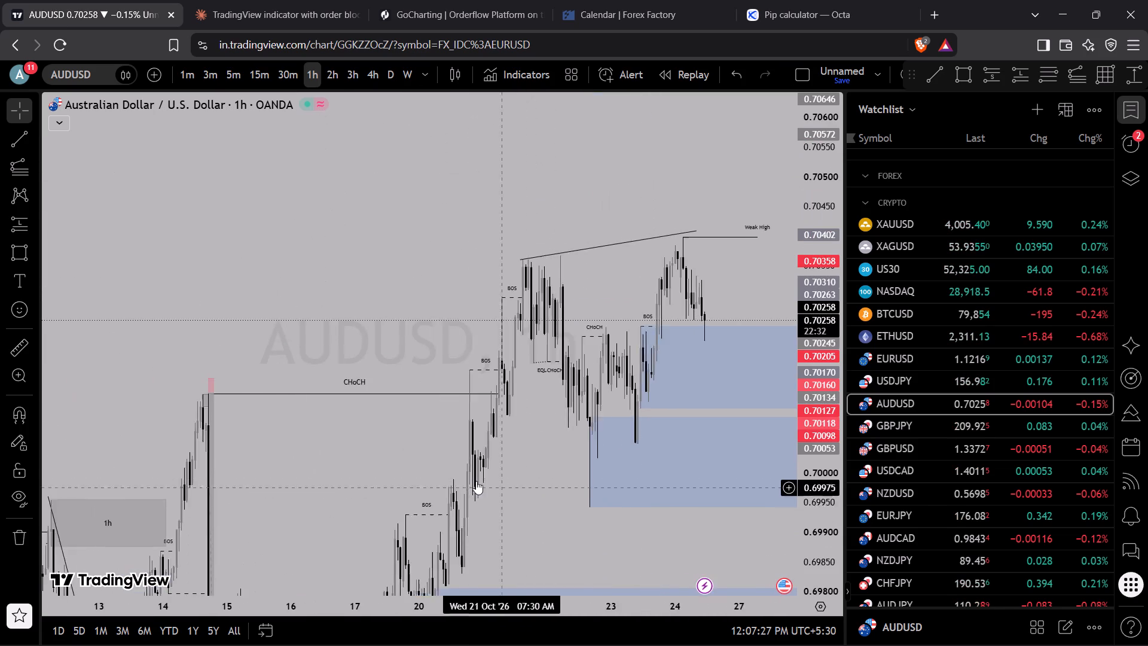
scroll(476, 481, down, 3)
drag(487, 535, 535, 166)
drag(819, 223, 819, 269)
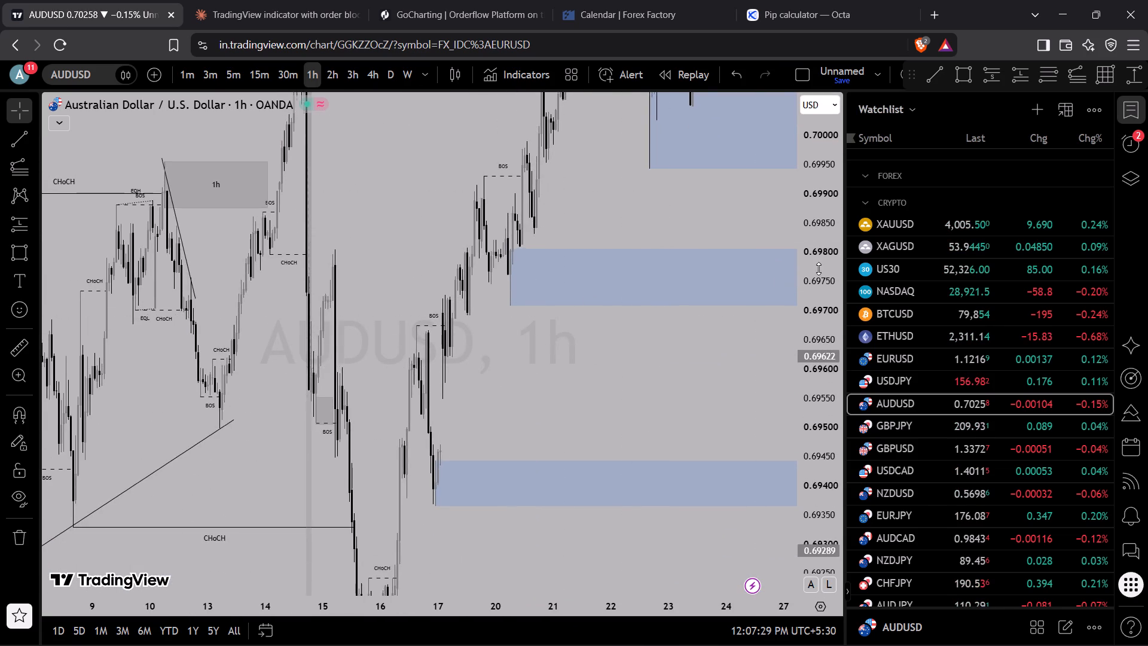
drag(819, 269, 796, 565)
scroll(264, 295, down, 5)
drag(520, 213, 511, 212)
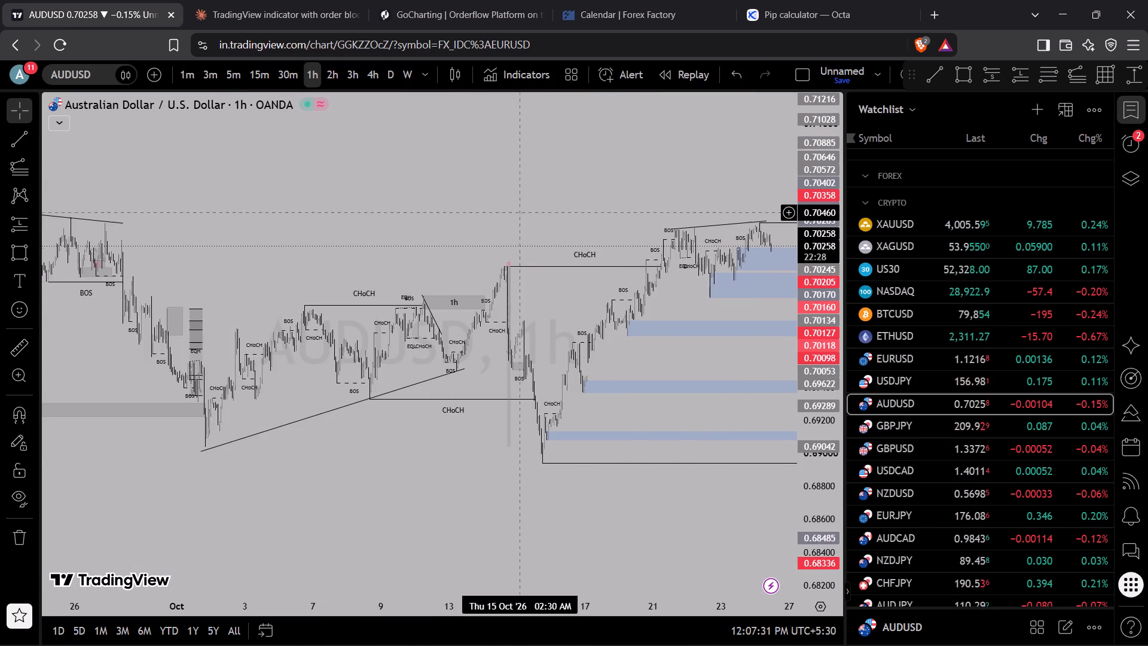
drag(511, 212, 204, 218)
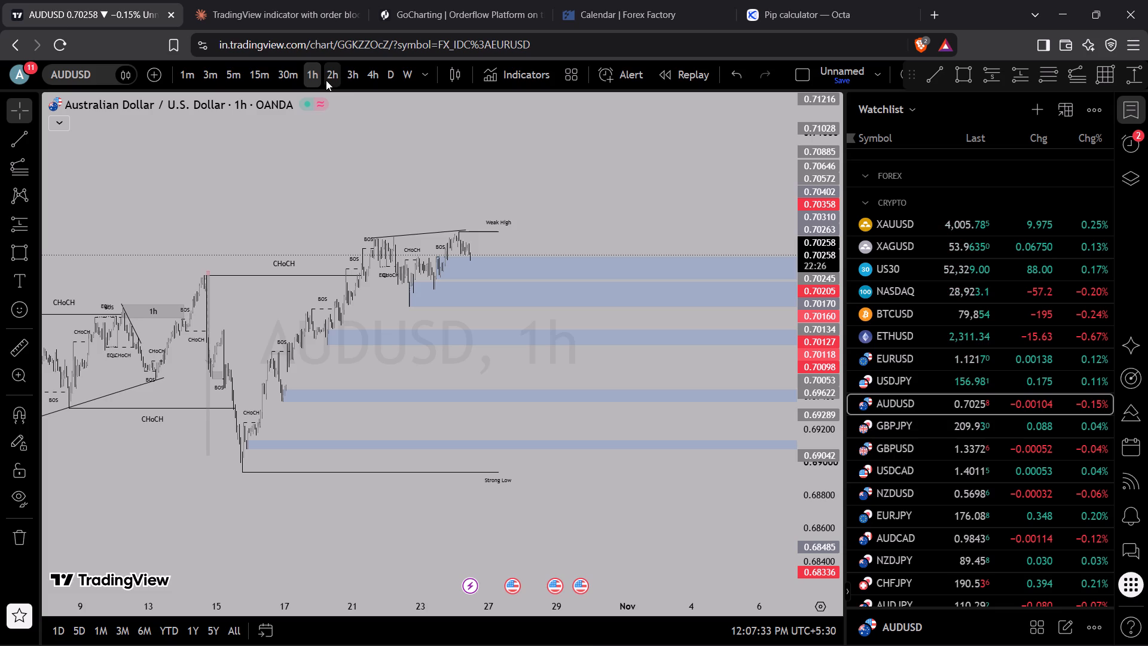
Examine AUDUSD on the 2h, 3h and 4h, comparing the order blocks below price and the trend line over the recent highs.
click(340, 65)
scroll(459, 343, up, 3)
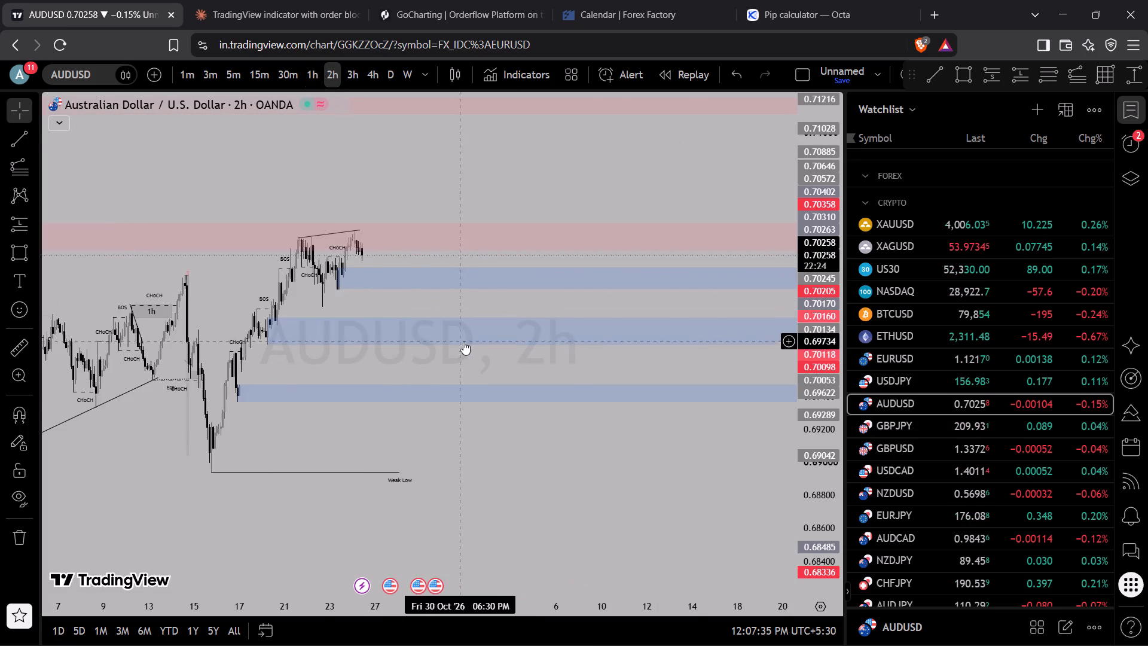
drag(829, 446, 843, 211)
drag(839, 203, 835, 197)
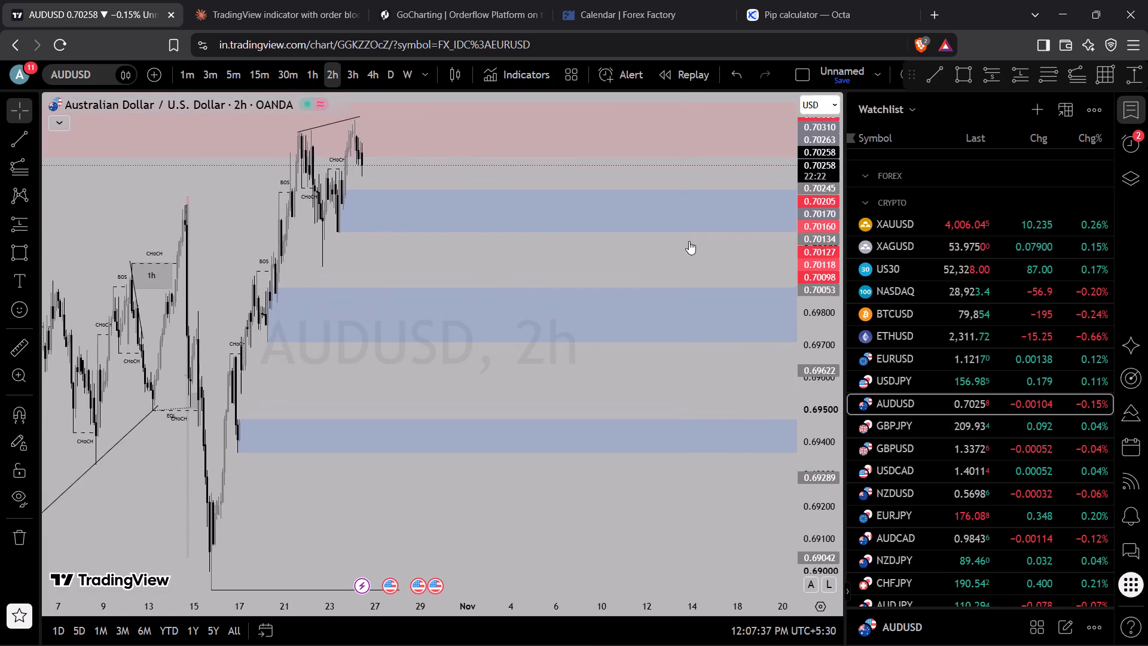
scroll(478, 322, up, 4)
drag(314, 235, 516, 276)
scroll(233, 305, up, 2)
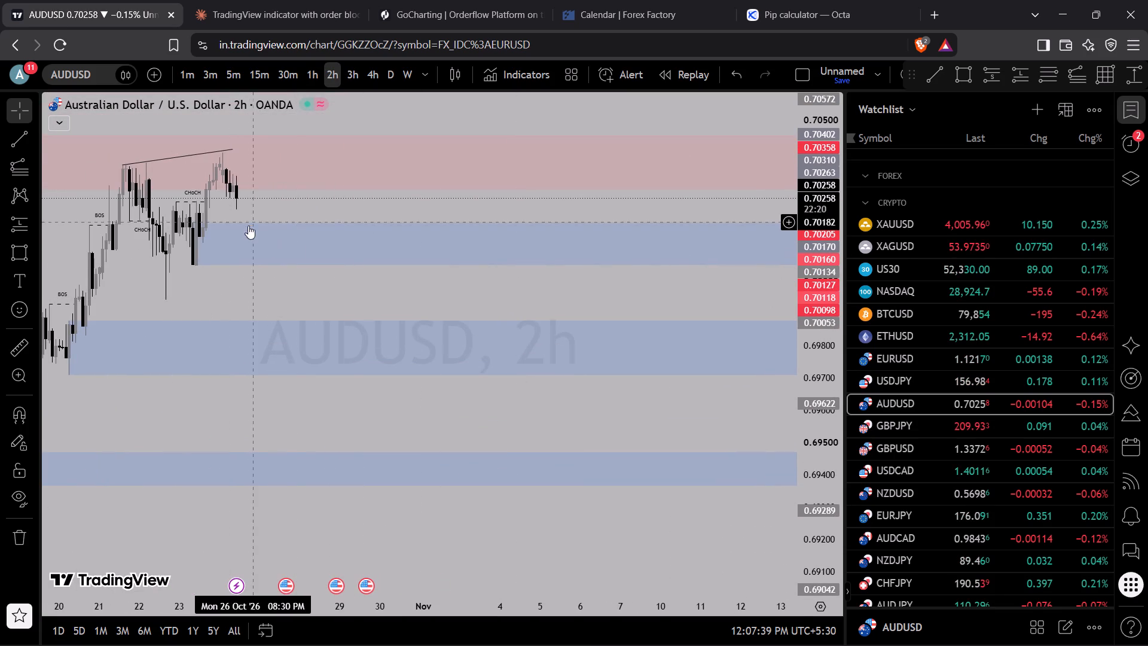
click(361, 71)
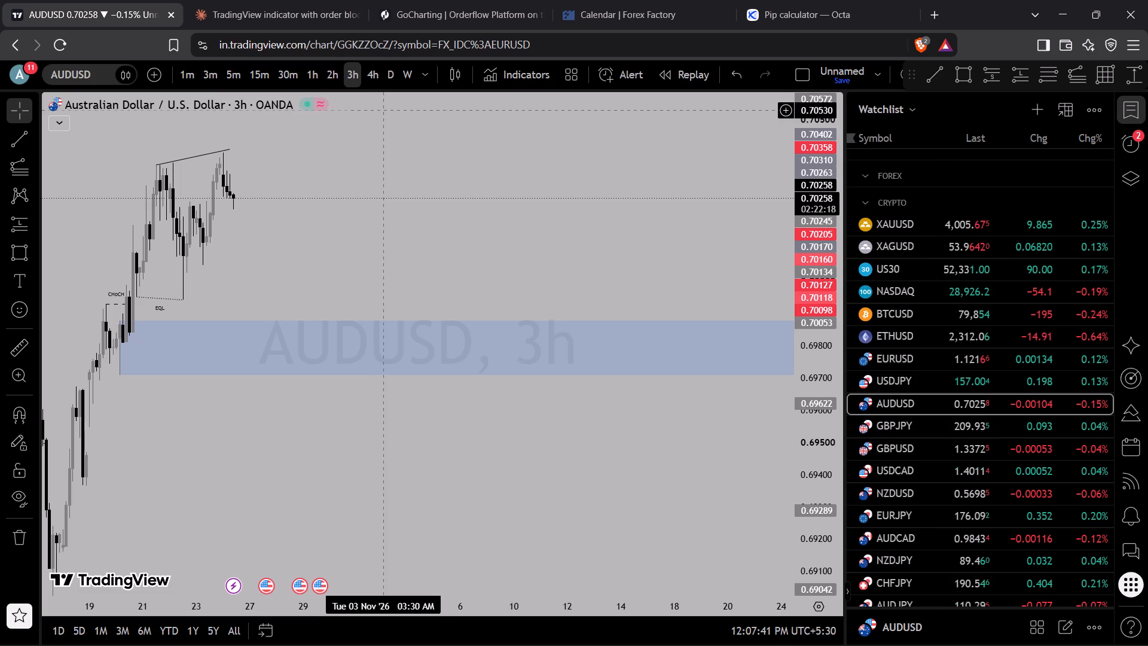
click(371, 68)
Switch AUDUSD to the 30m and examine price since 21 Oct between the Weak High supply blocks and the Strong Low.
click(299, 60)
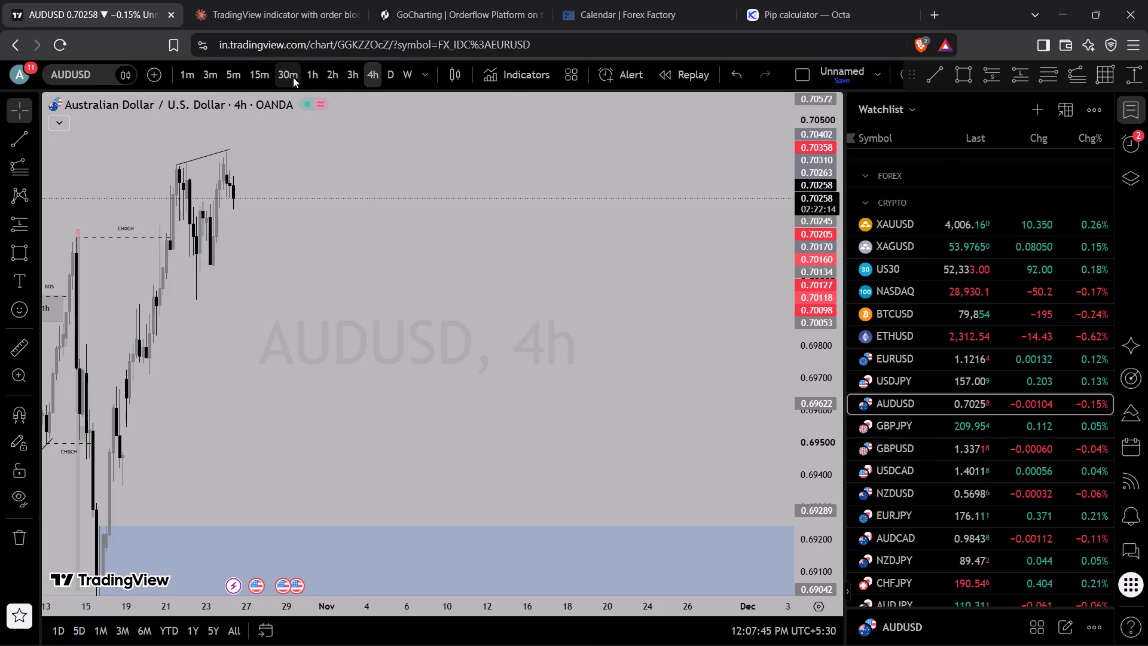
click(293, 77)
scroll(255, 179, down, 4)
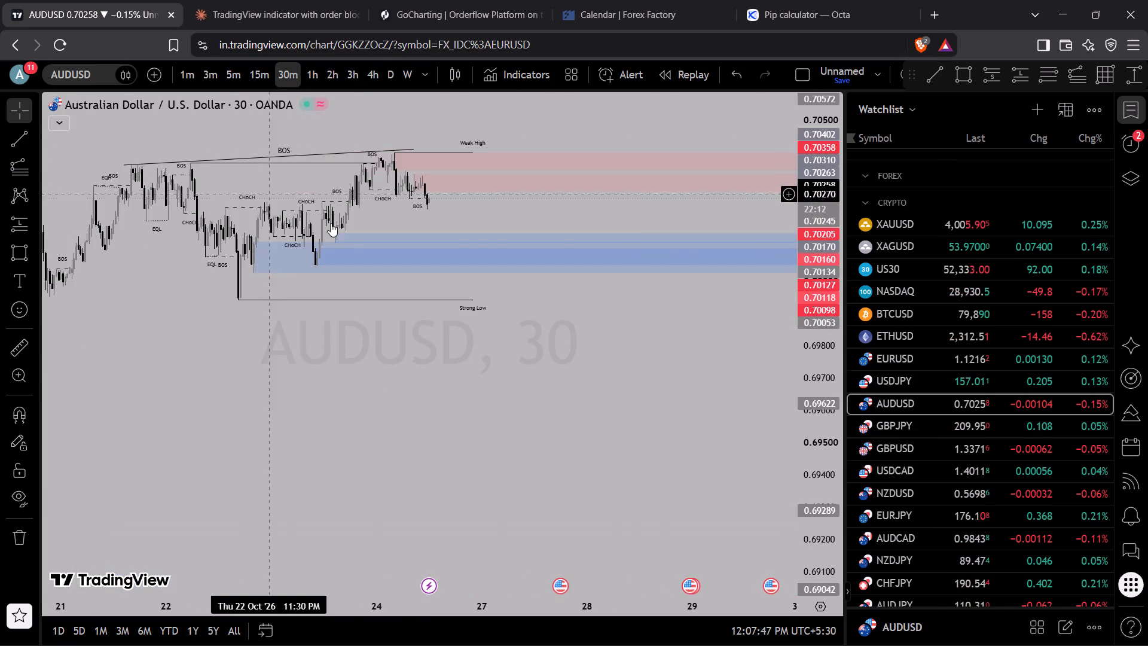
drag(816, 356, 810, 65)
drag(541, 245, 602, 492)
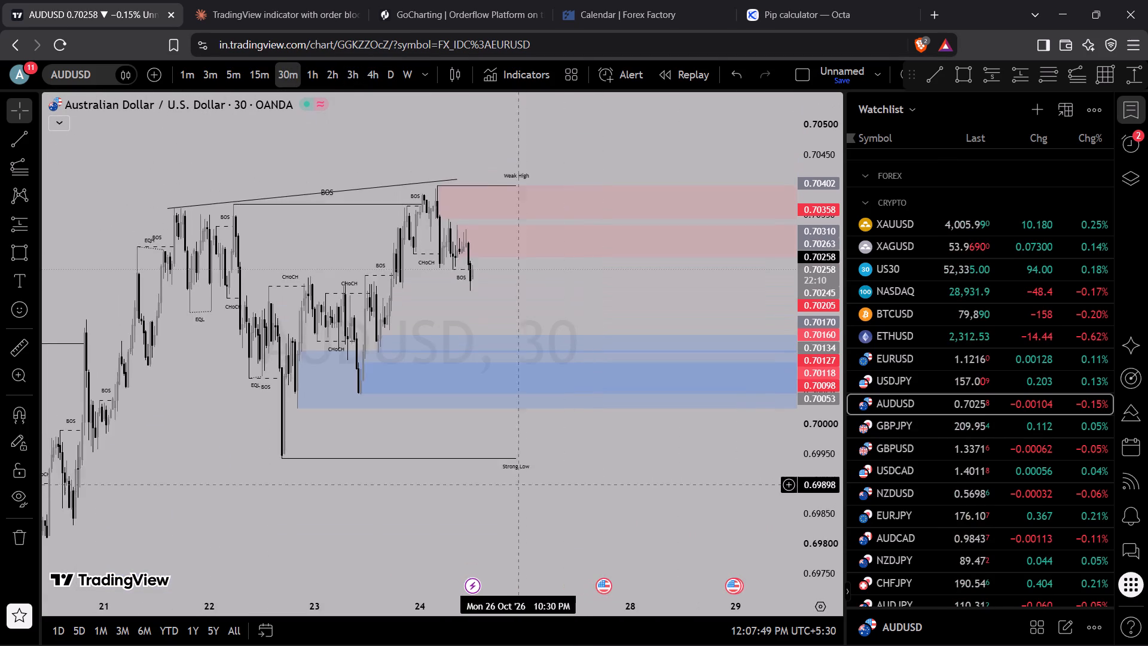
scroll(488, 459, up, 4)
drag(378, 308, 492, 324)
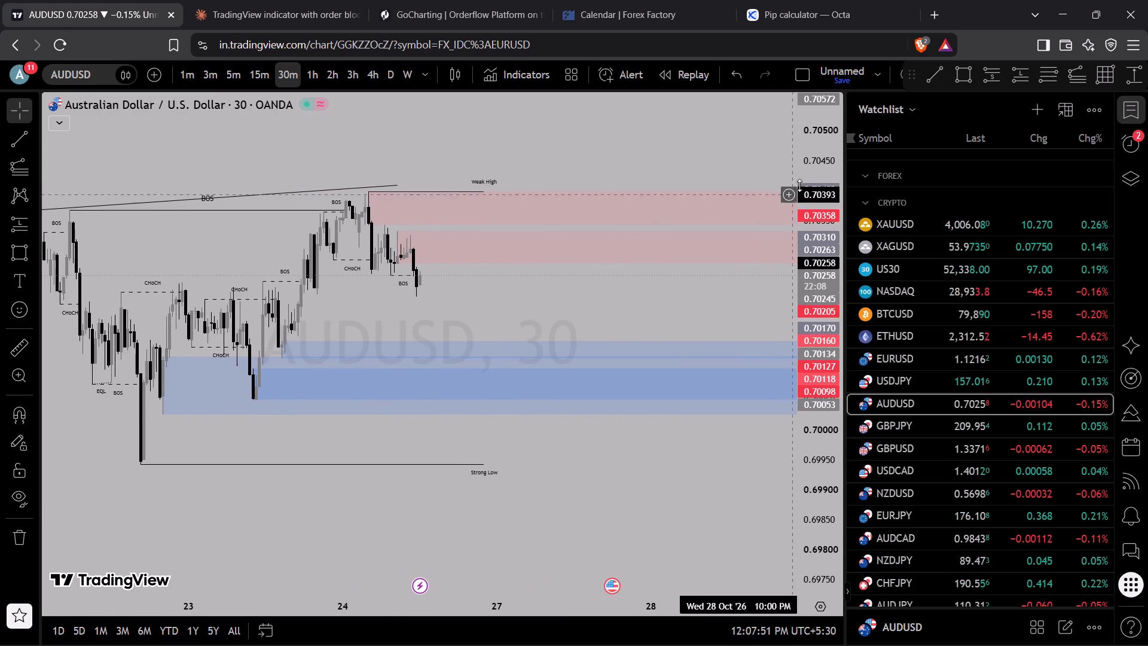
scroll(925, 421, down, 1)
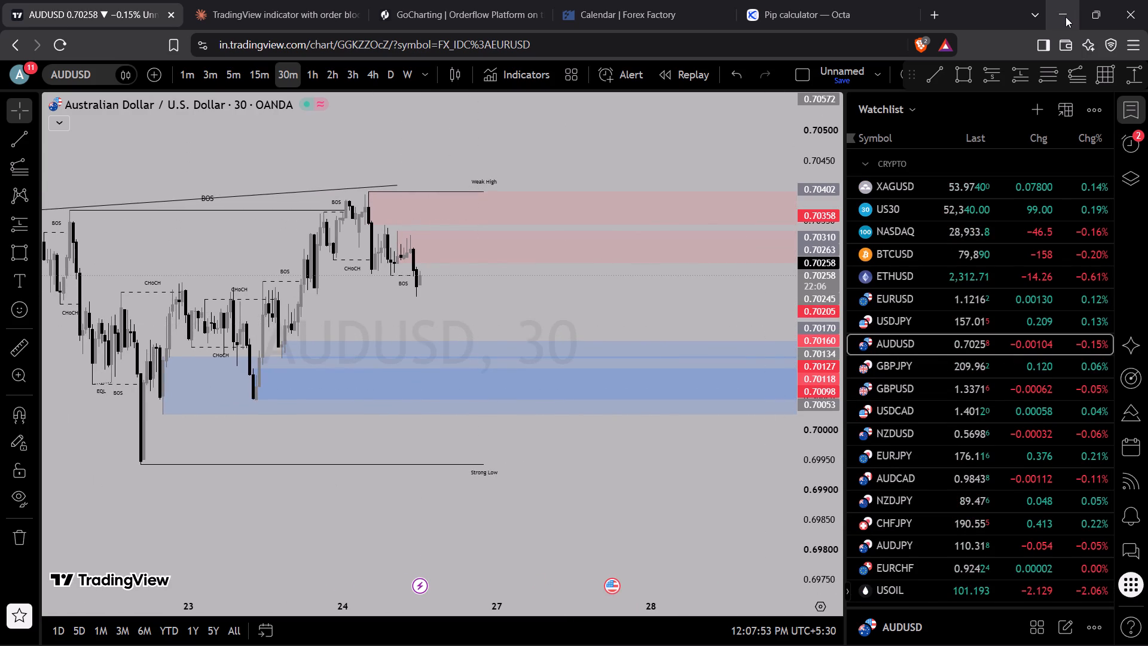
Minimise the browser and launch Kuro from the desktop.
click(1065, 17)
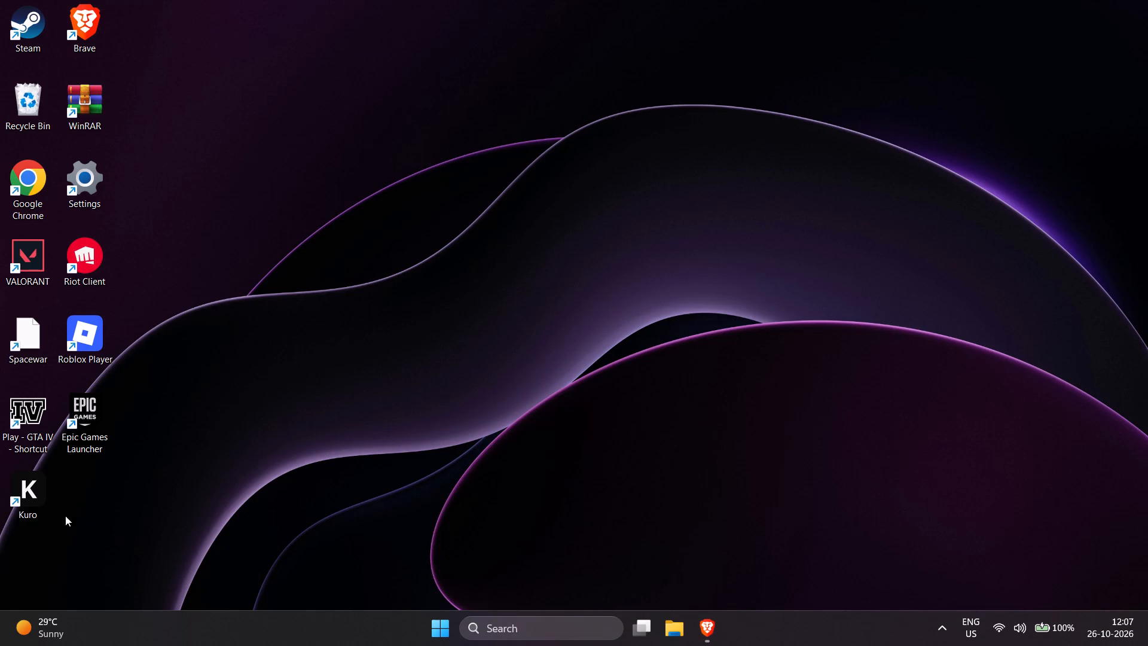
click(0, 490)
double_click(7, 491)
double_click(30, 505)
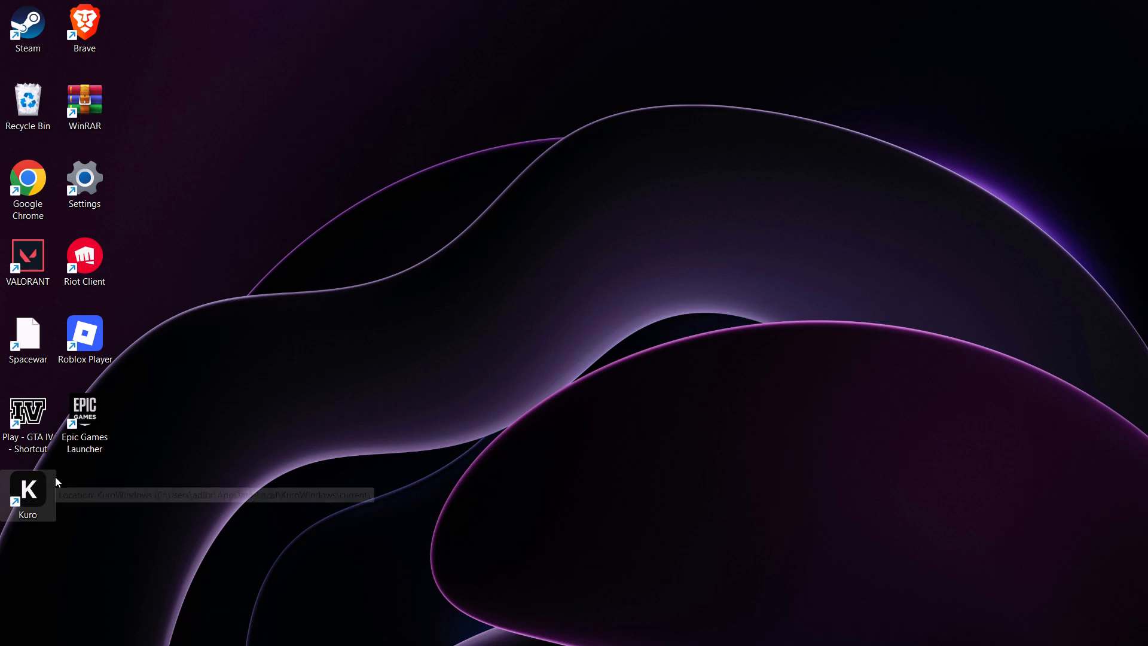
double_click(33, 502)
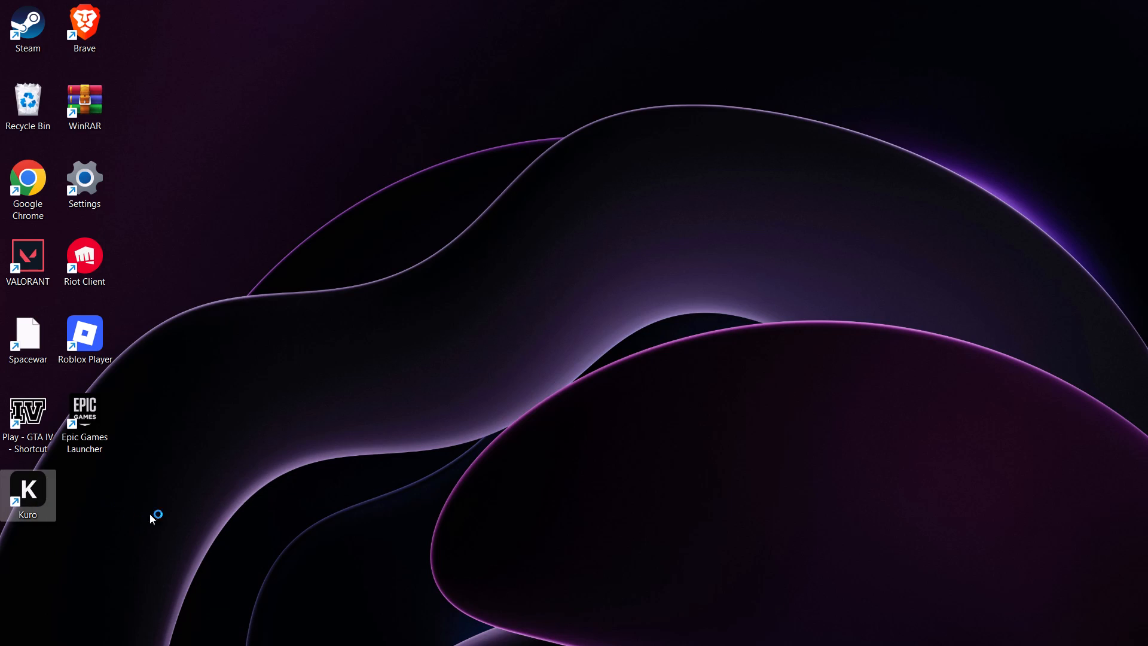